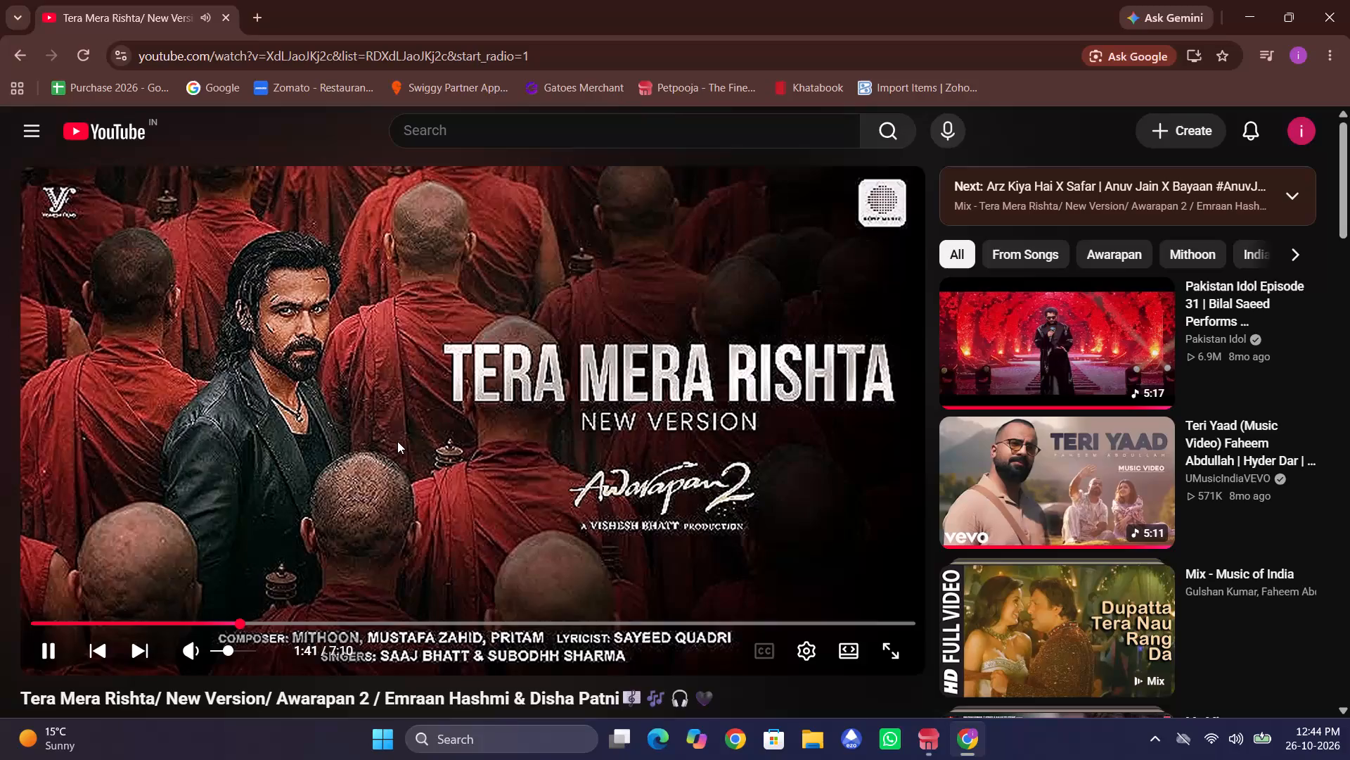
# Switch from the YouTube video to the open La Elite Continental restaurant management window.
pyautogui.click(397, 441)
pyautogui.click(628, 728)
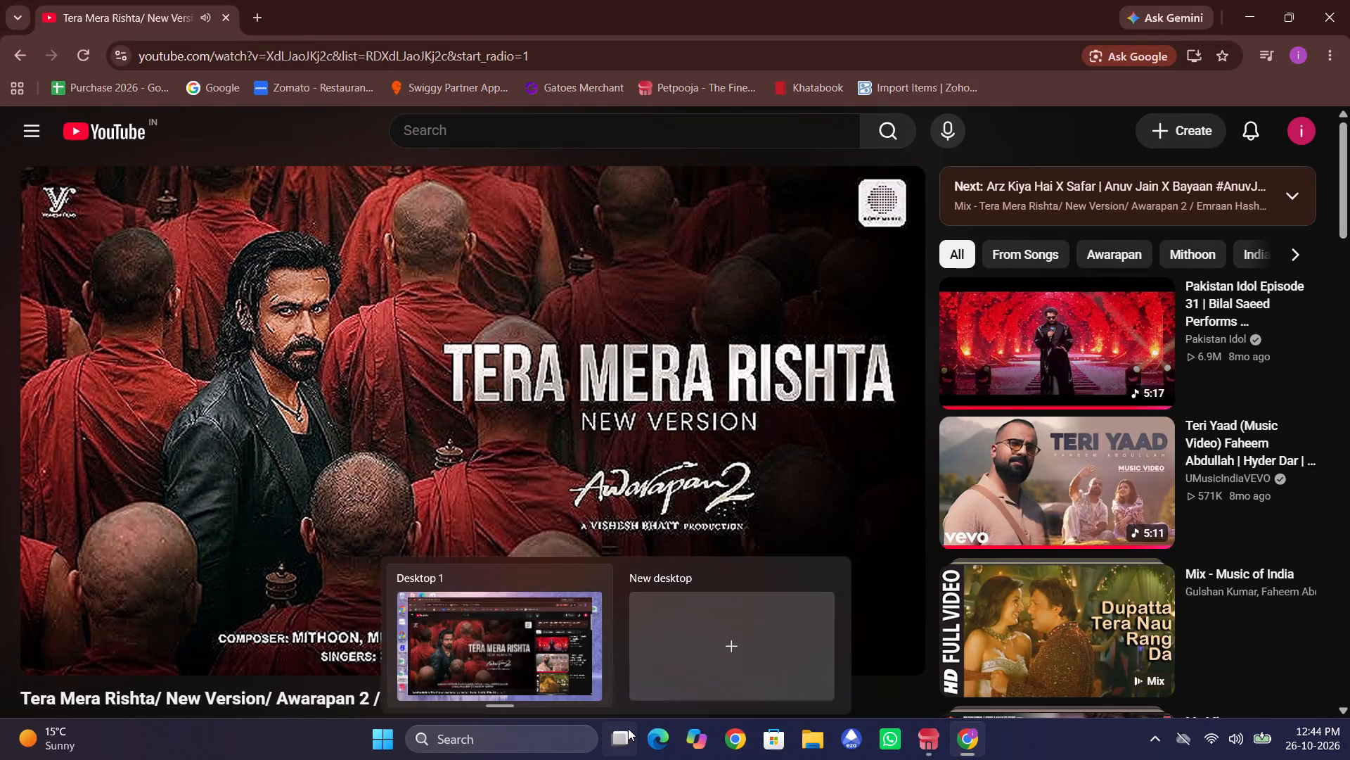
pyautogui.click(769, 361)
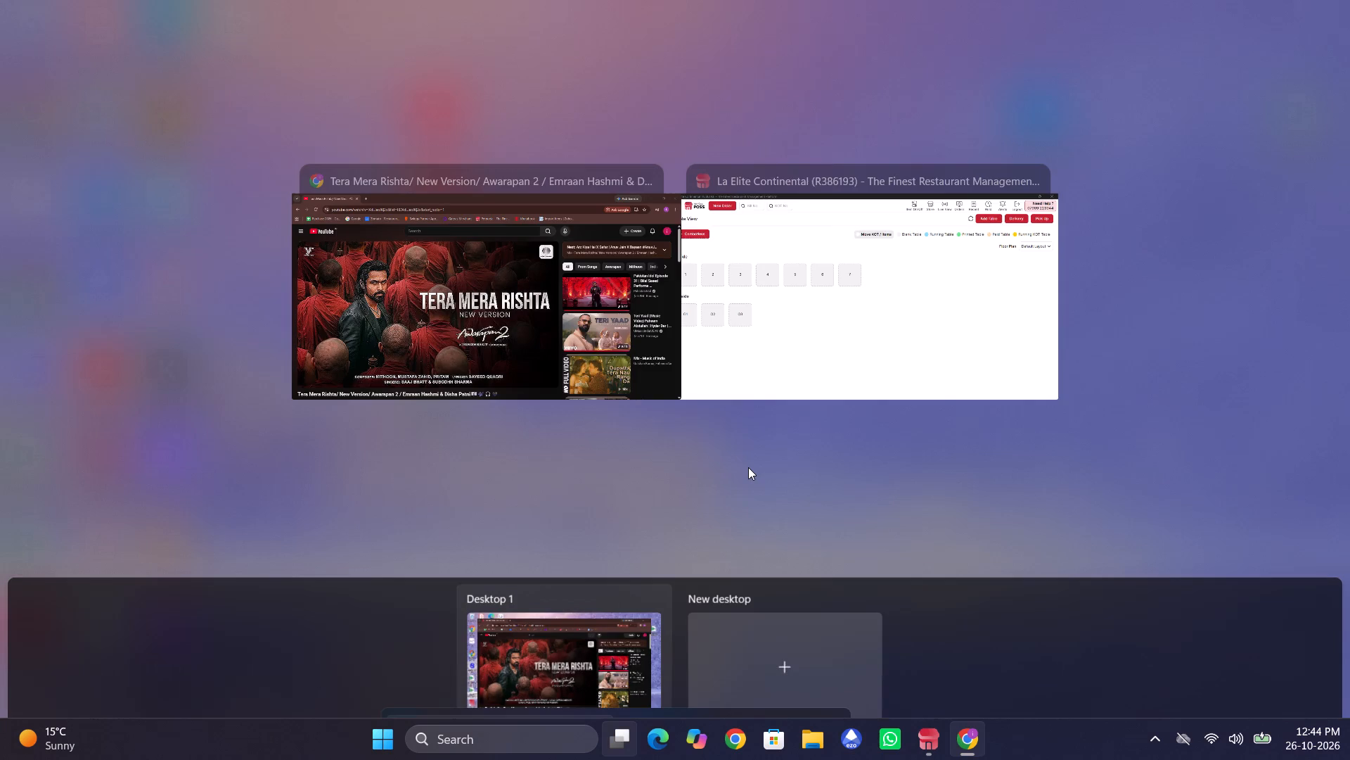
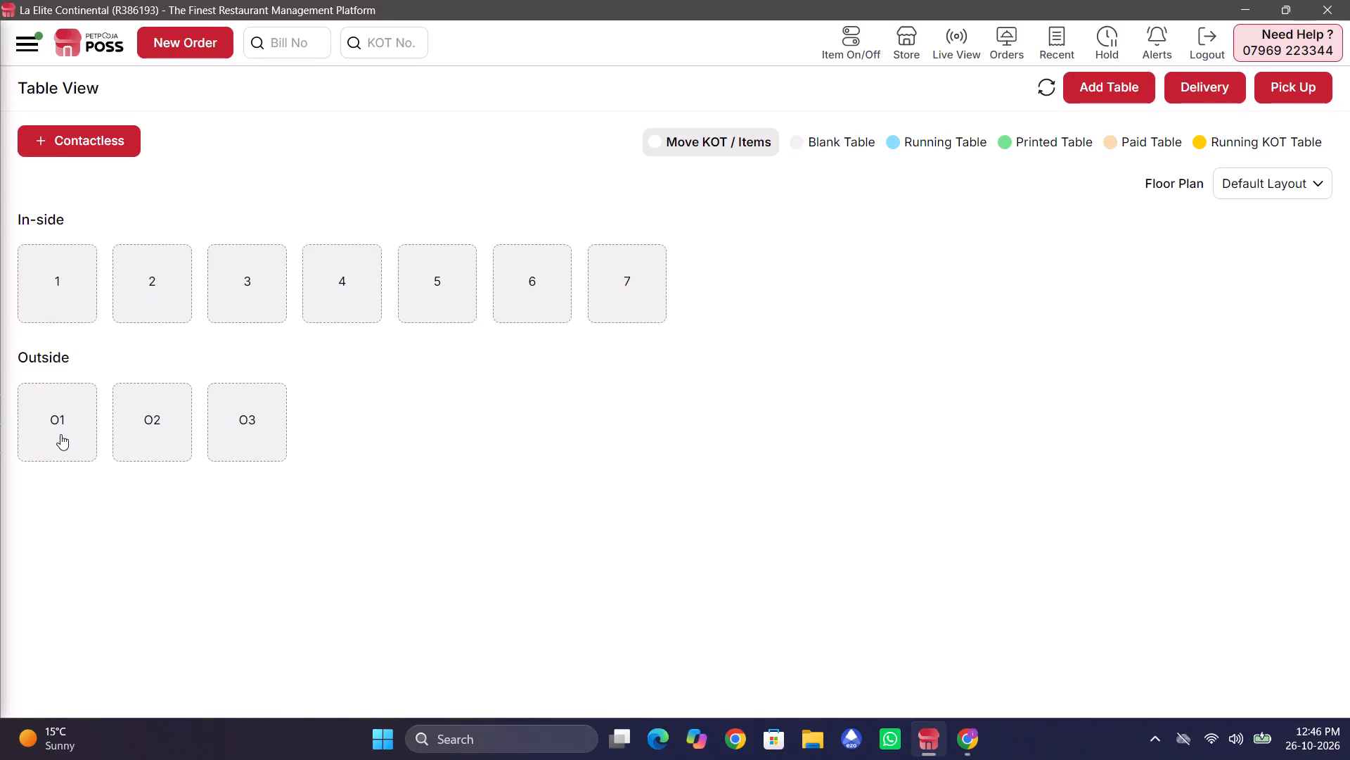
# Open an order for outside table O1 and add one Half Kadai Chicken from Indian Dishes.
pyautogui.click(49, 424)
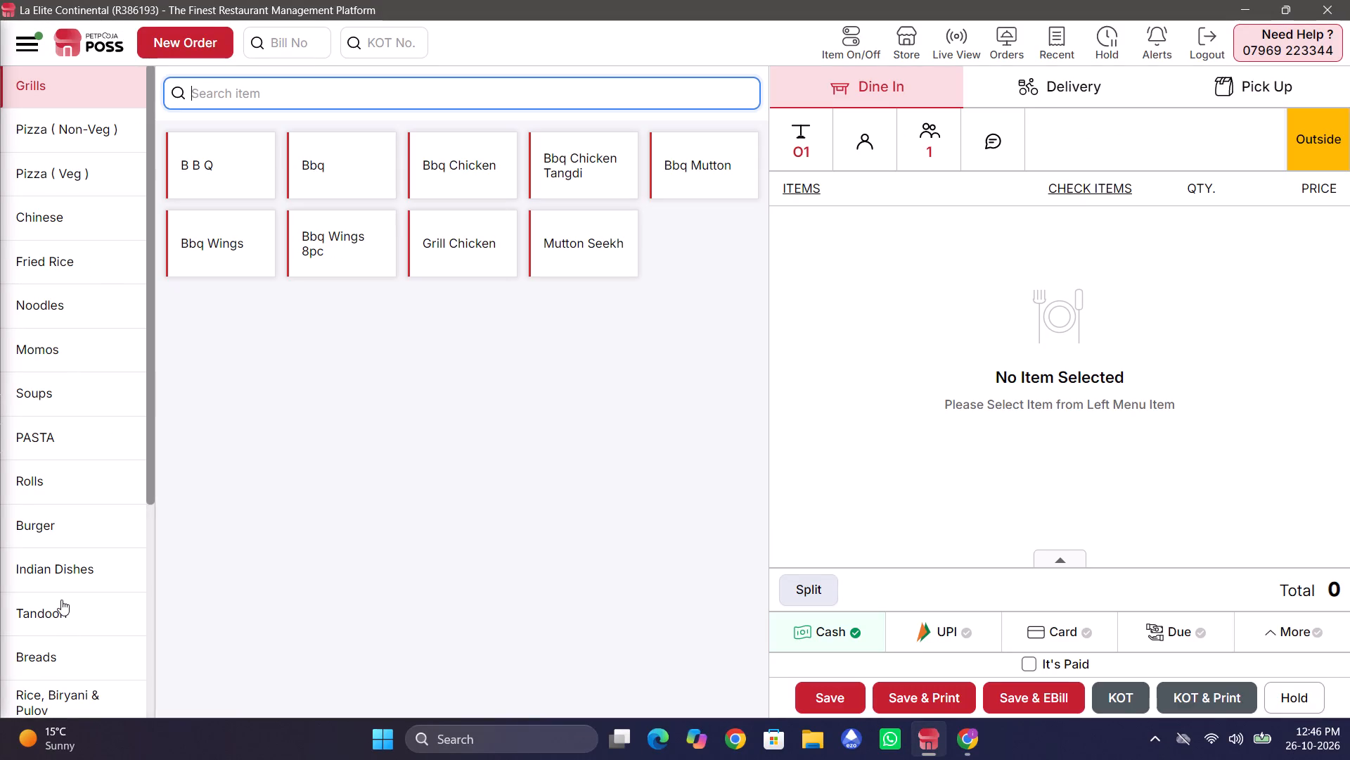
pyautogui.click(64, 574)
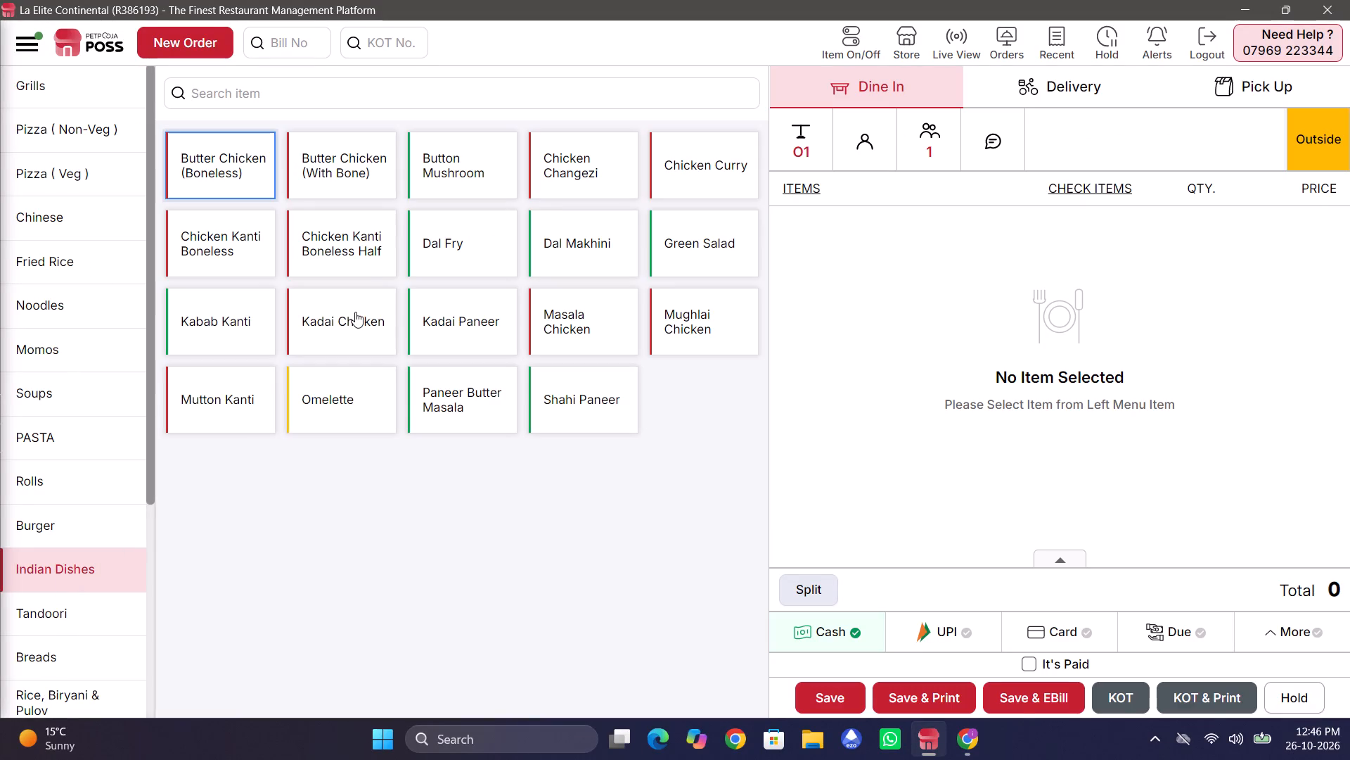
pyautogui.click(355, 312)
pyautogui.click(999, 477)
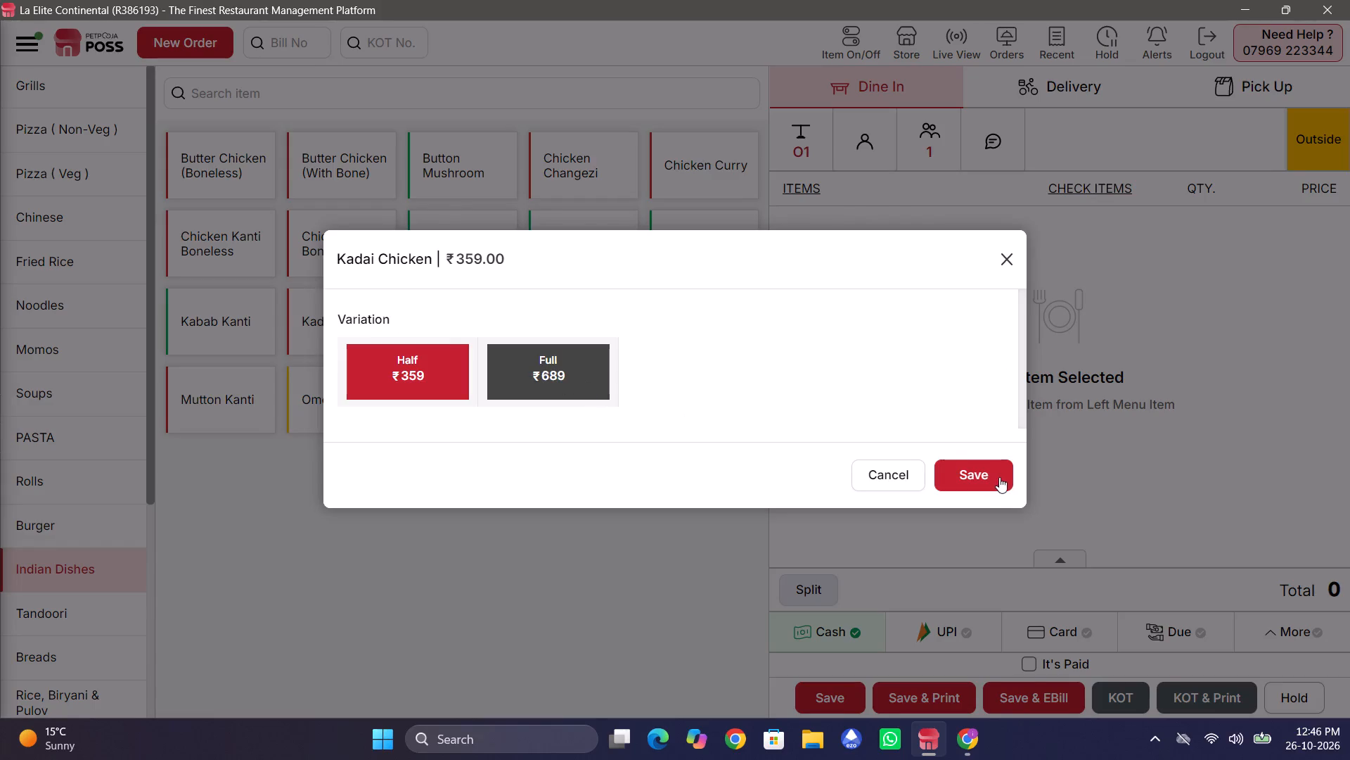
# Look up "swi" in the customer name and assign the existing customer named just swiggy to the order.
pyautogui.click(881, 139)
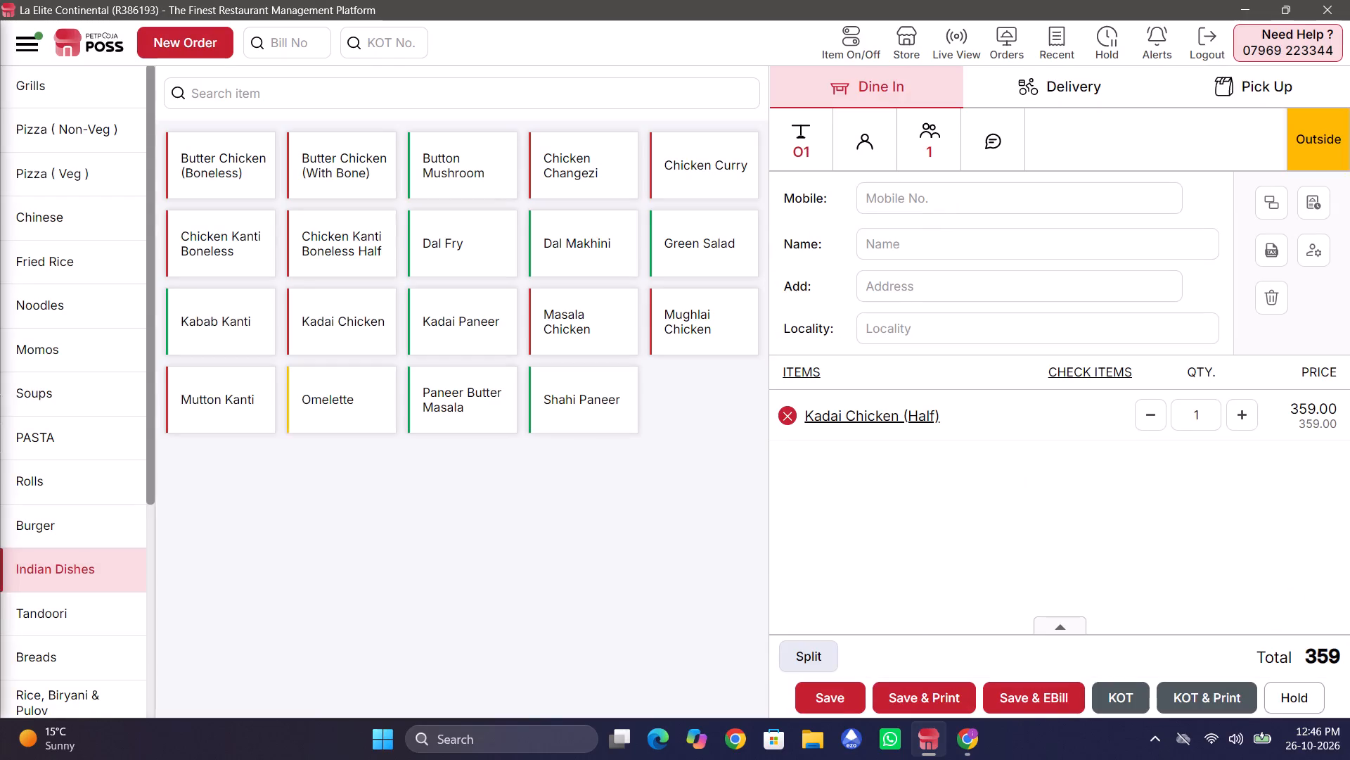
pyautogui.click(880, 245)
pyautogui.write('swi')
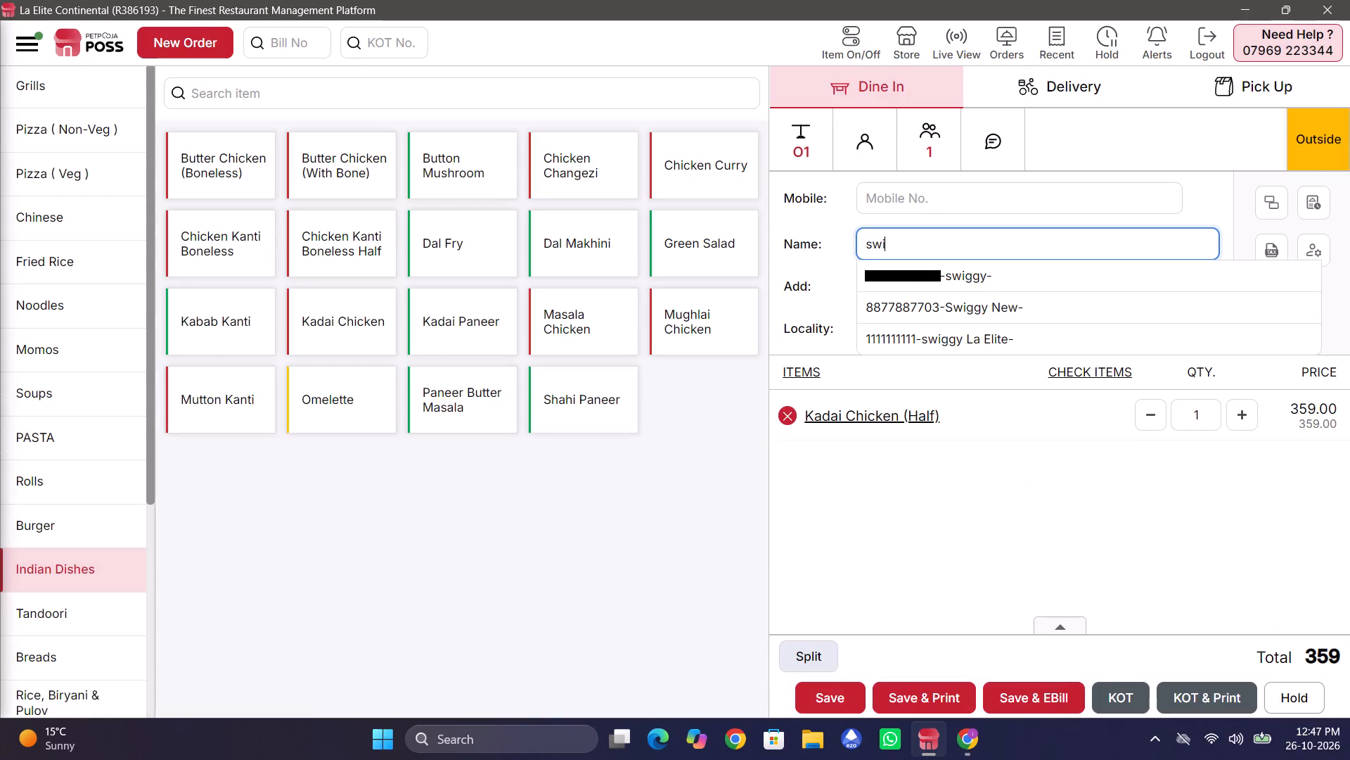
pyautogui.click(891, 270)
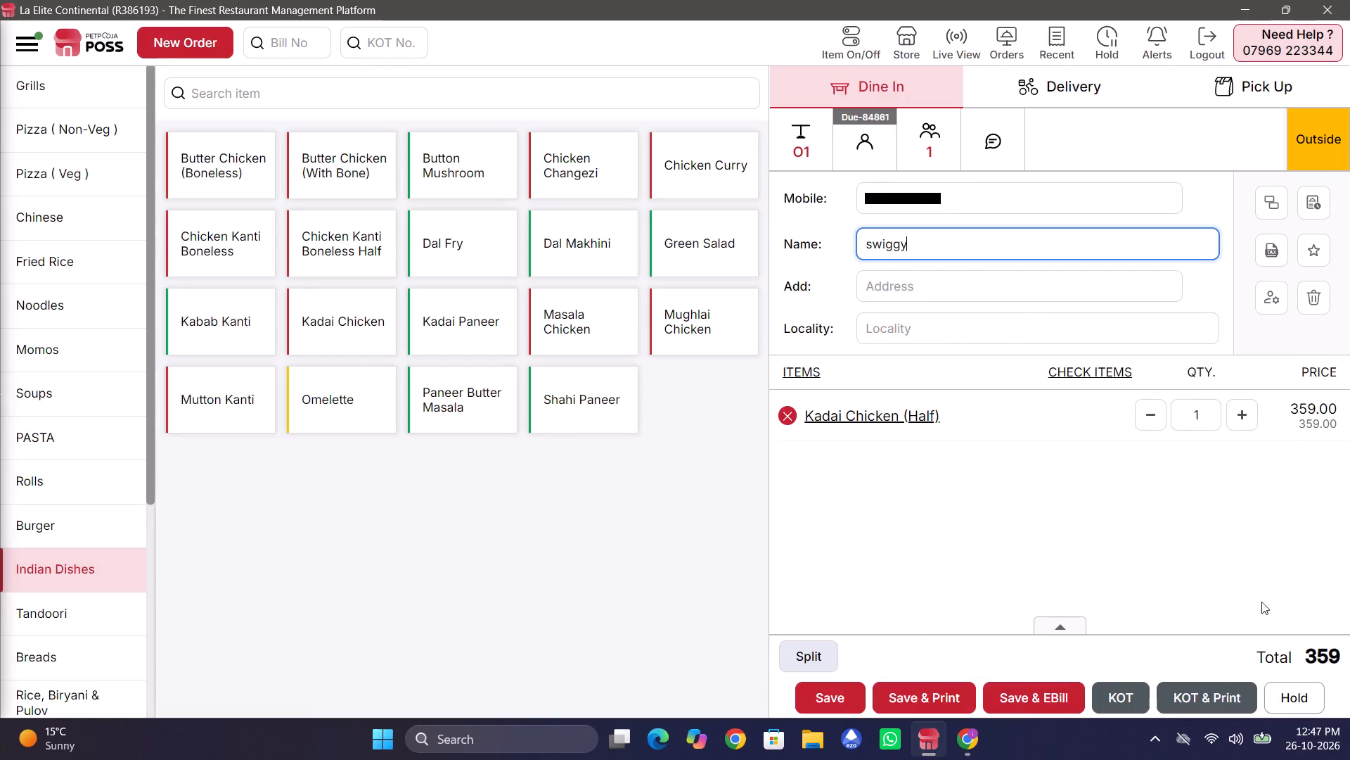
# Send the table O1 order to the kitchen with a printed KOT.
pyautogui.click(1224, 700)
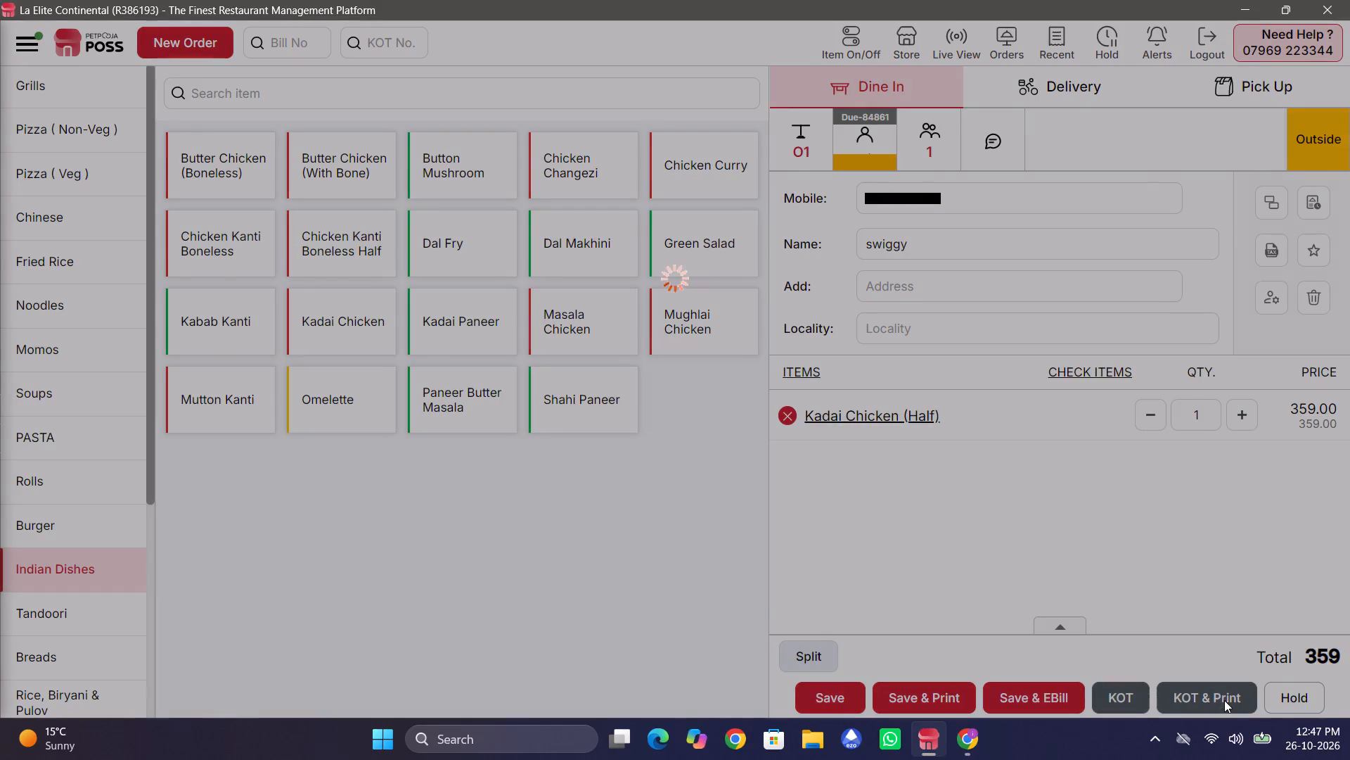
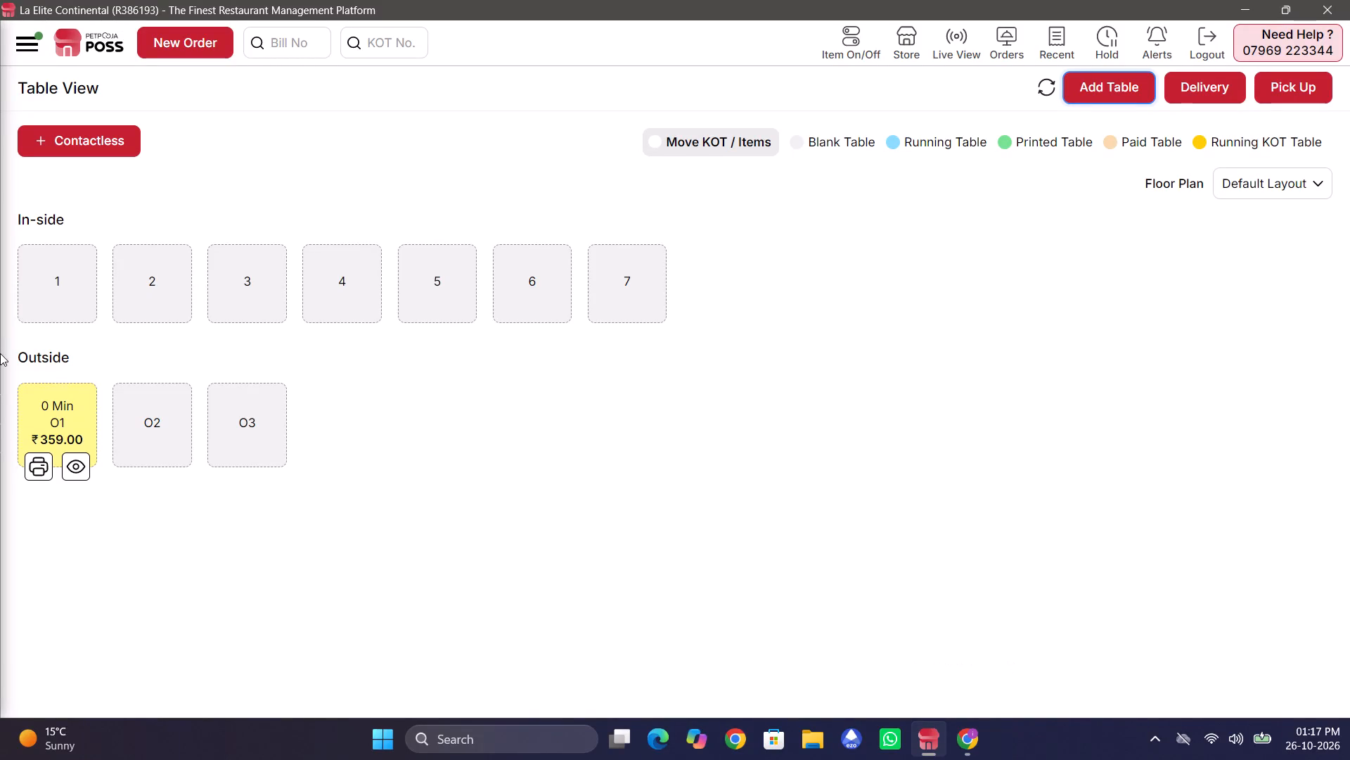
# Reopen the running order on outside table O1, set its payment type to Due, and save it with an e-bill.
pyautogui.click(68, 467)
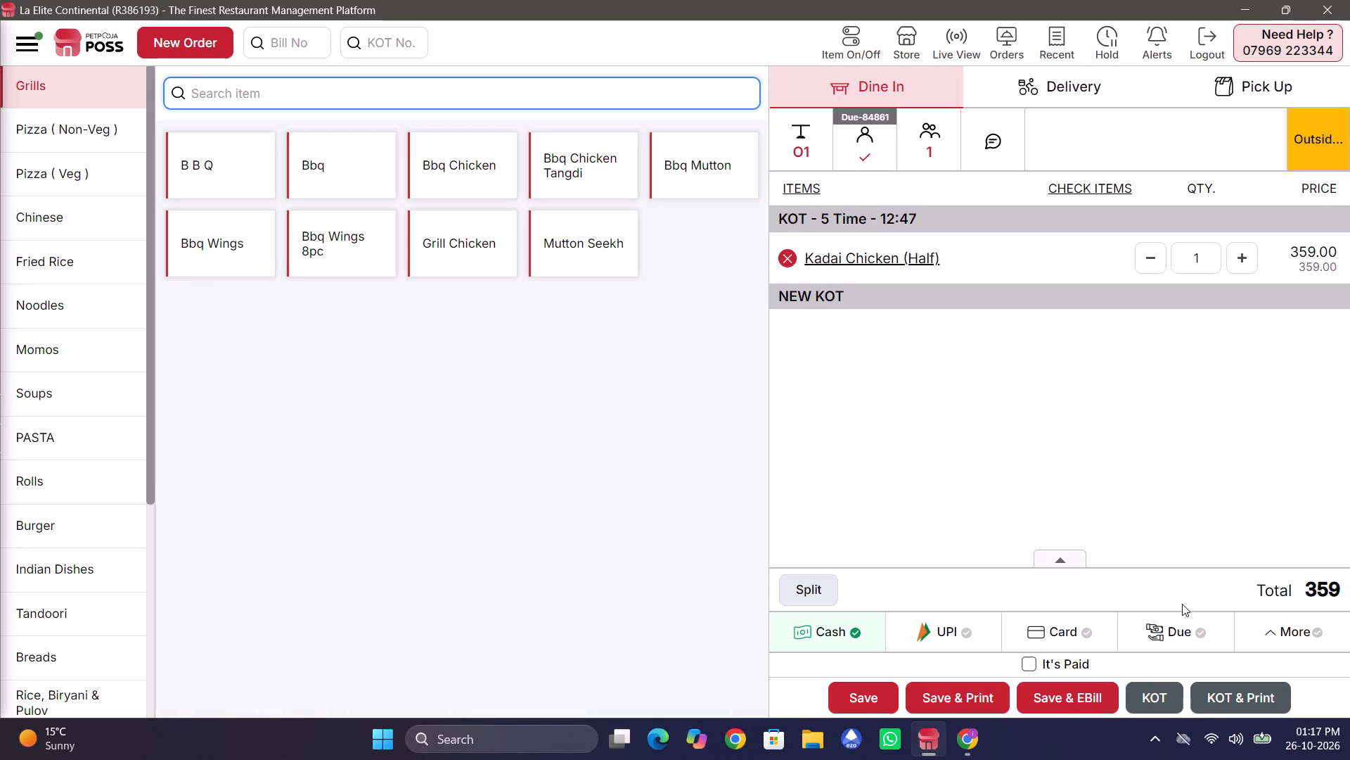
pyautogui.click(1197, 641)
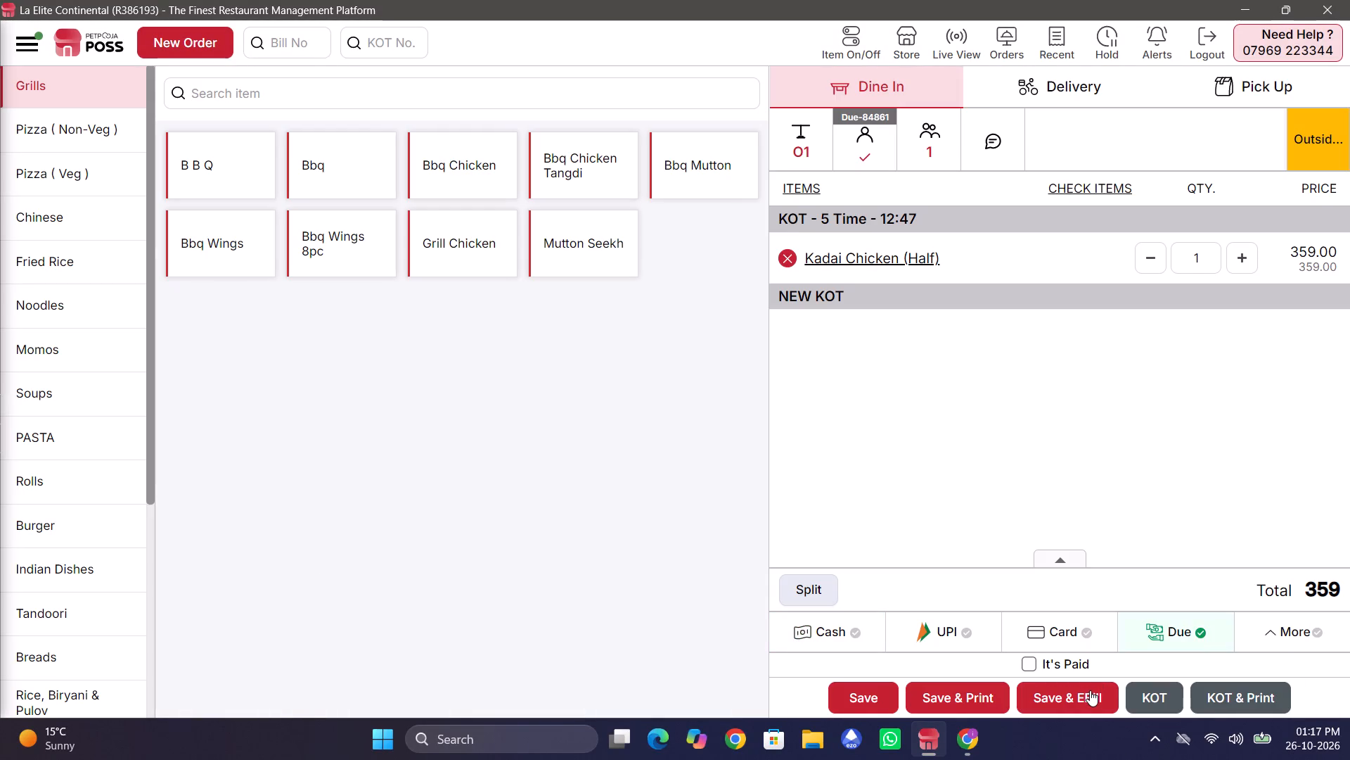
pyautogui.click(1090, 690)
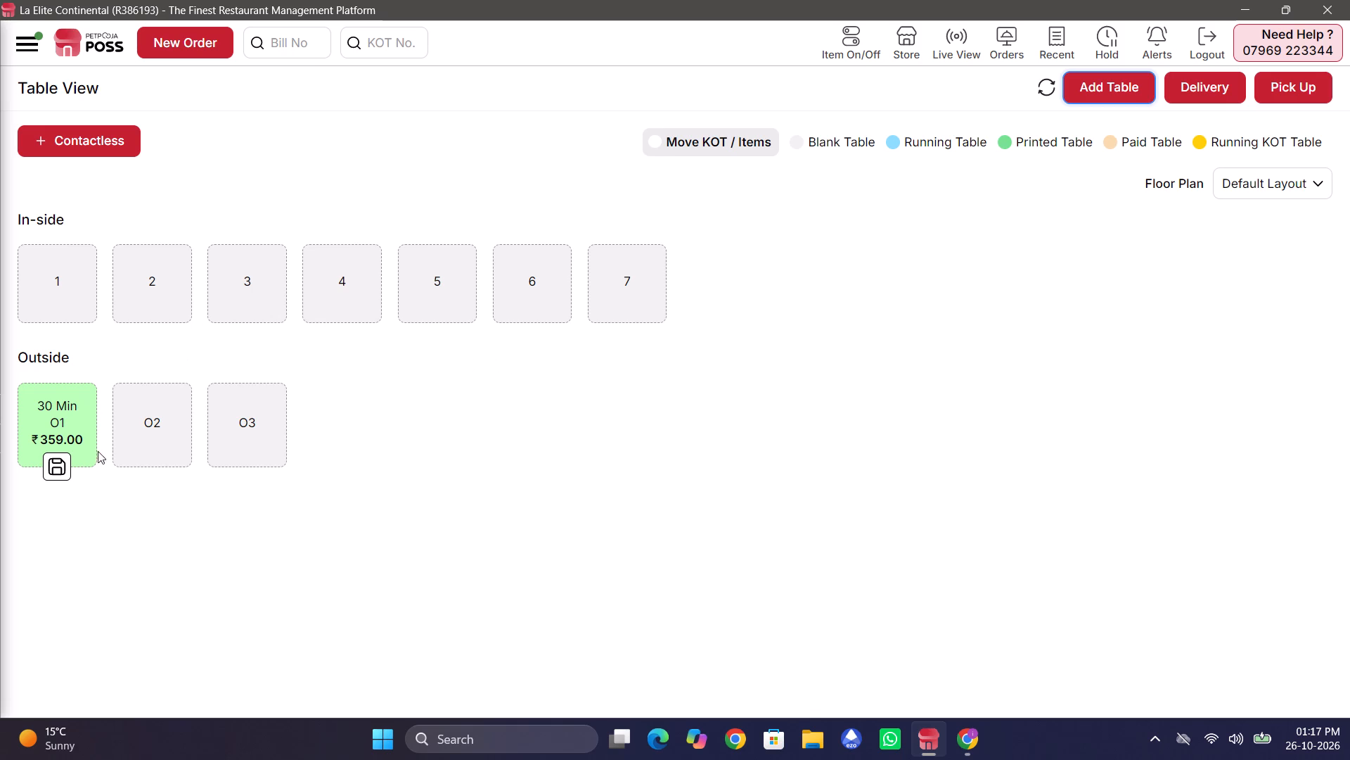
# Settle and save the bill for outside table O1 with the Due payment type and a tip of 0.
pyautogui.click(62, 474)
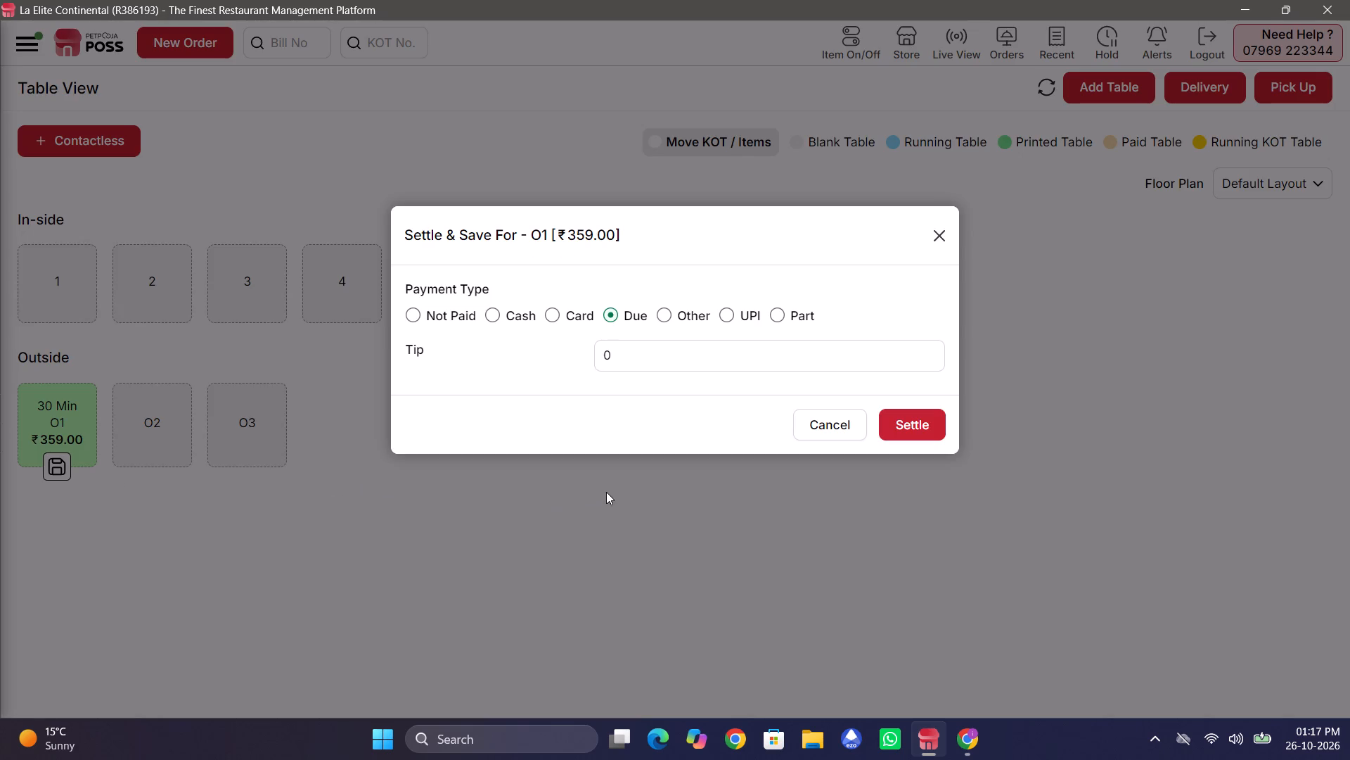
pyautogui.click(903, 462)
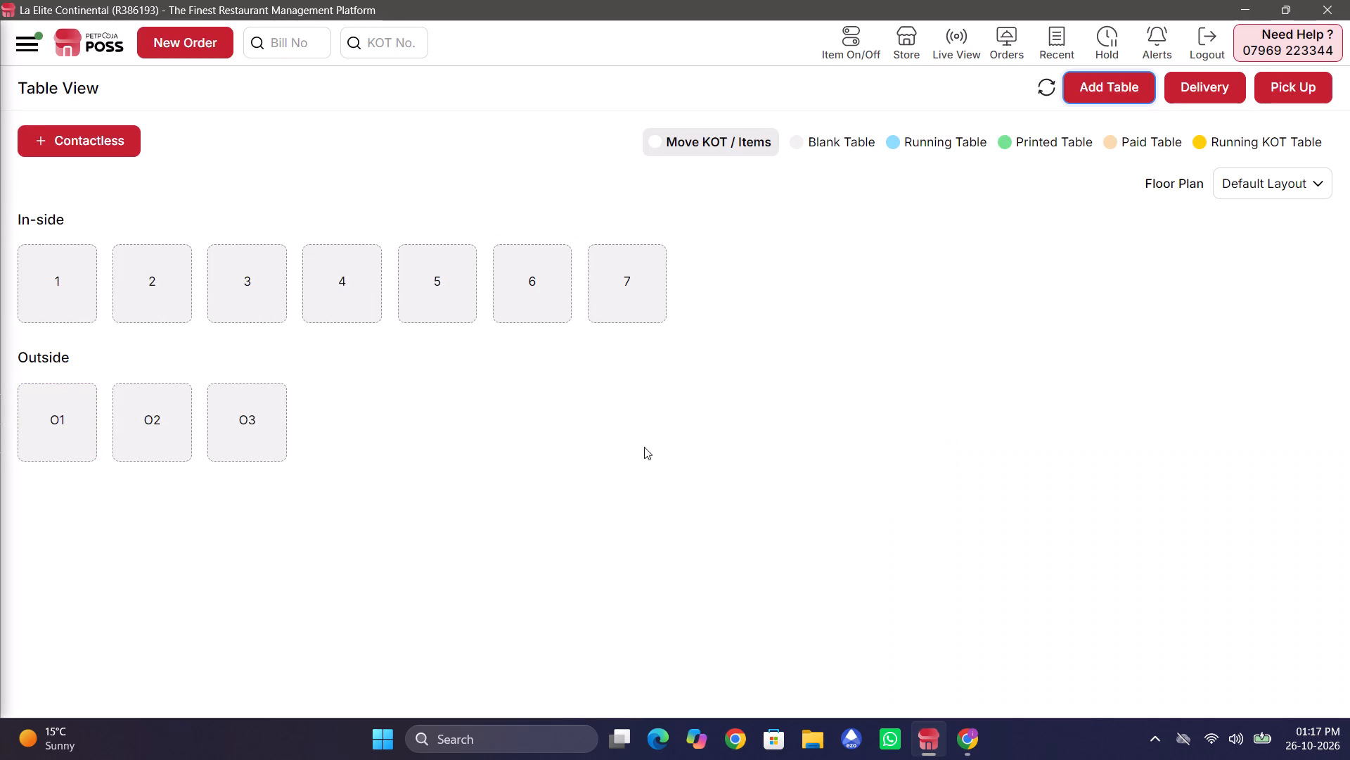
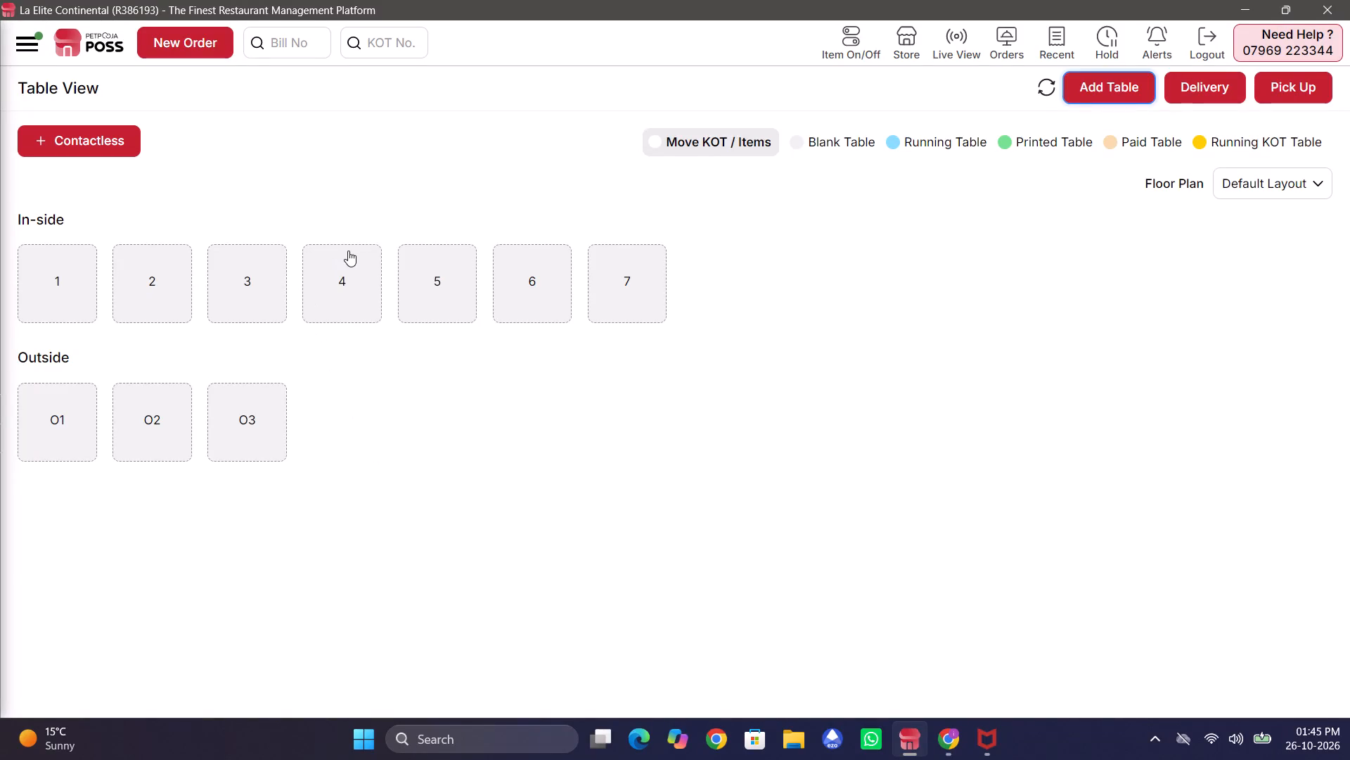
# Start an order on inside table 4, add one Chicken Fried Momo (10 Pcs), and save it with a printed KOT.
pyautogui.click(348, 251)
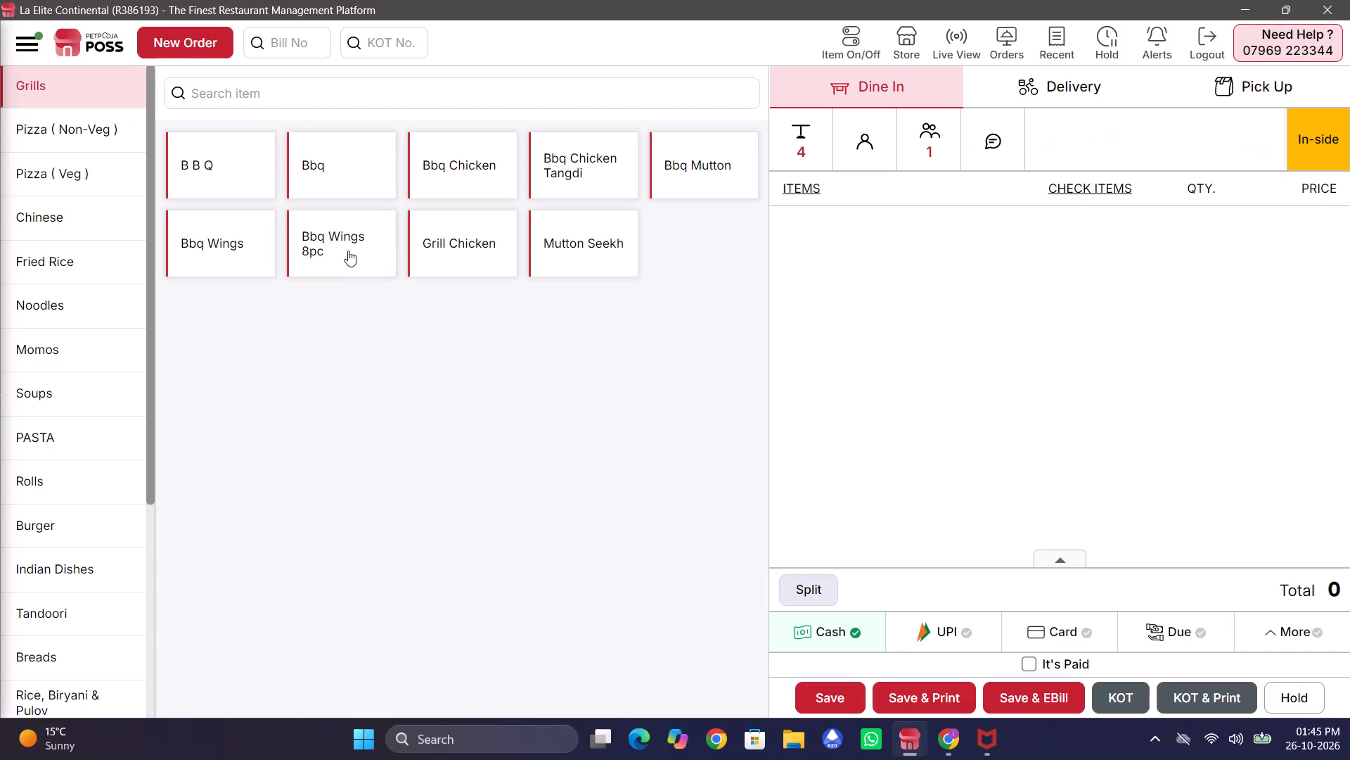
pyautogui.click(63, 352)
pyautogui.click(340, 174)
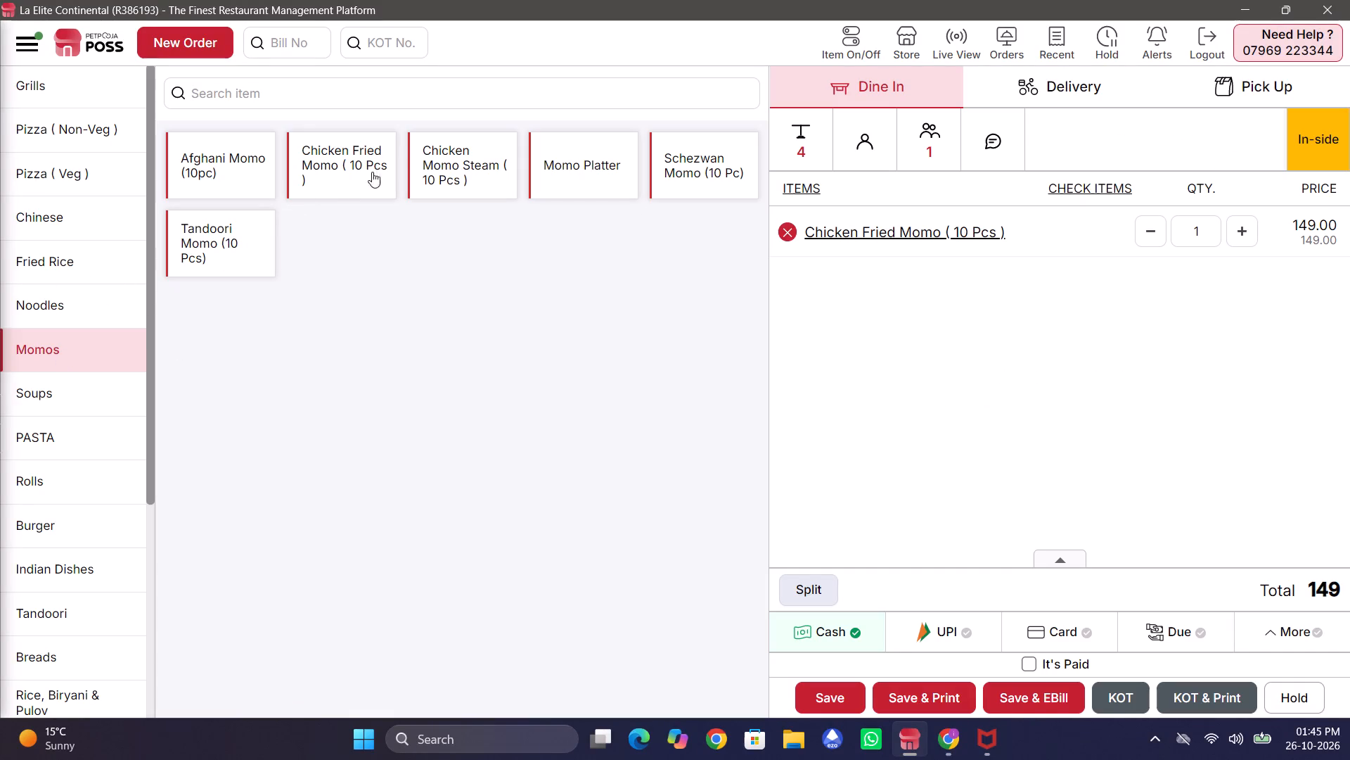
pyautogui.click(1180, 692)
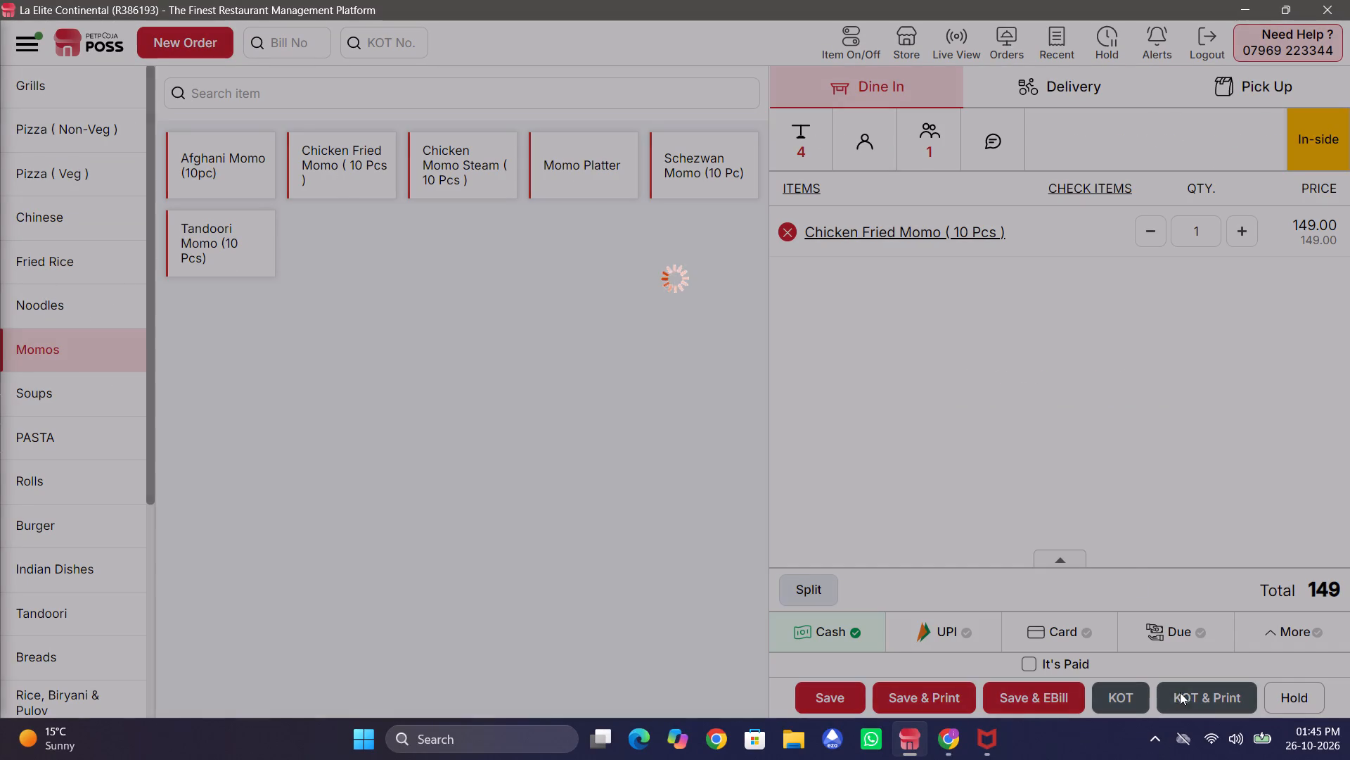
# Start an order on inside table 3 and add one Rista from the Kashmiri Wazwaan category.
pyautogui.click(133, 261)
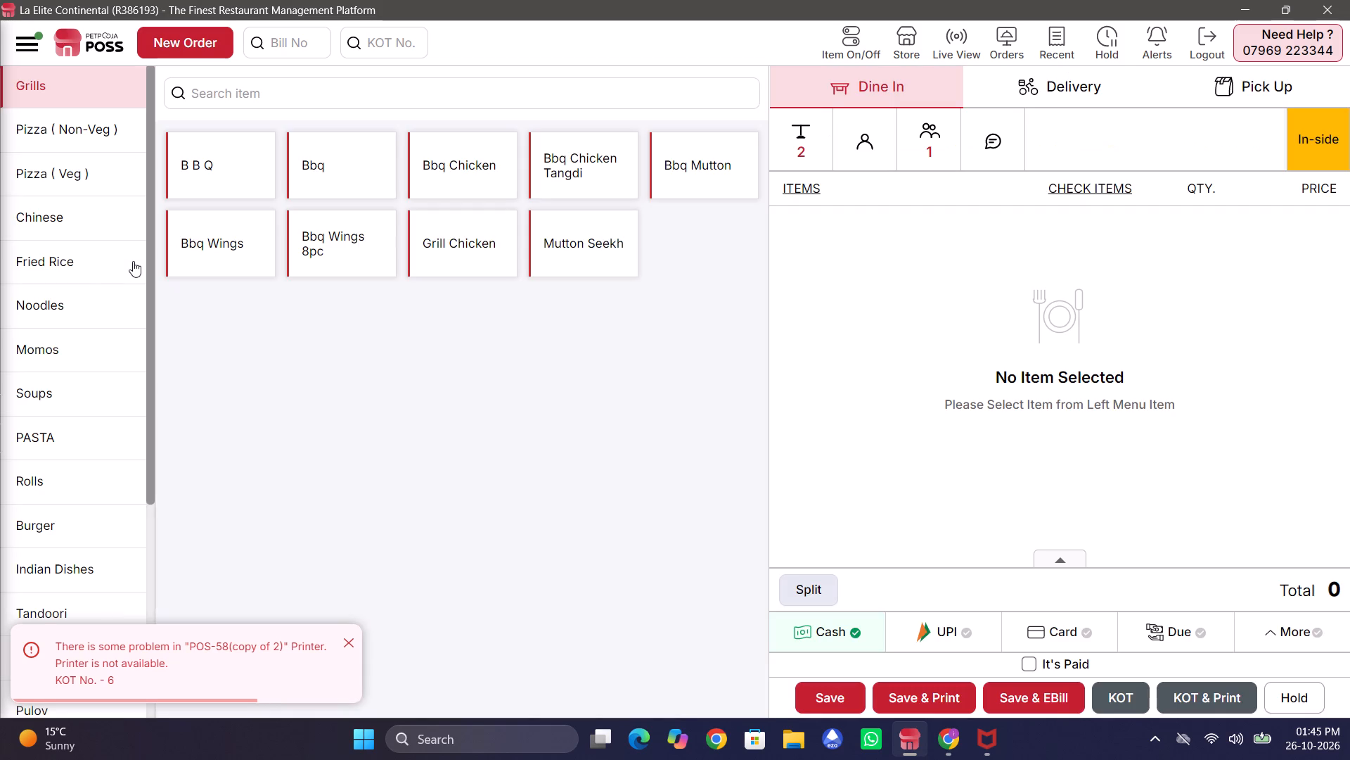
pyautogui.click(191, 46)
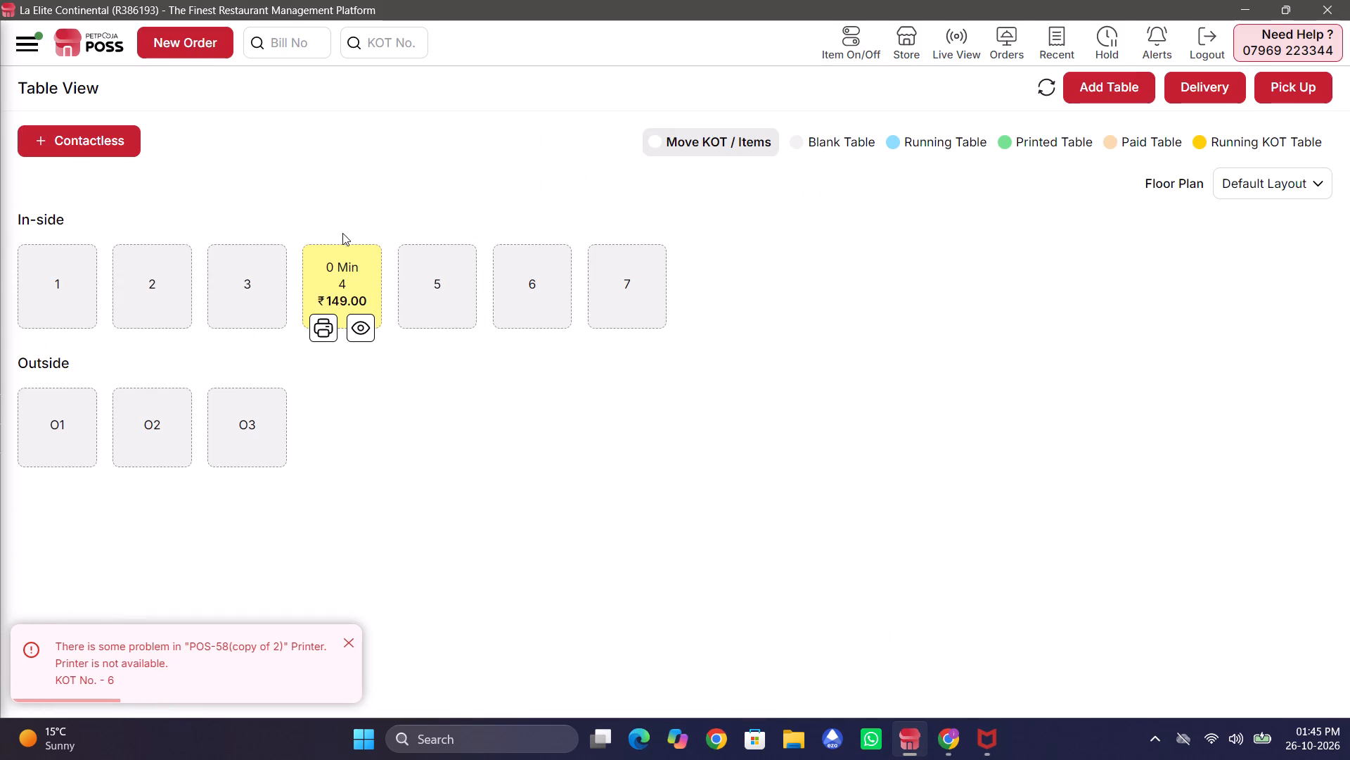
pyautogui.click(240, 291)
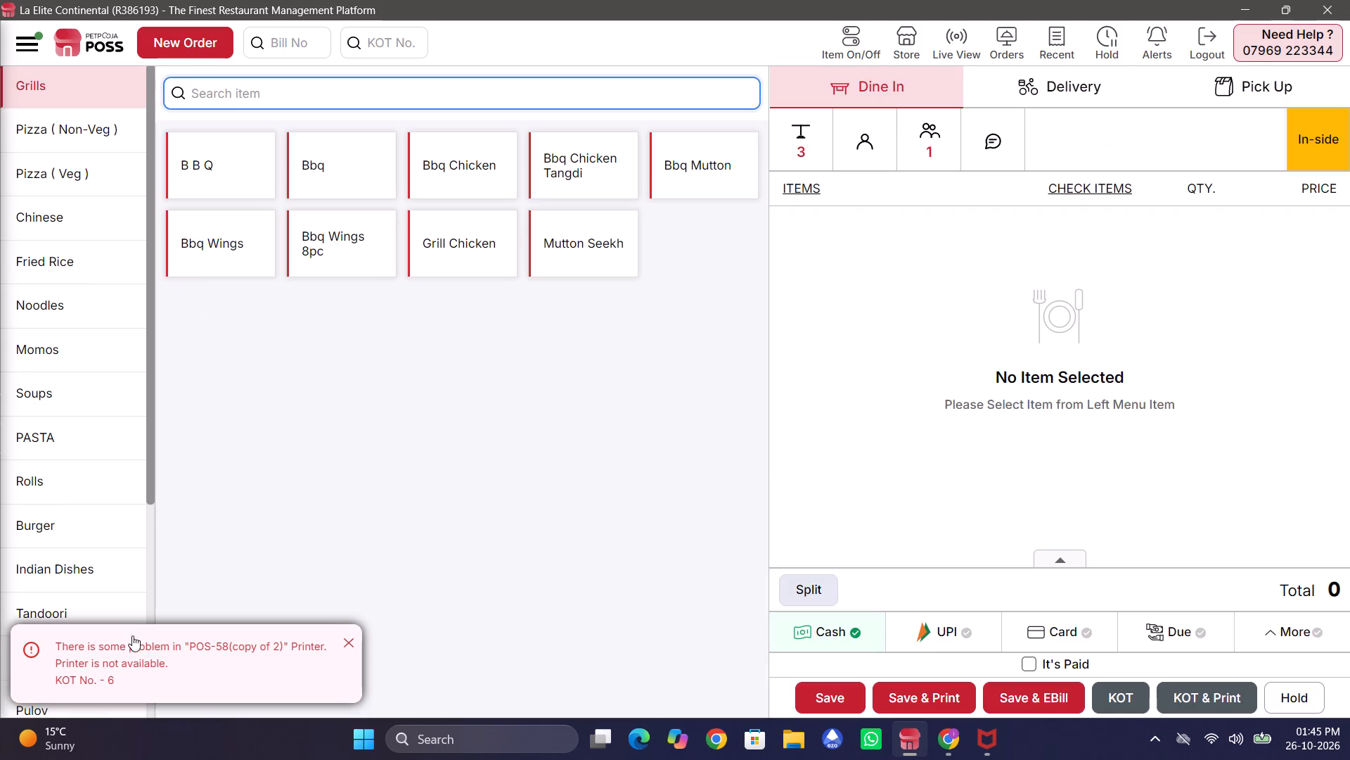
pyautogui.click(349, 644)
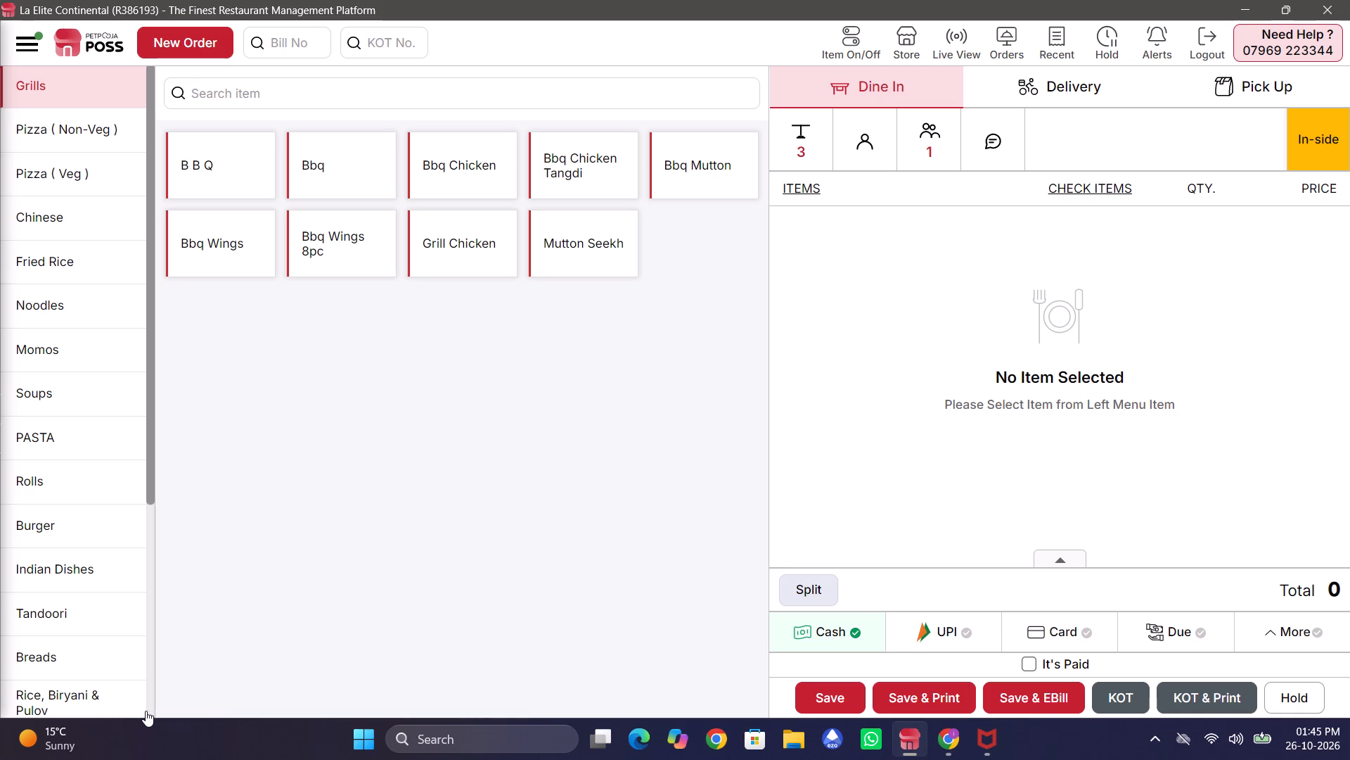
pyautogui.click(146, 711)
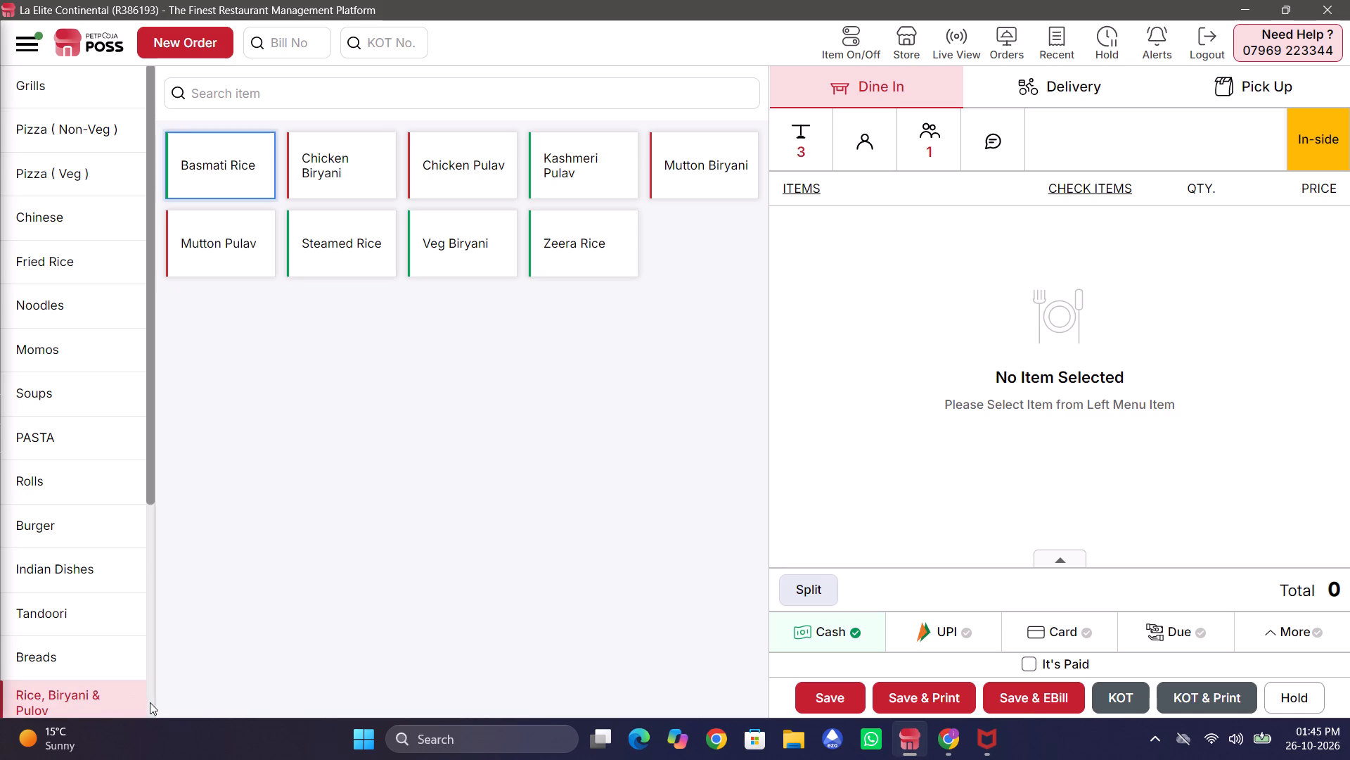
pyautogui.click(150, 702)
pyautogui.click(91, 688)
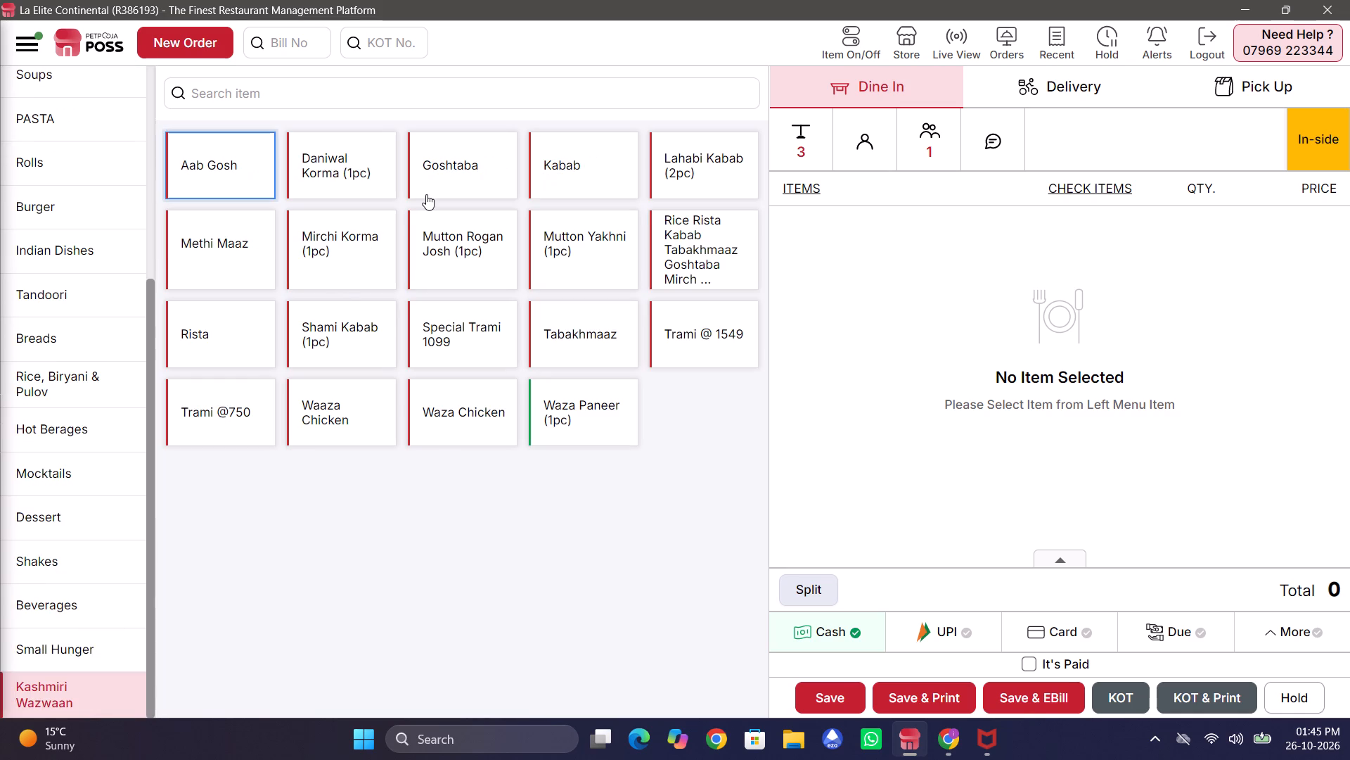
pyautogui.click(224, 360)
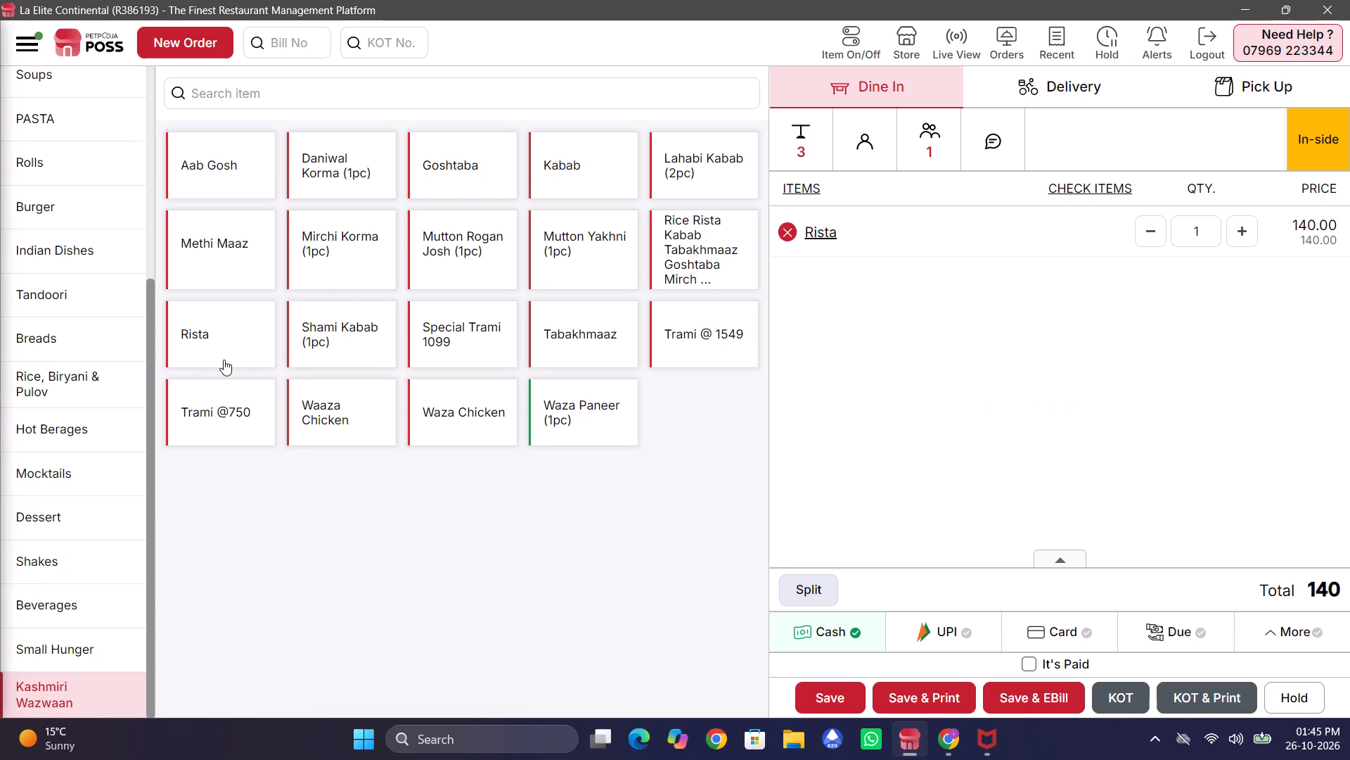
# Search the items for rice, add one Basmati Rice to table 3's order, and clear the search.
pyautogui.click(363, 88)
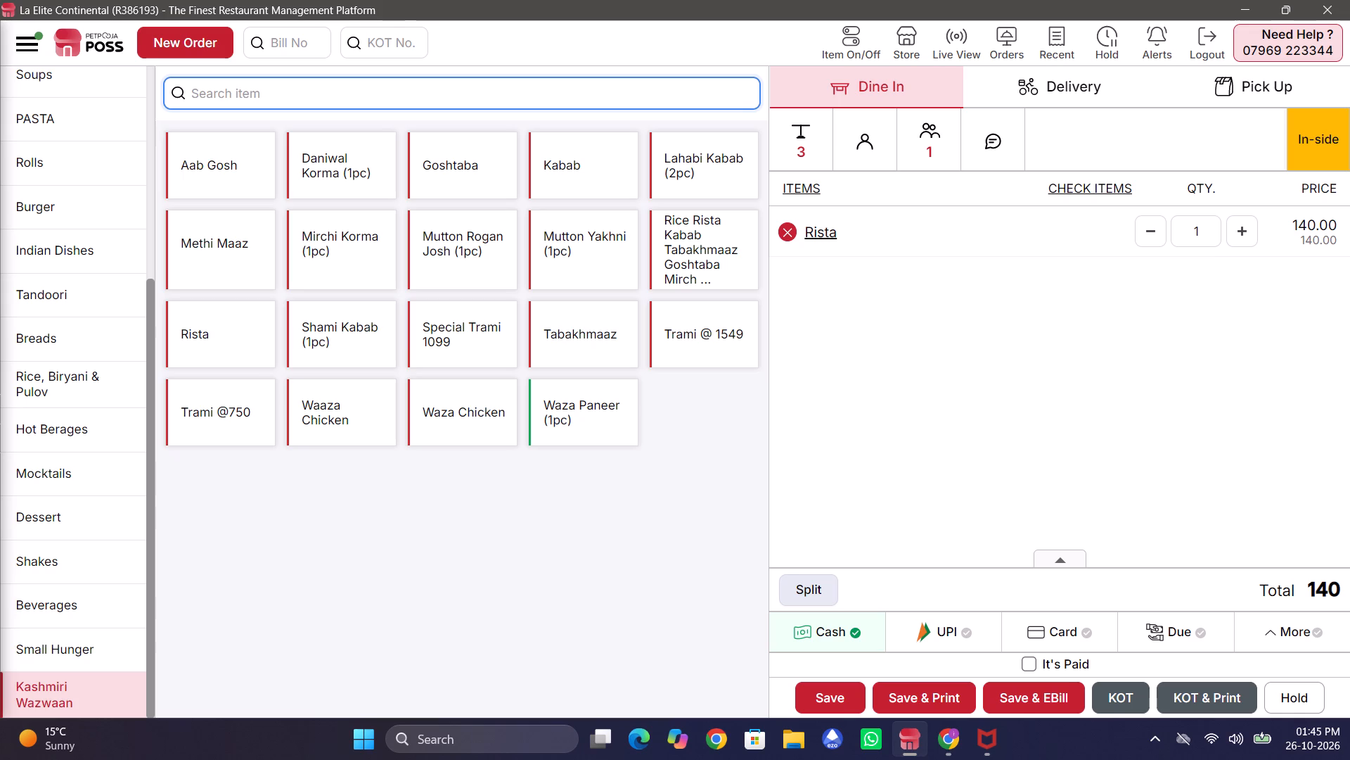
pyautogui.write('rice')
pyautogui.press('Return')
pyautogui.moveTo(101, 132); pyautogui.dragTo(115, 91)
pyautogui.click(111, 116)
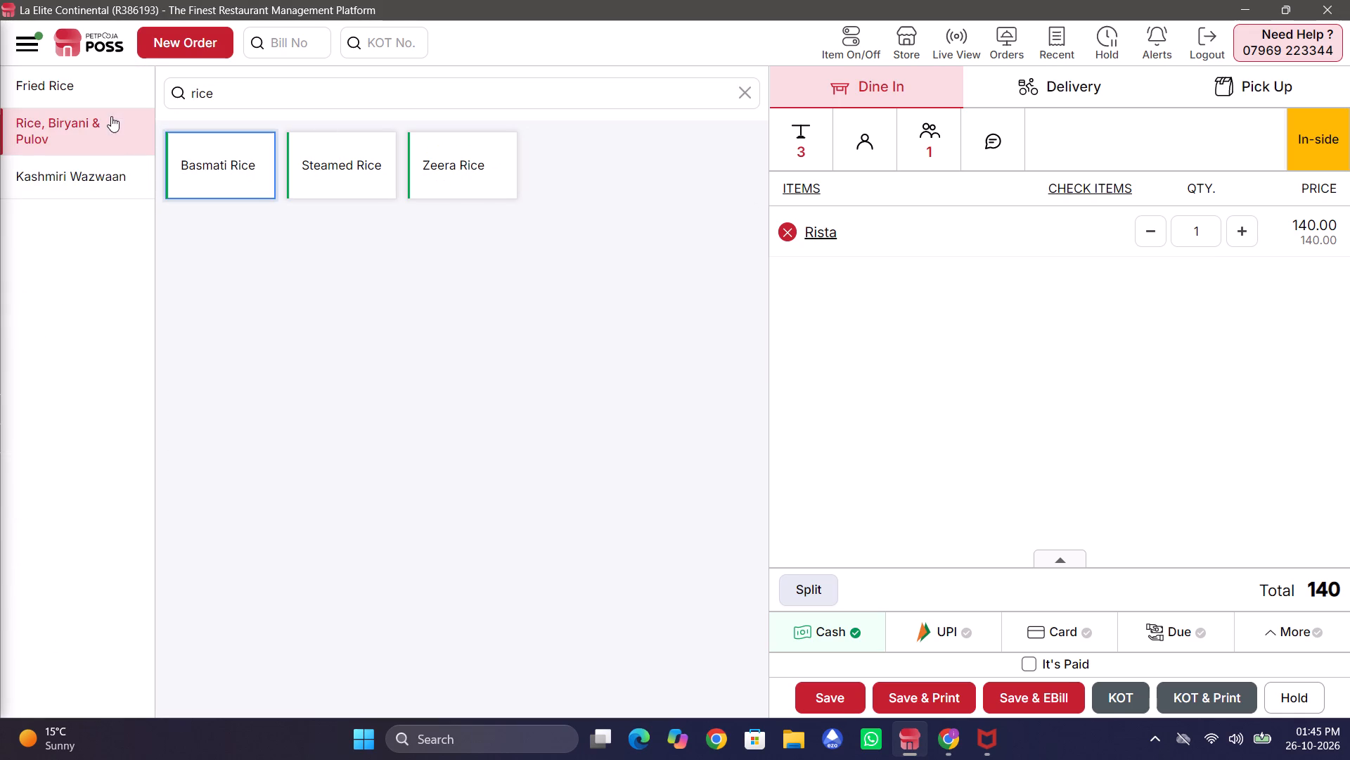
pyautogui.click(212, 157)
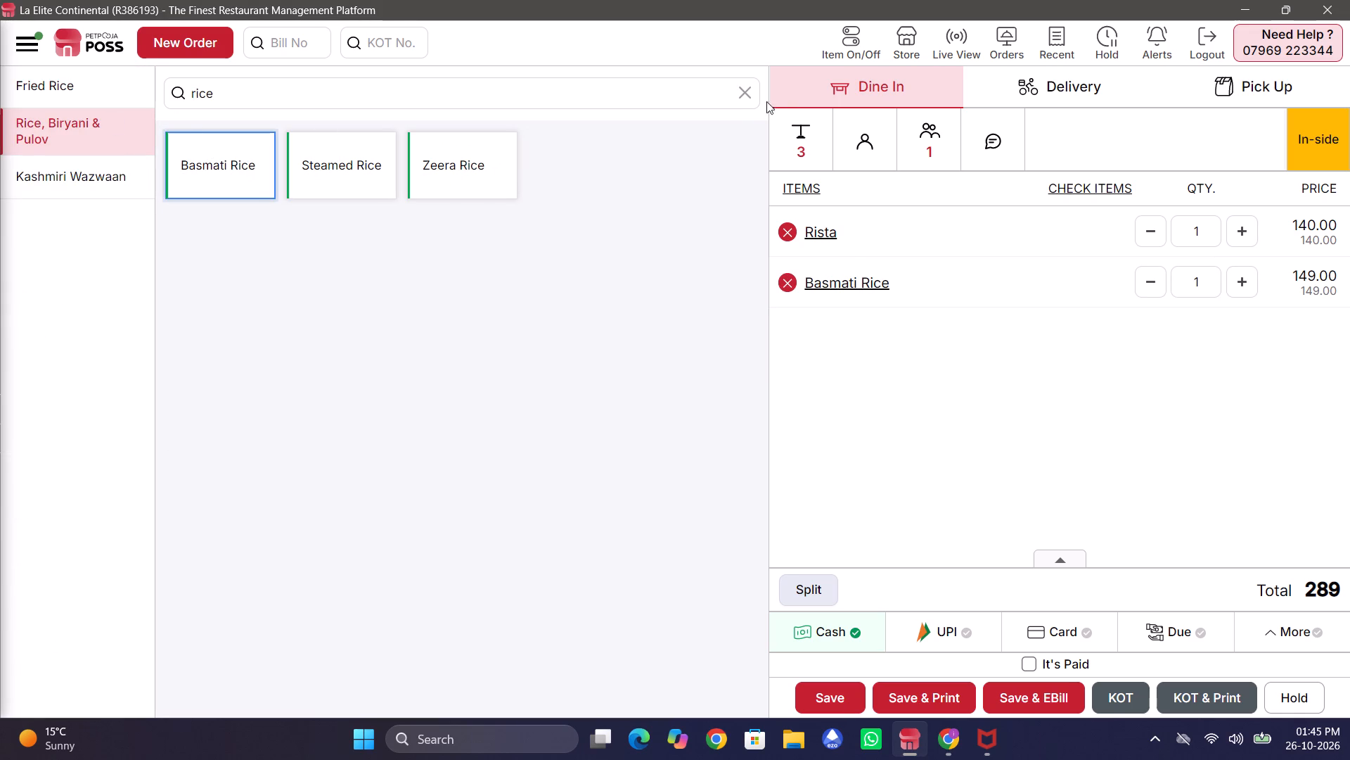
pyautogui.click(724, 89)
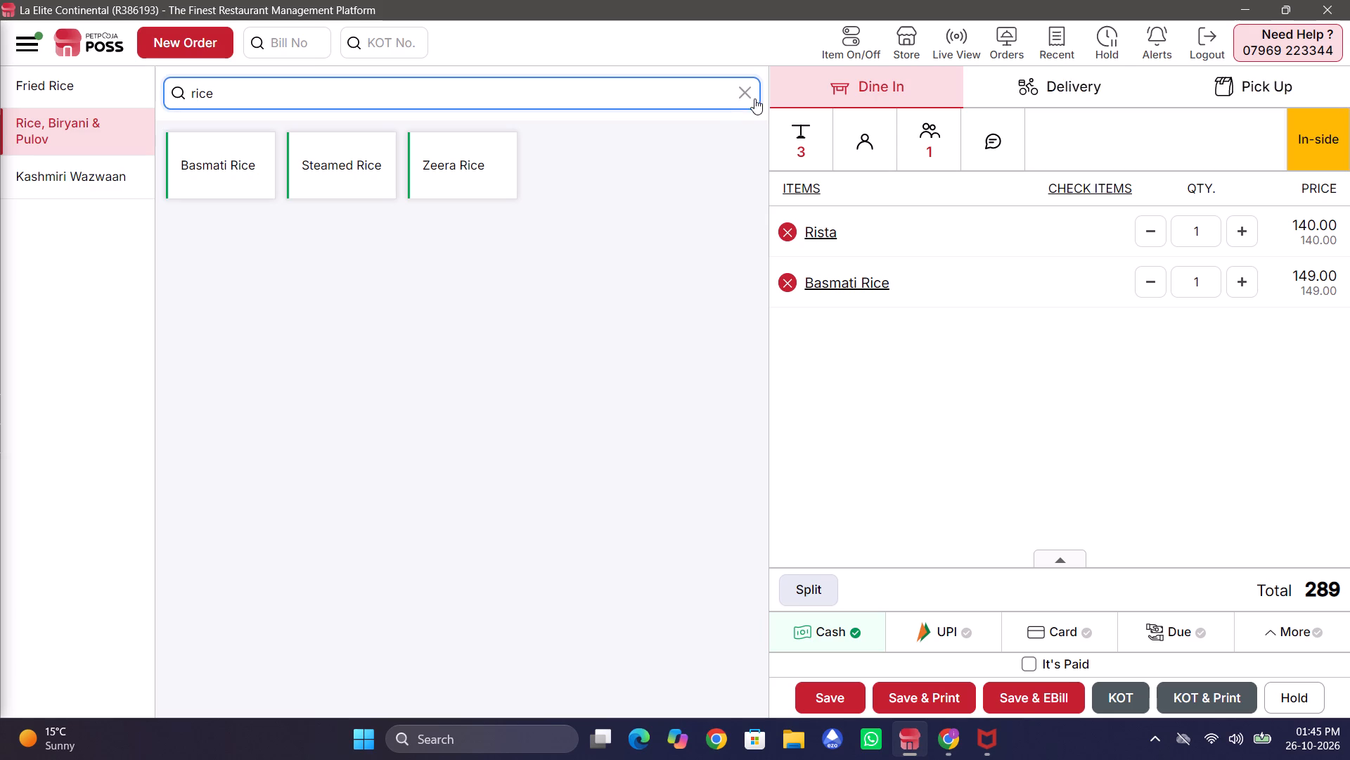
pyautogui.click(743, 93)
pyautogui.click(719, 89)
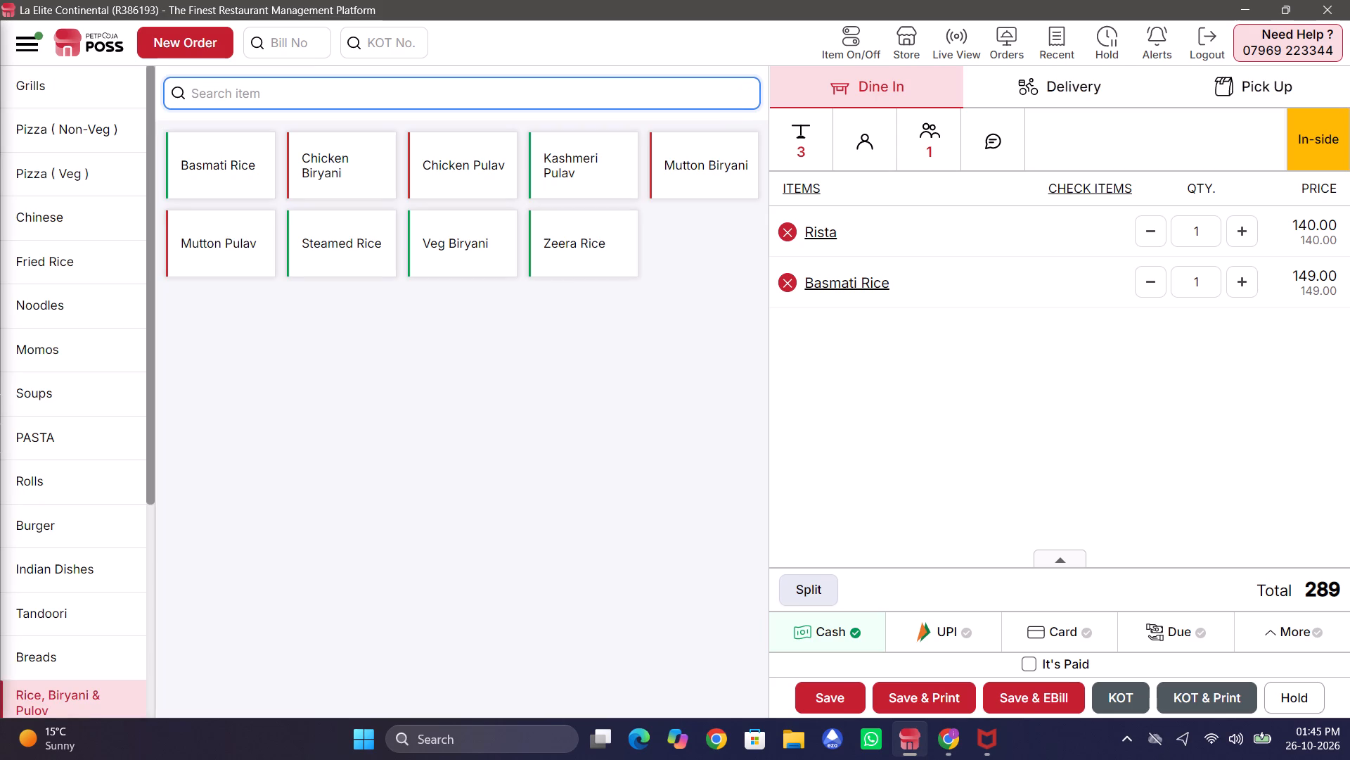
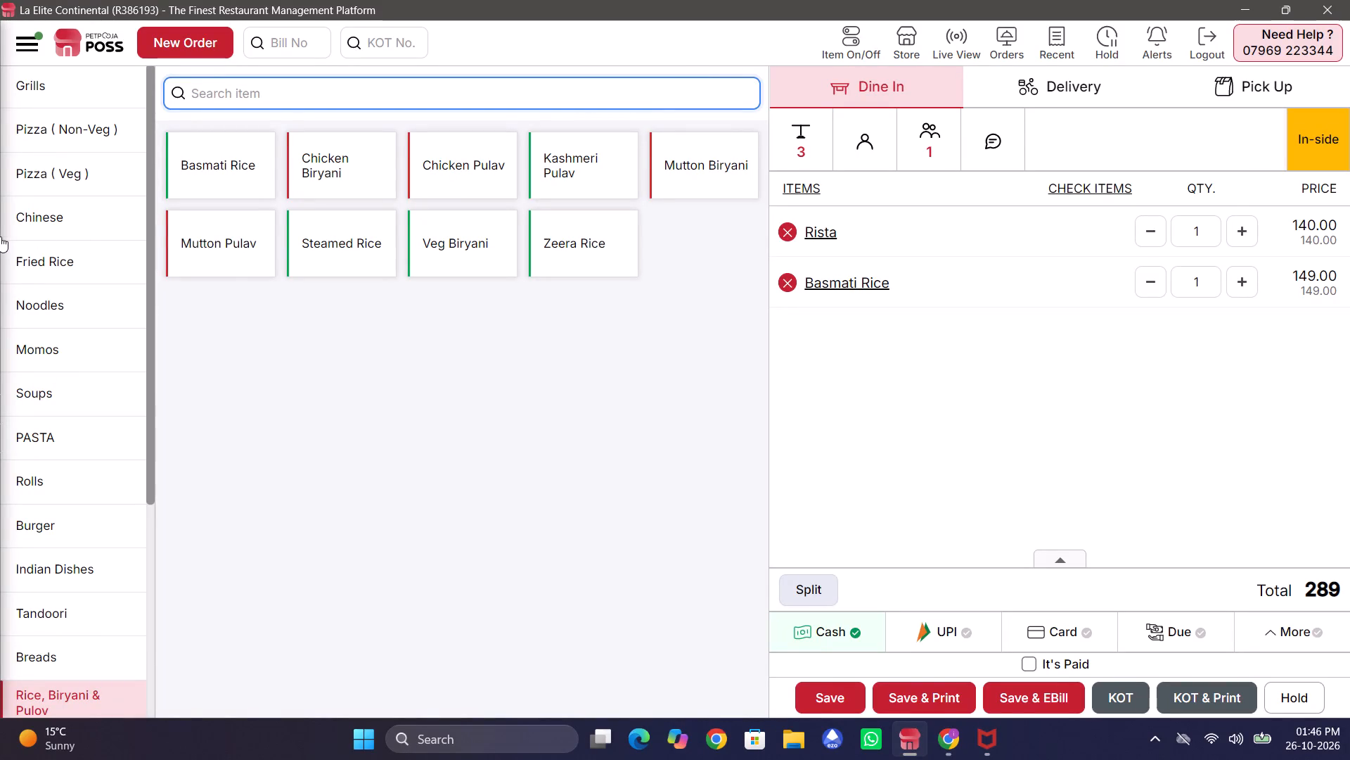
# Add one Mirchi Korma (1pc) from the Kashmiri Wazwaan category to table 3's order.
pyautogui.click(153, 701)
pyautogui.click(68, 691)
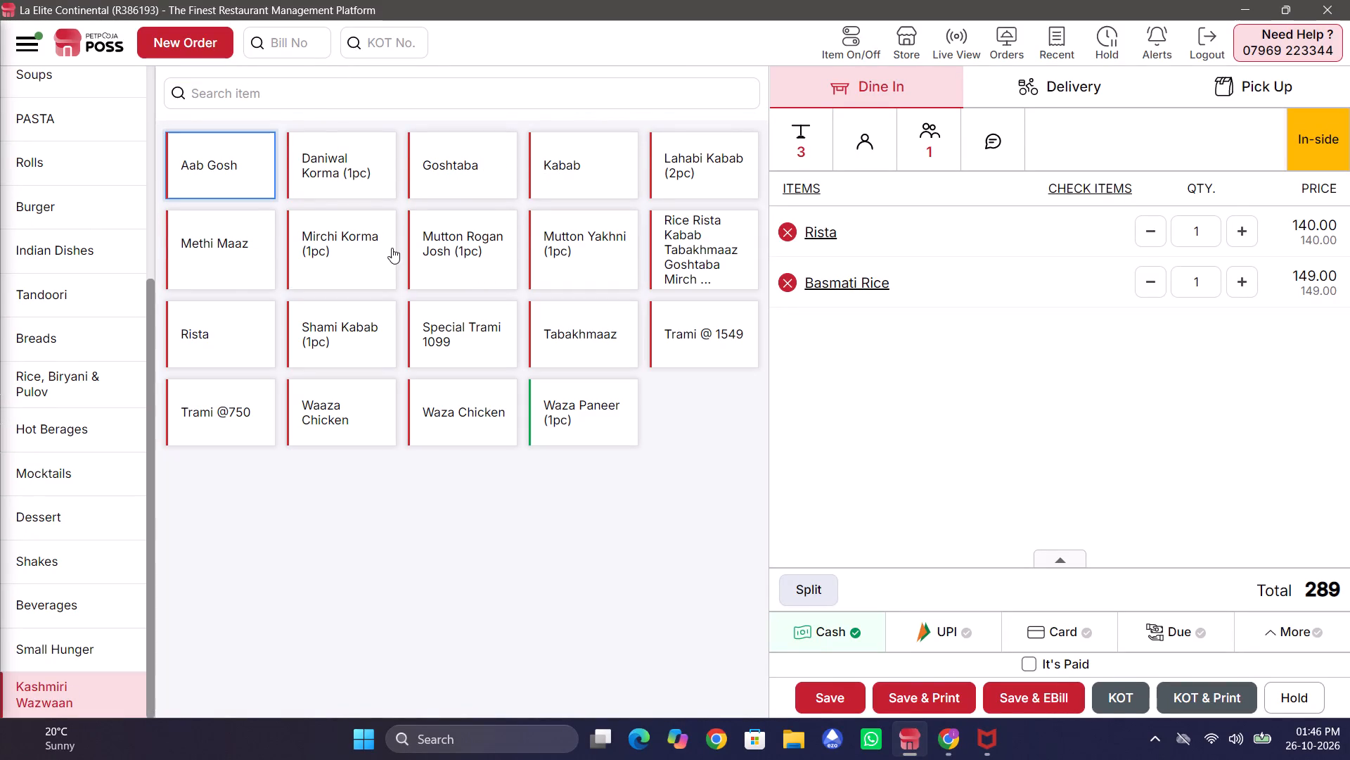
pyautogui.click(335, 222)
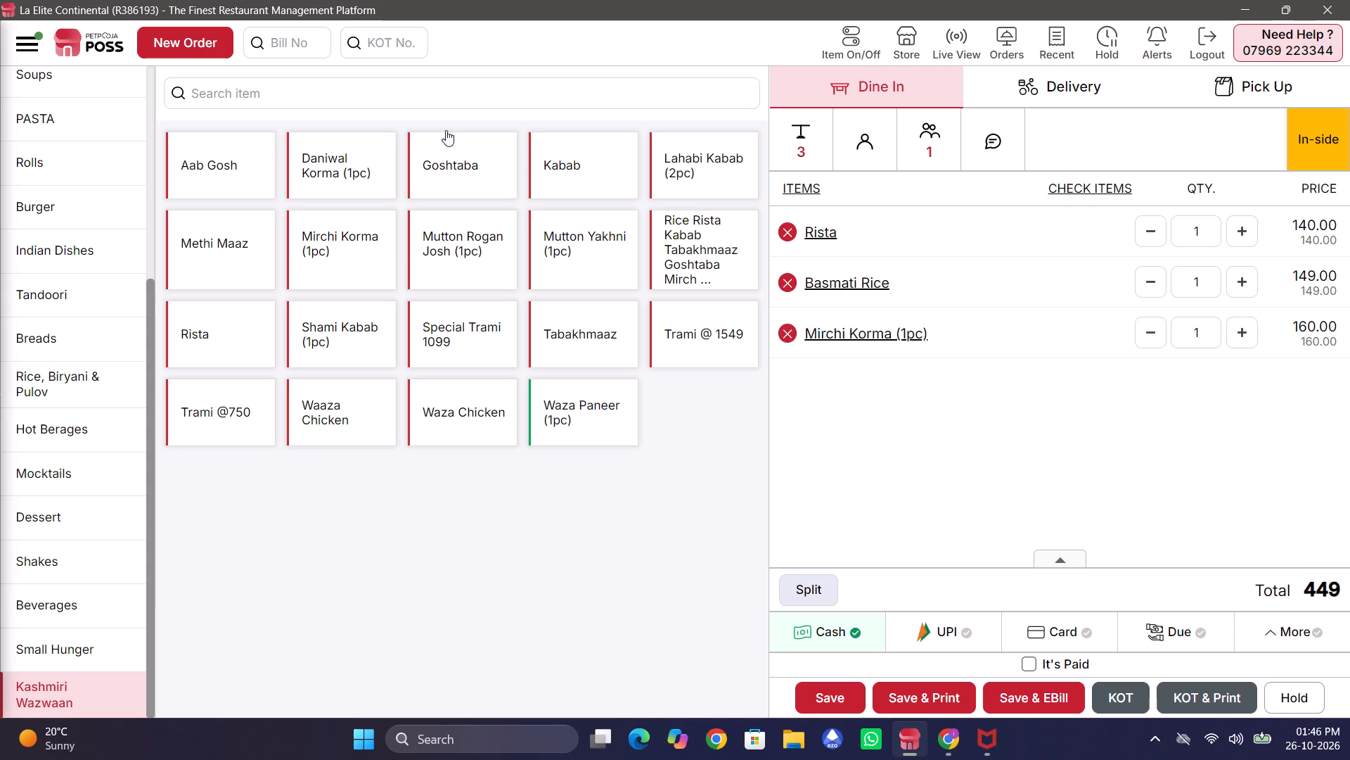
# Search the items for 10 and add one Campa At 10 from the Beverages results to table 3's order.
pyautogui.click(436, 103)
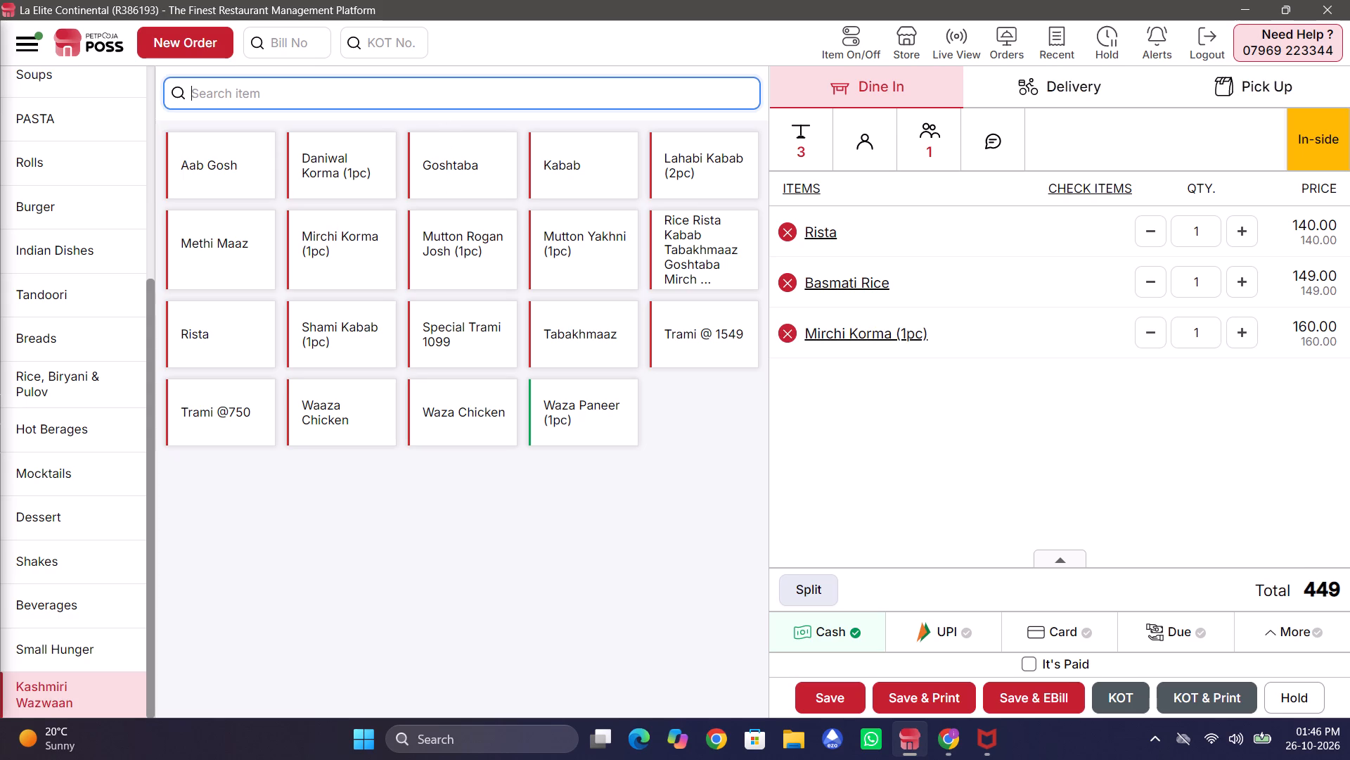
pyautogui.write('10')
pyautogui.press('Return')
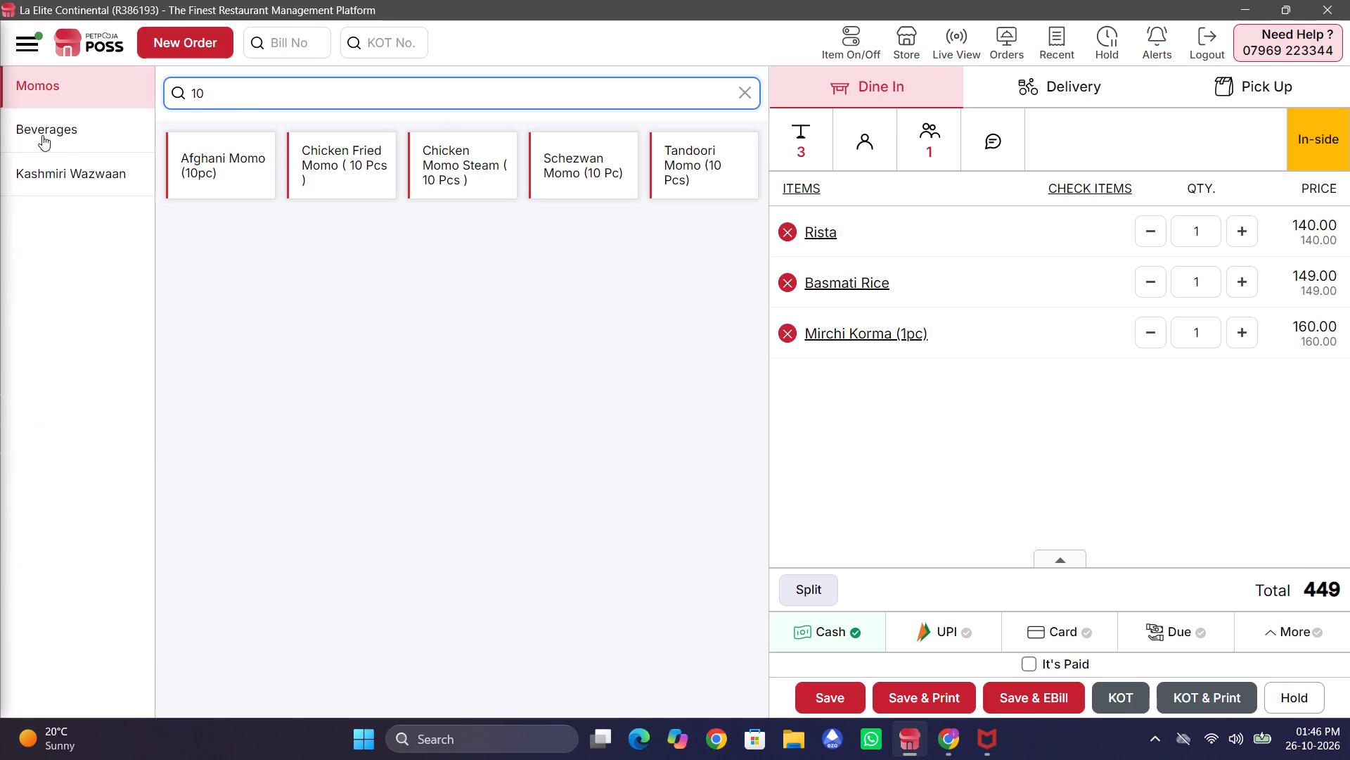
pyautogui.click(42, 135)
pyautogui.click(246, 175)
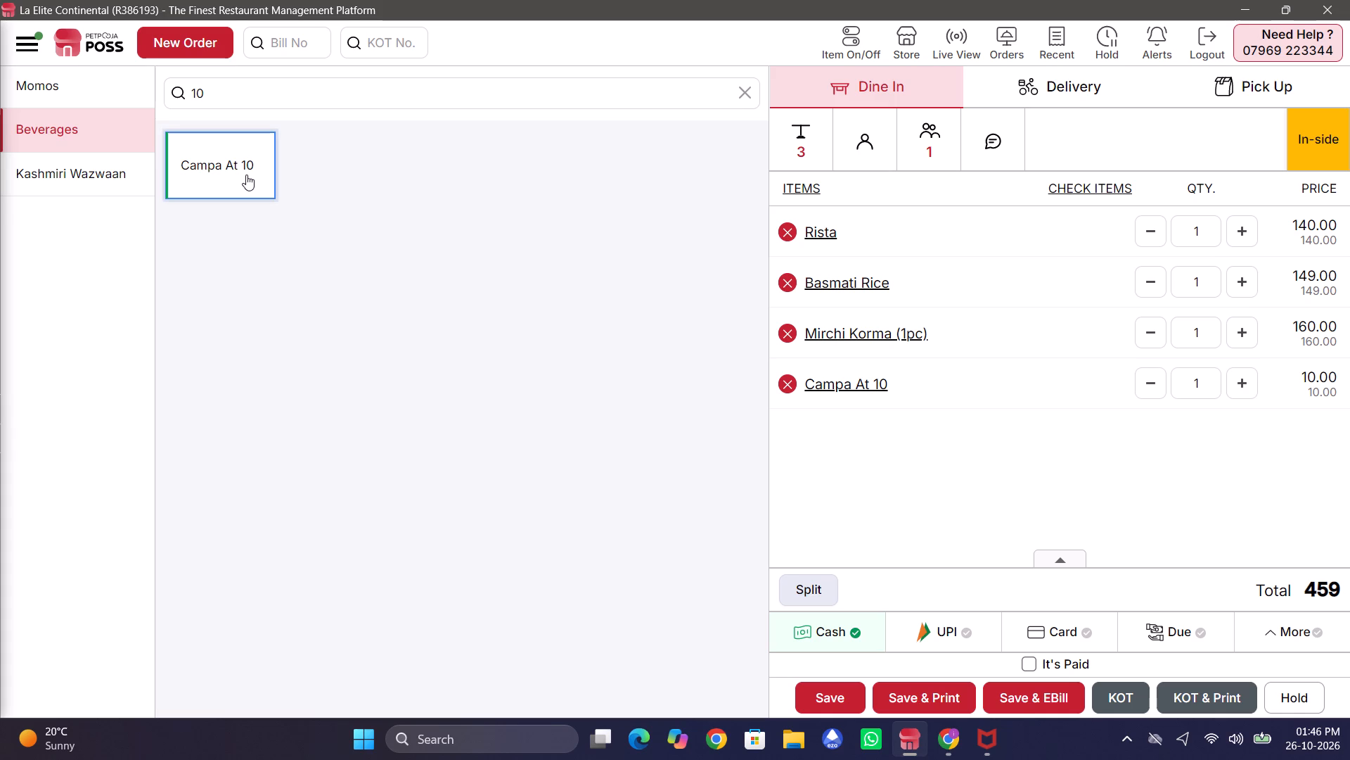
# Replace the item search with water and add one Water 750ml from the Beverages results to table 3's order.
pyautogui.click(738, 96)
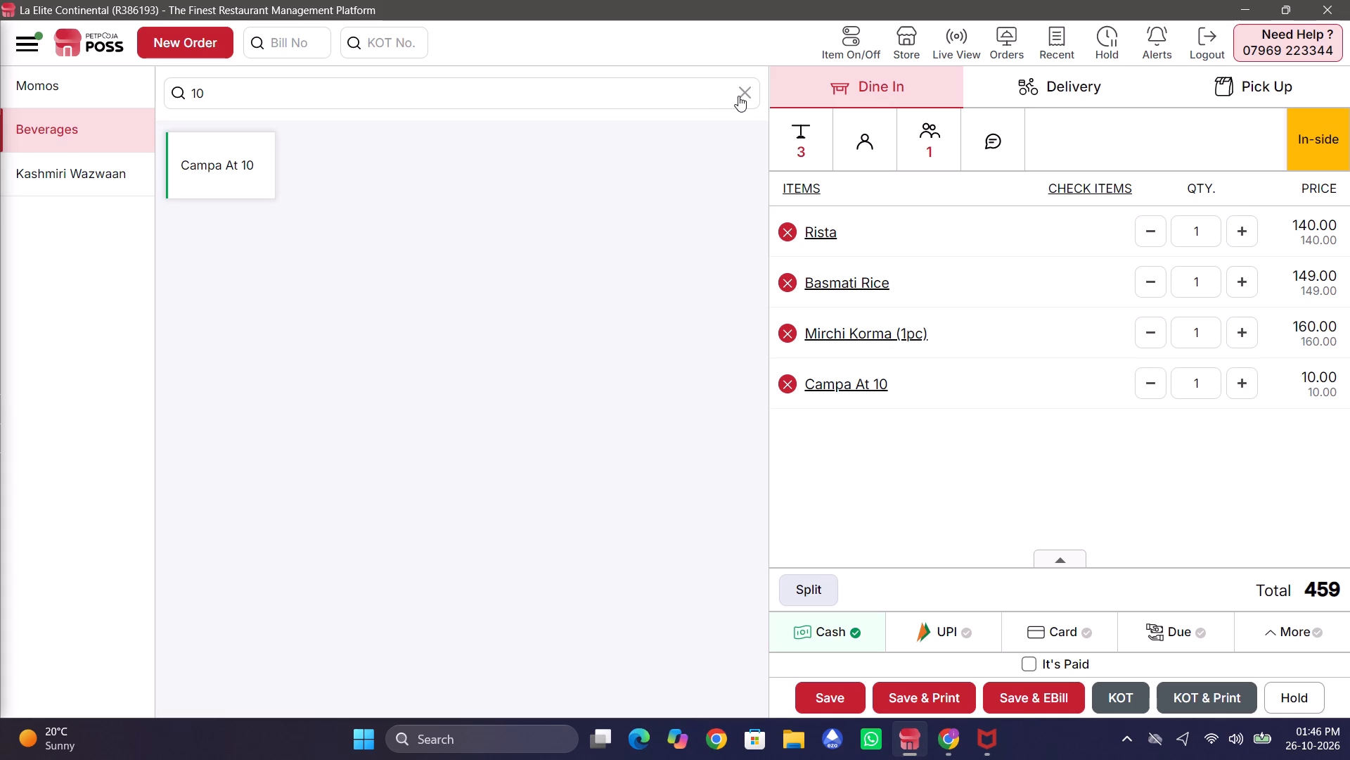
pyautogui.click(693, 94)
pyautogui.write('water')
pyautogui.press('Return')
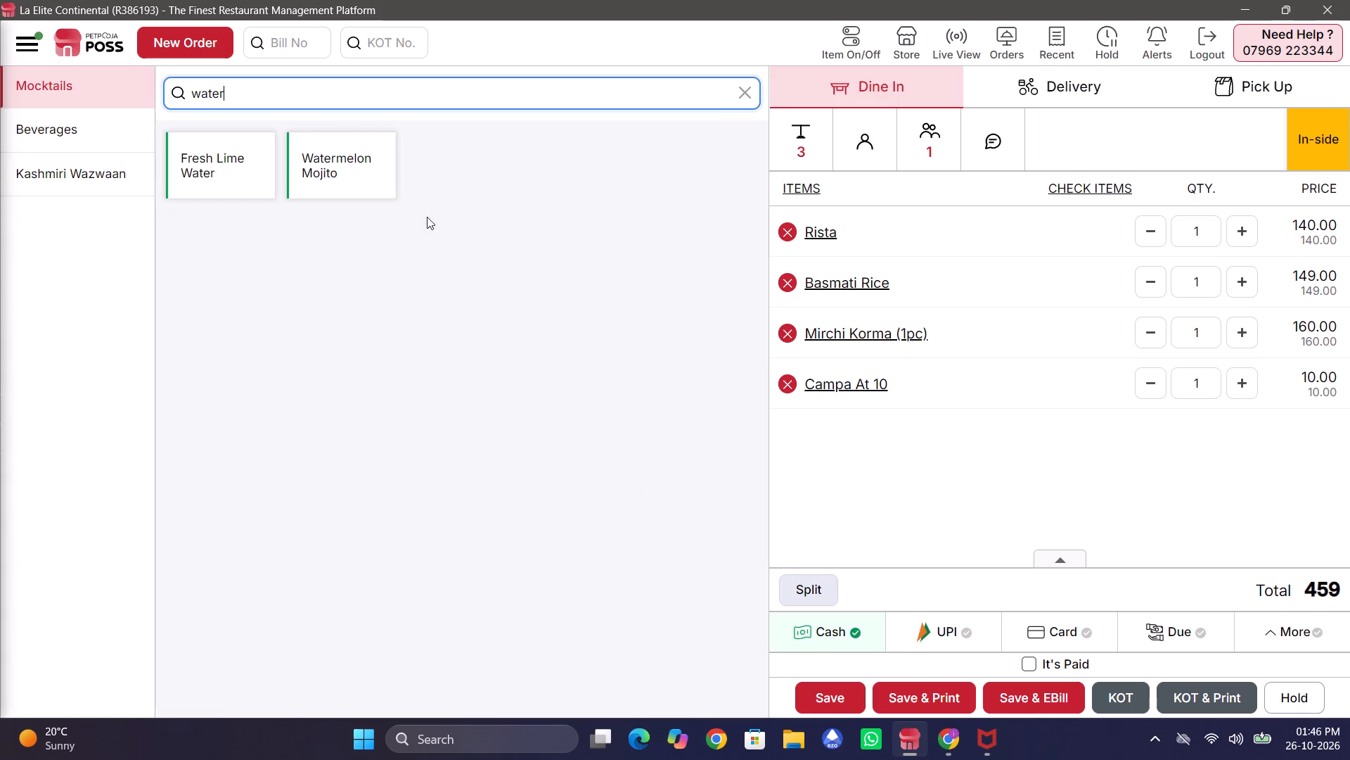
pyautogui.click(113, 108)
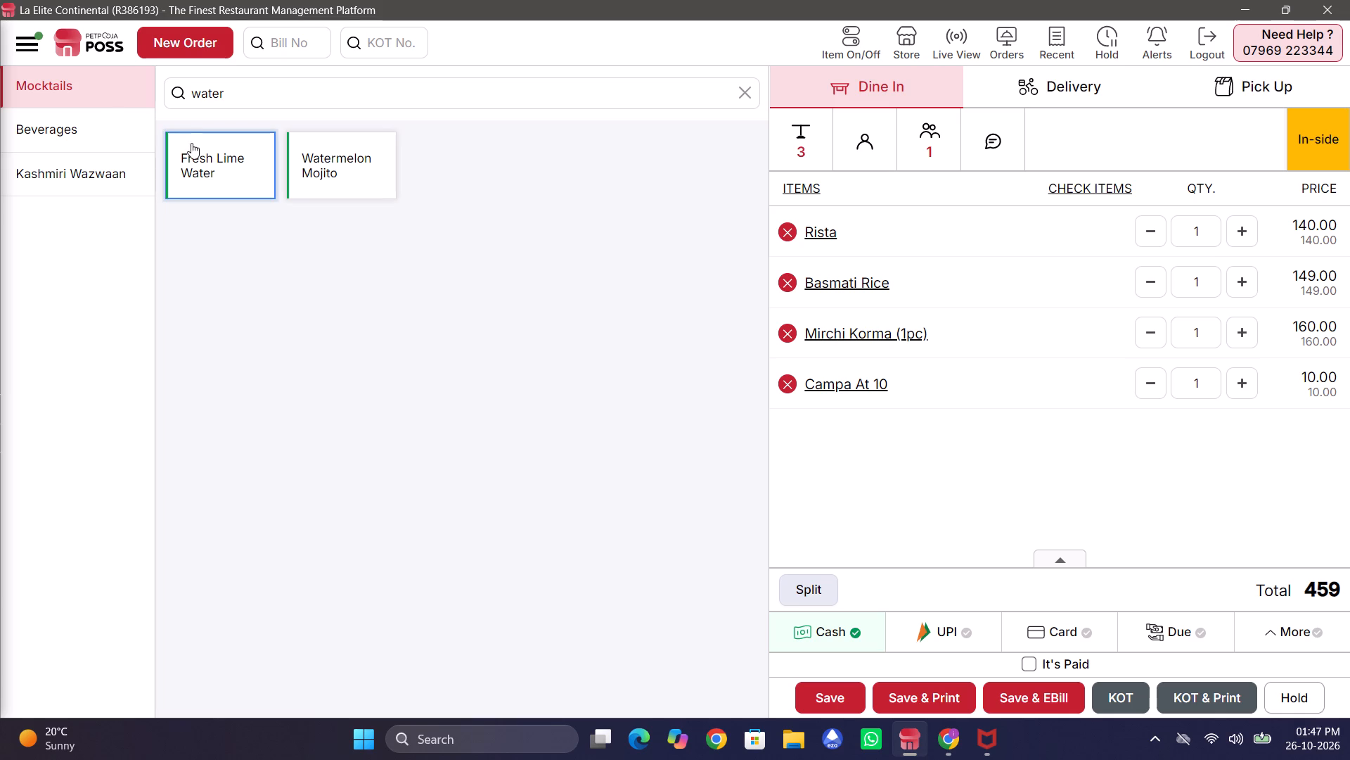
pyautogui.click(65, 132)
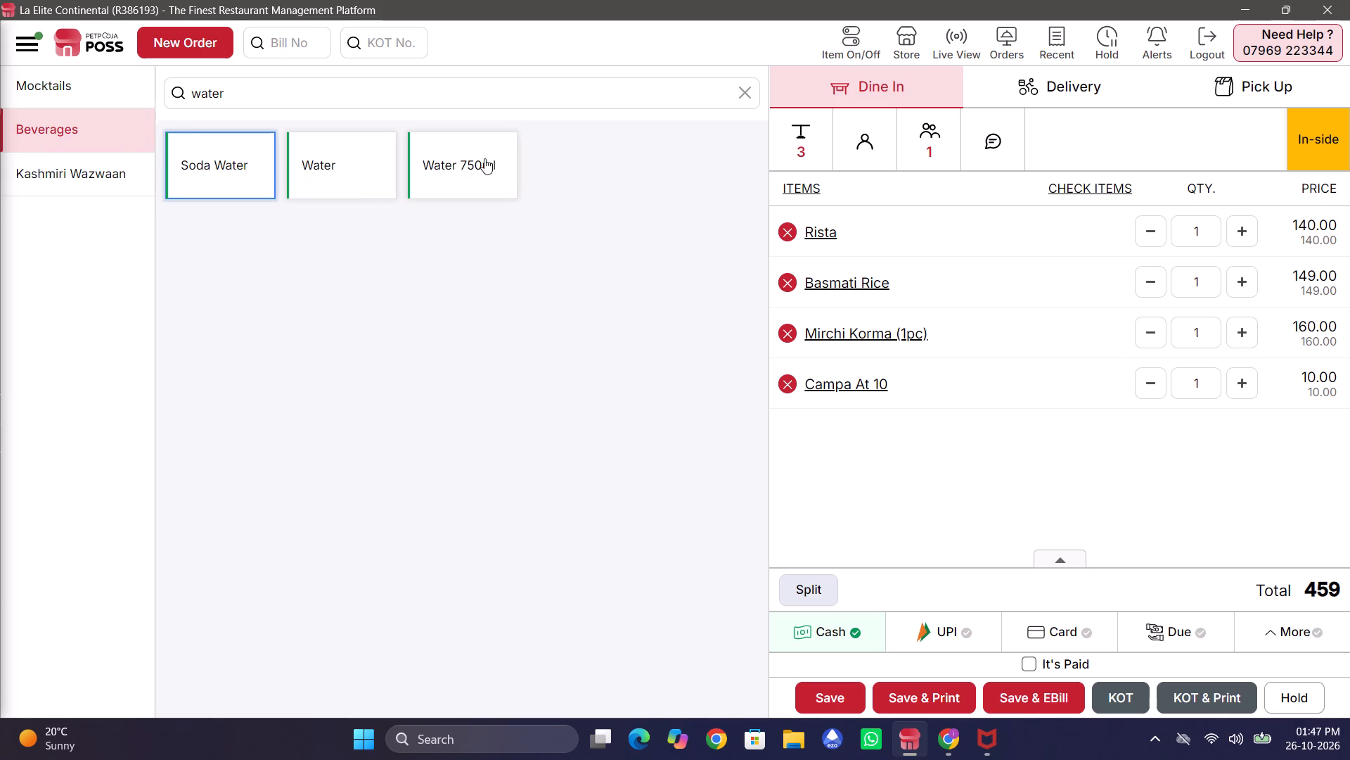
pyautogui.click(493, 163)
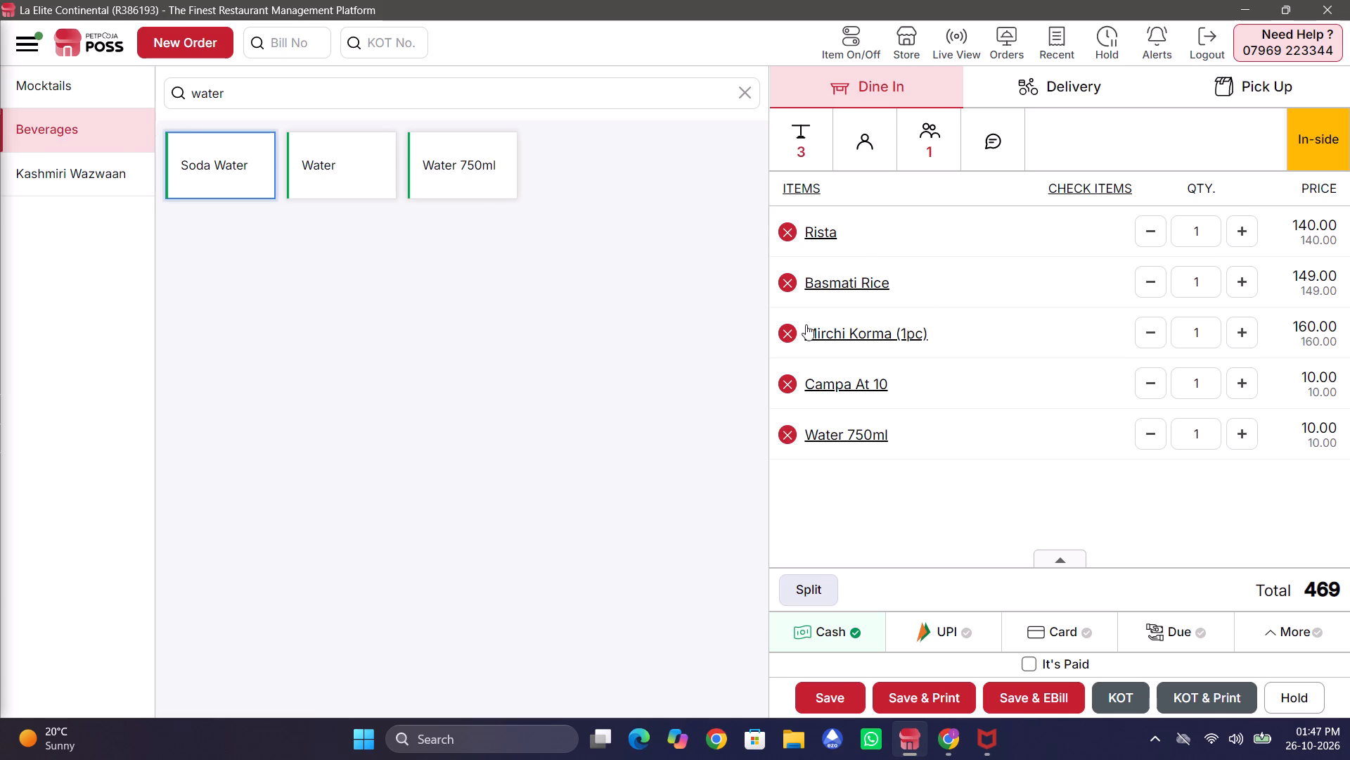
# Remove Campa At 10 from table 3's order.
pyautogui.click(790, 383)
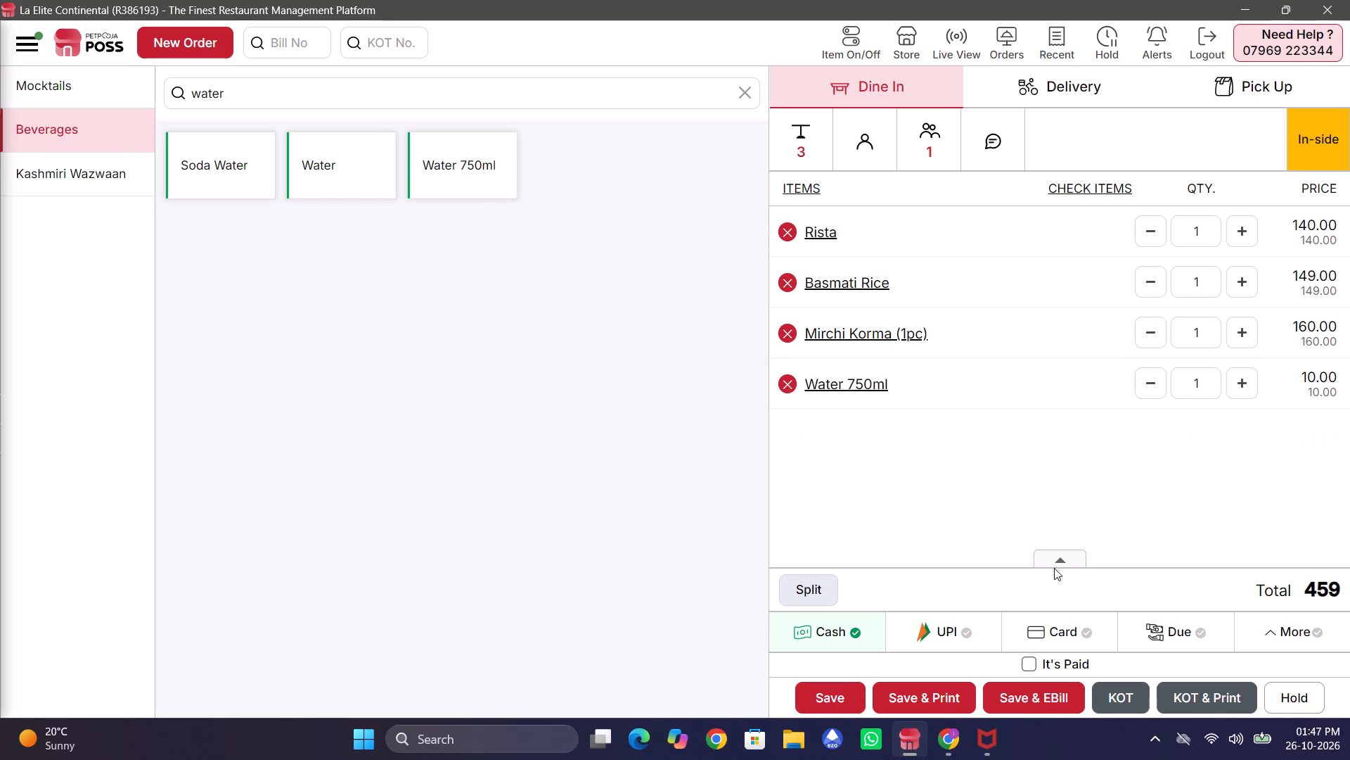
# Save table 3's order with a printed KOT.
pyautogui.click(1198, 699)
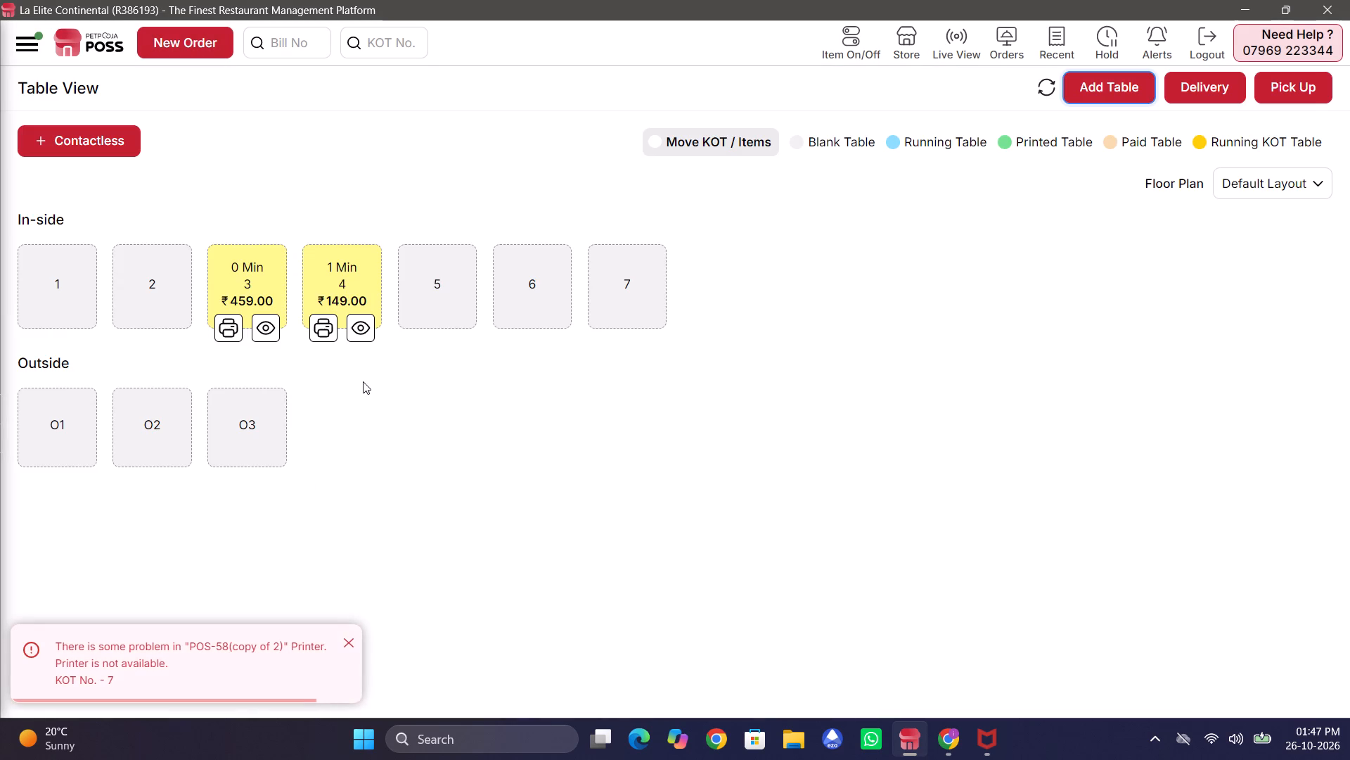
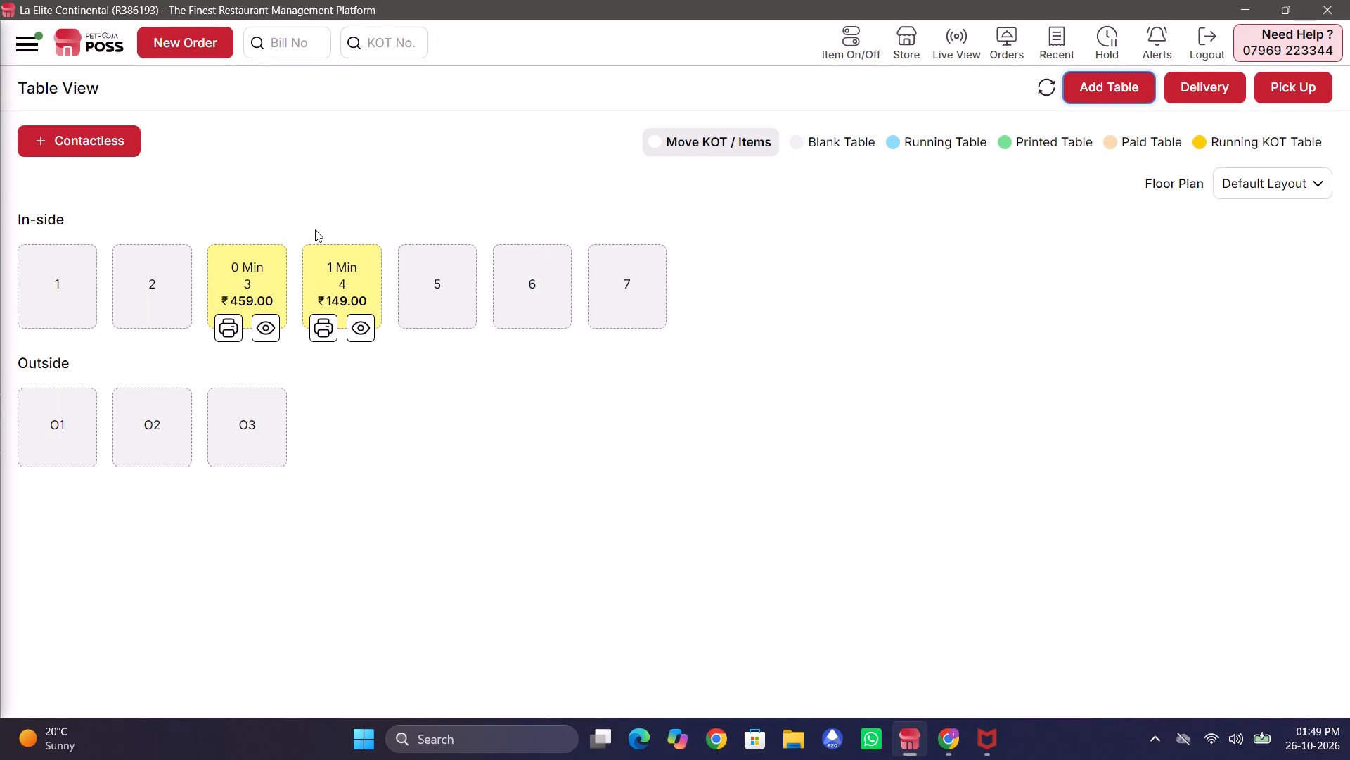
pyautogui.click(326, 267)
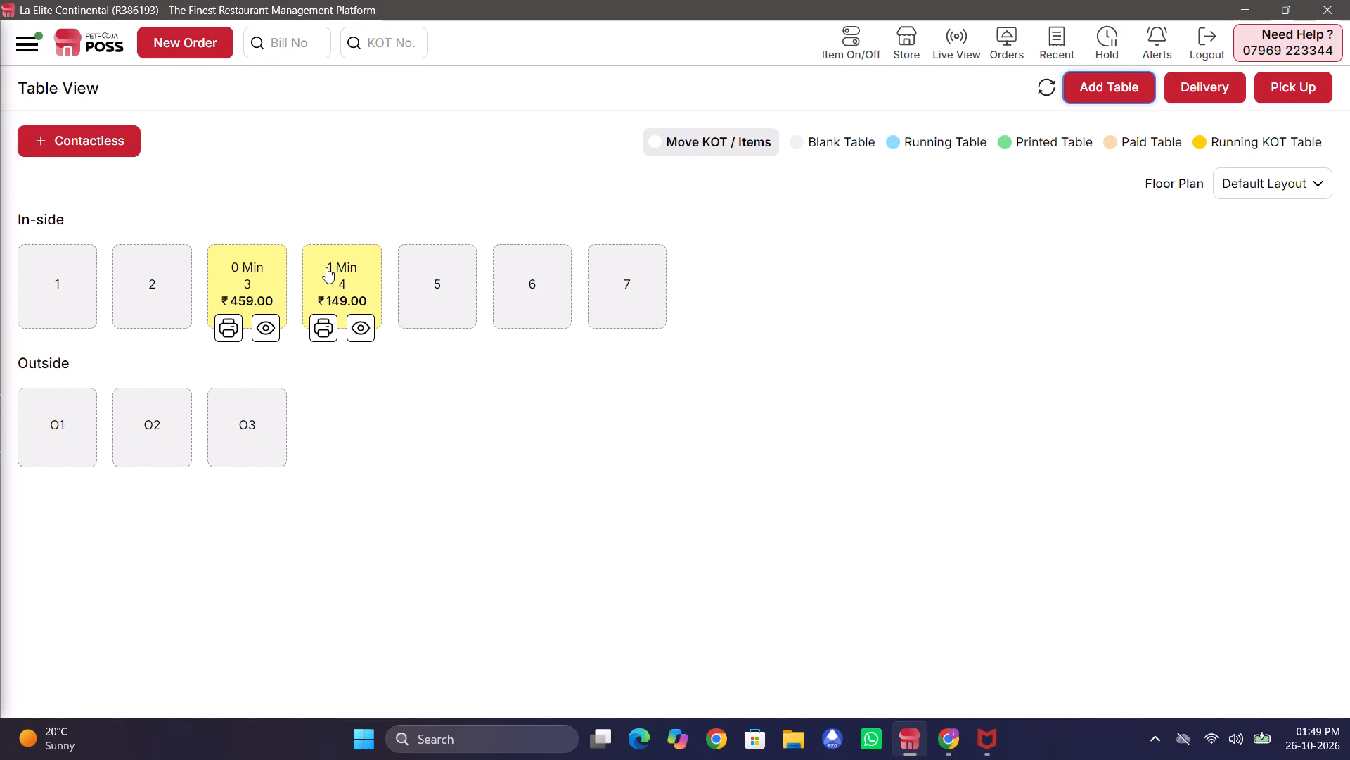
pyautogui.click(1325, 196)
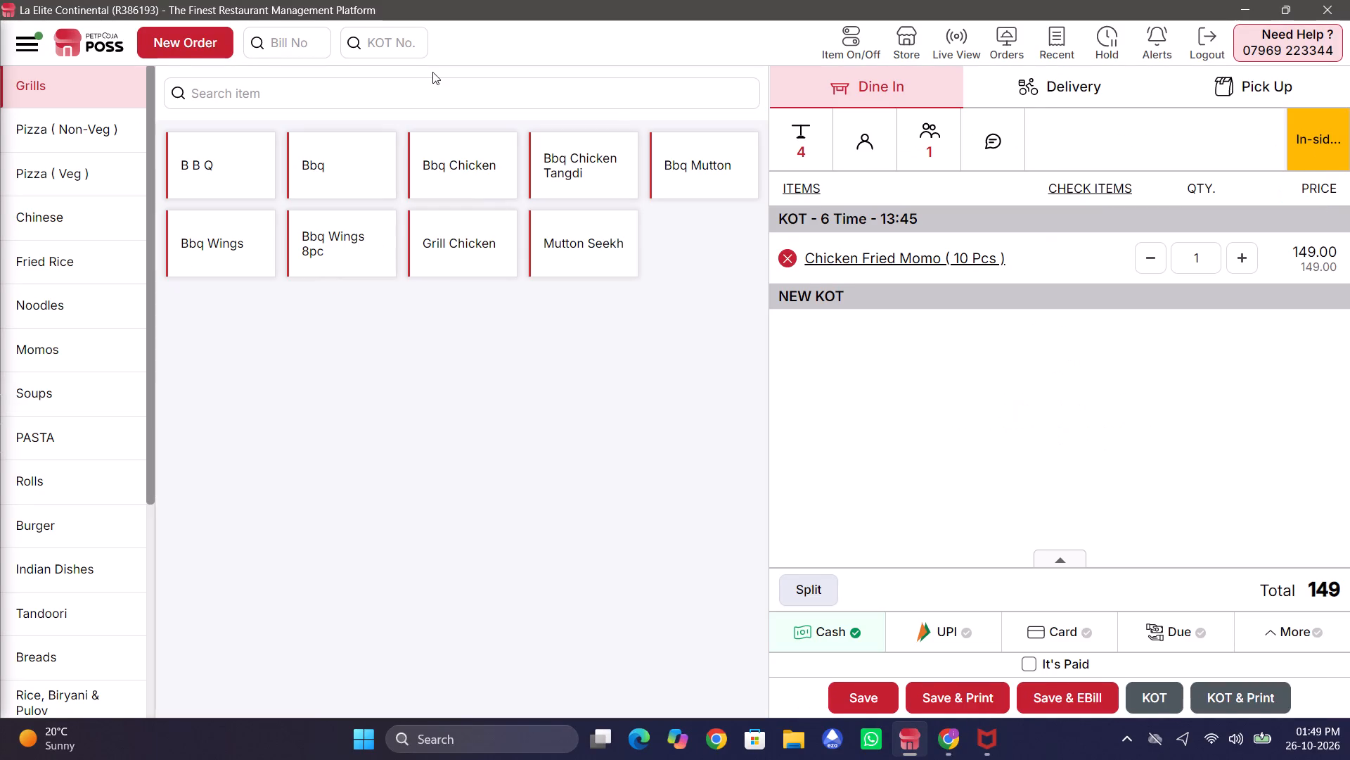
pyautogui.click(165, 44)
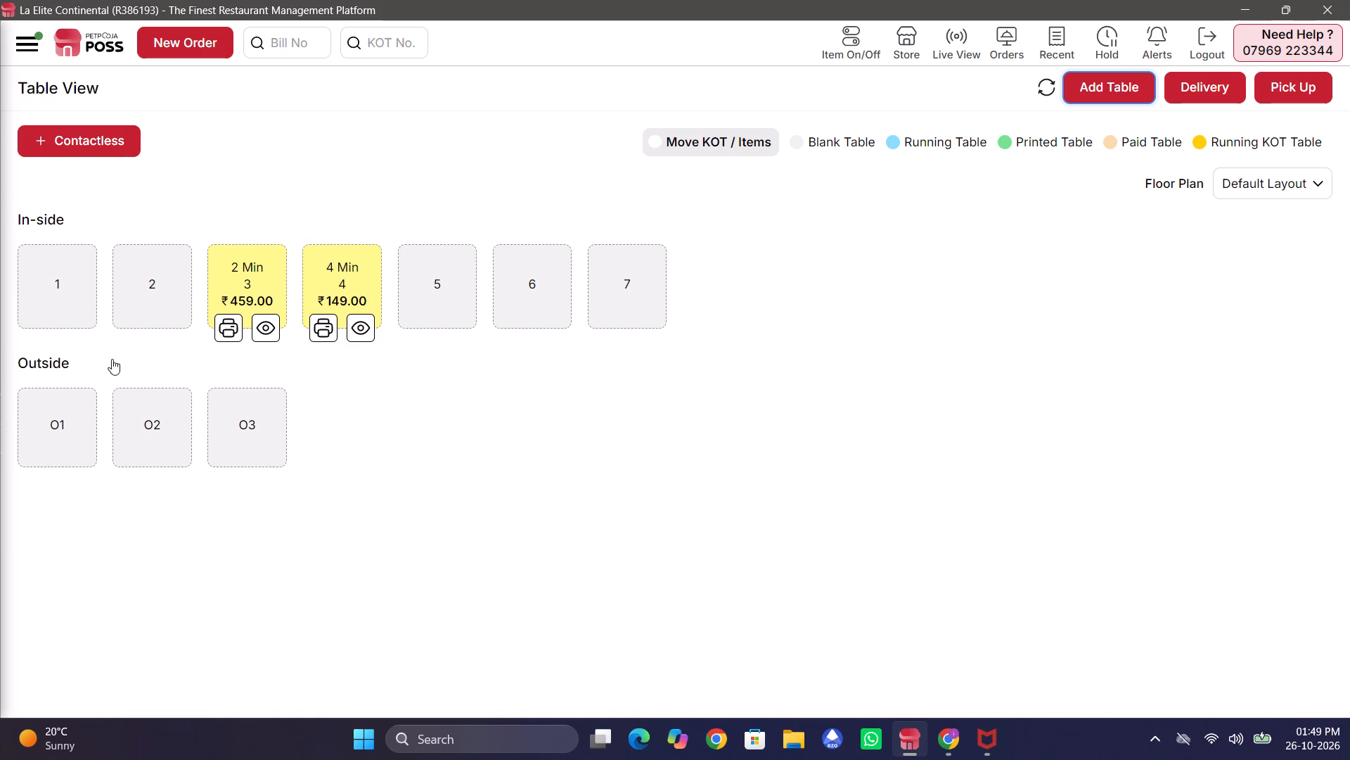
# Open the menu's item listing in Operations and start adding a new item.
pyautogui.click(11, 45)
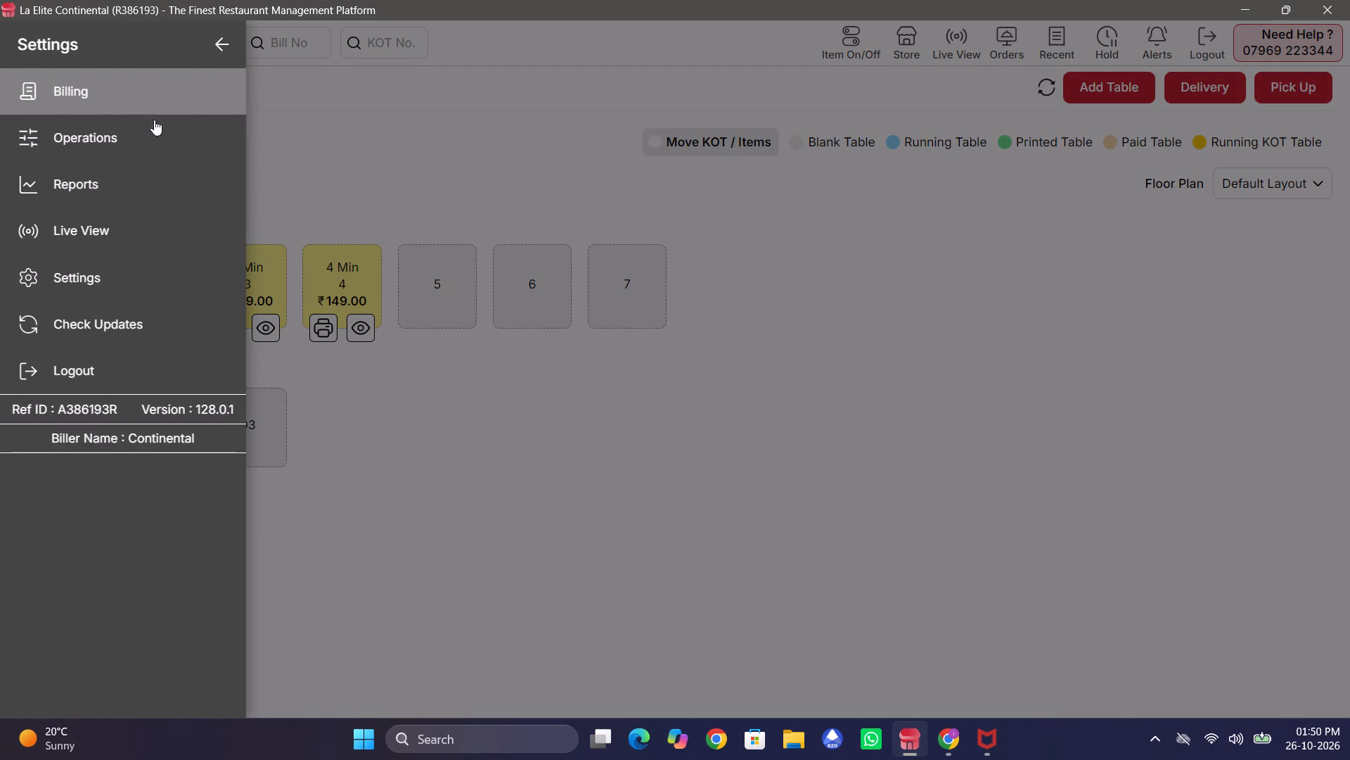
pyautogui.click(179, 145)
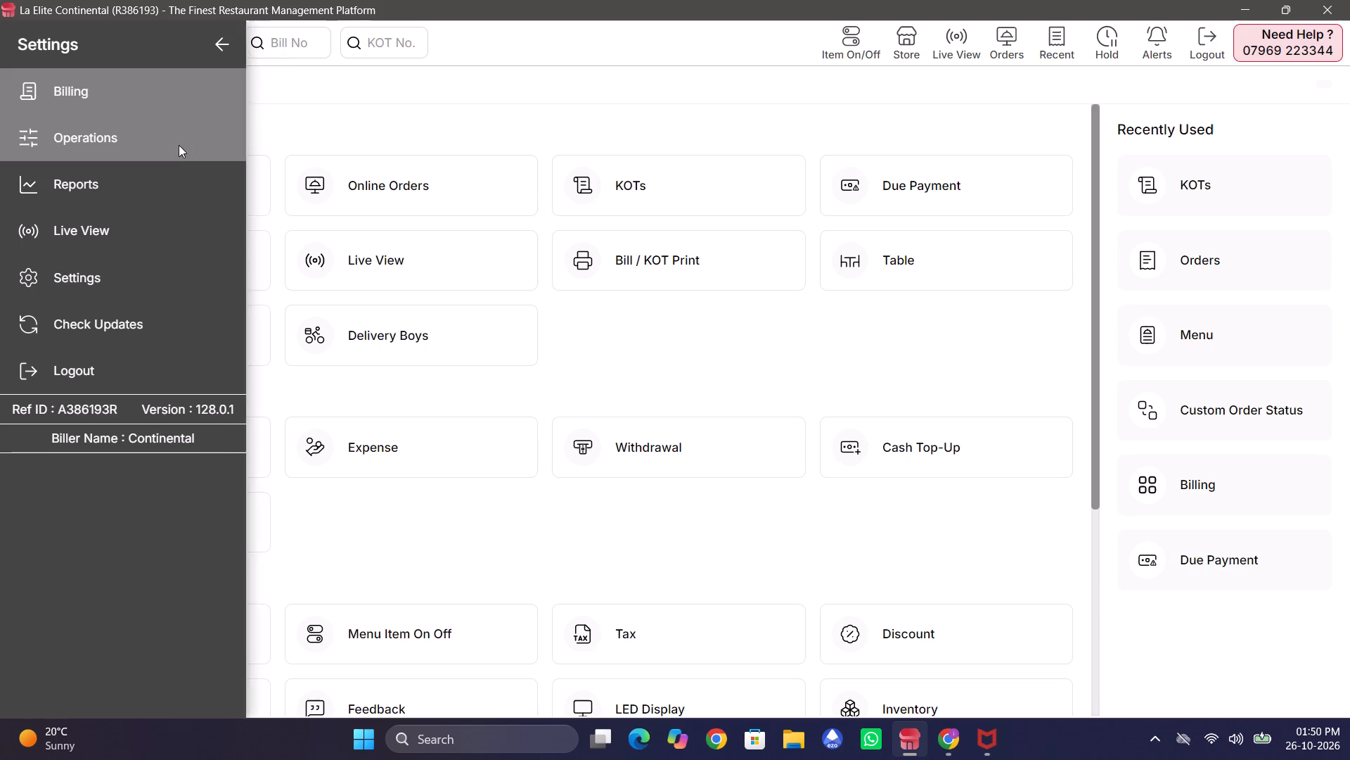
pyautogui.scroll(-2, 63, 293)
pyautogui.click(141, 423)
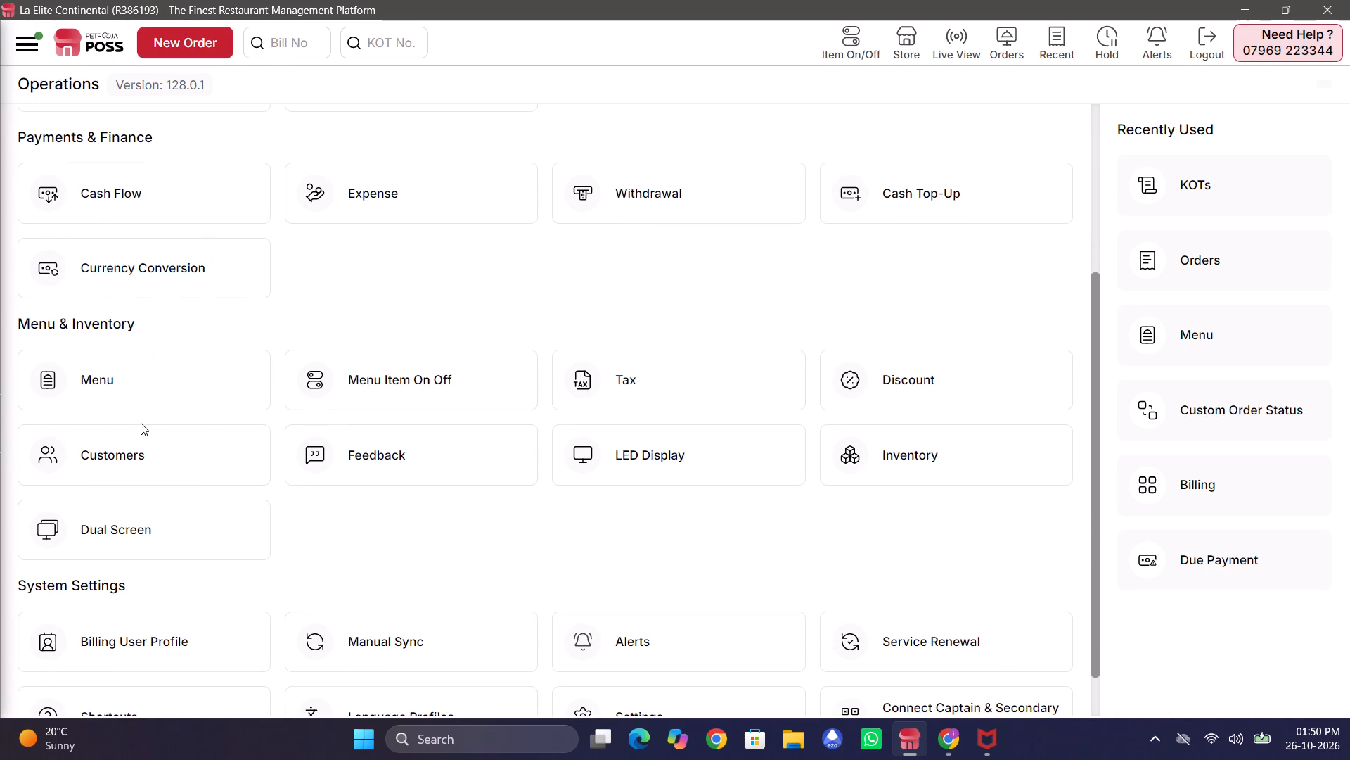
pyautogui.click(139, 376)
pyautogui.click(124, 189)
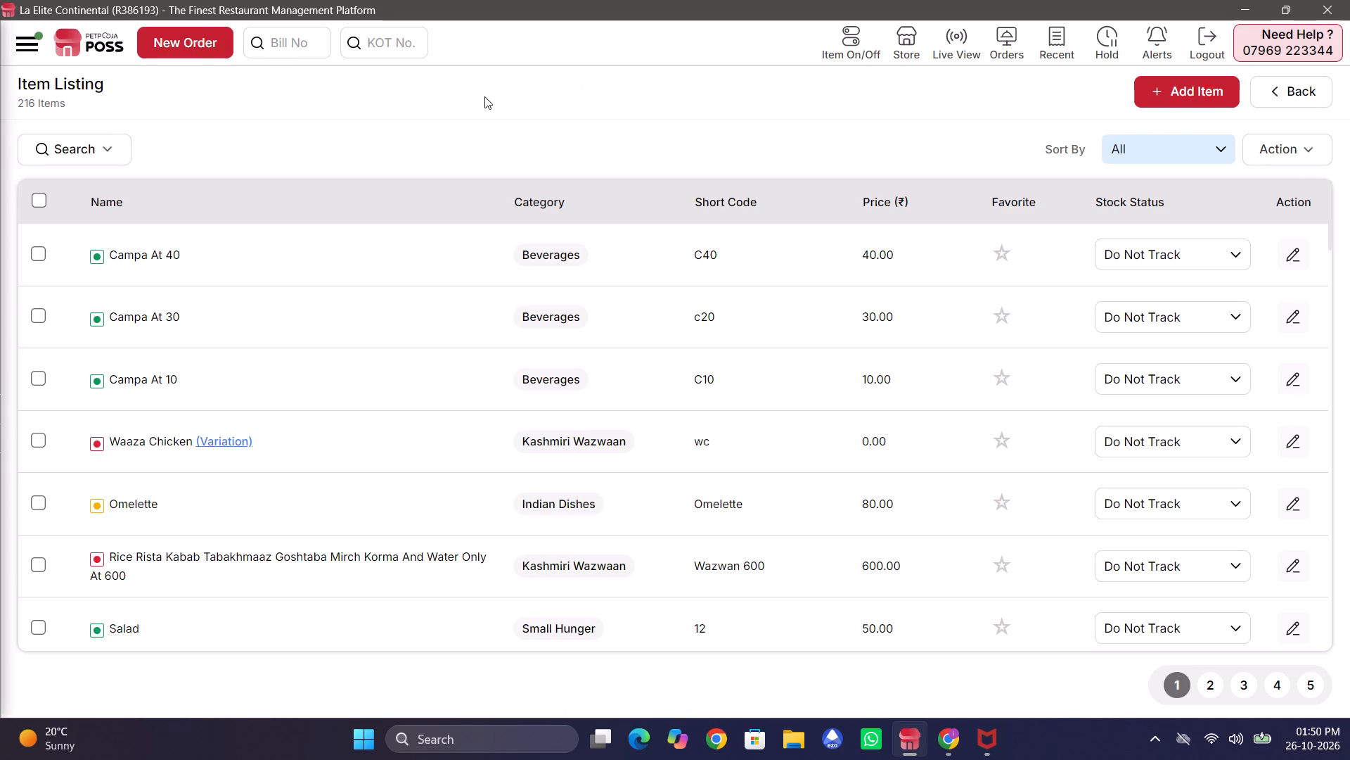
pyautogui.click(1178, 78)
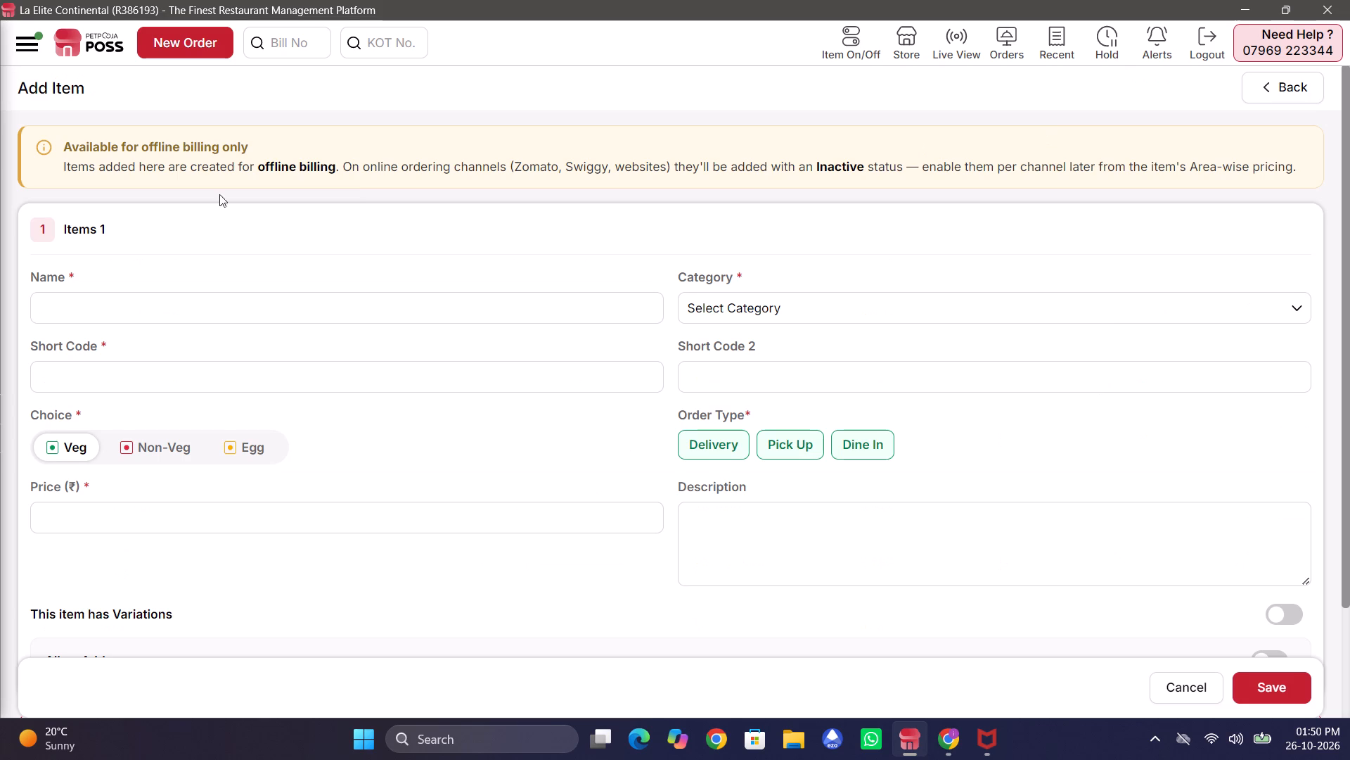
# Name the new item Biryani at 99 and give it the short code b99.
pyautogui.click(415, 320)
pyautogui.write('Biryani')
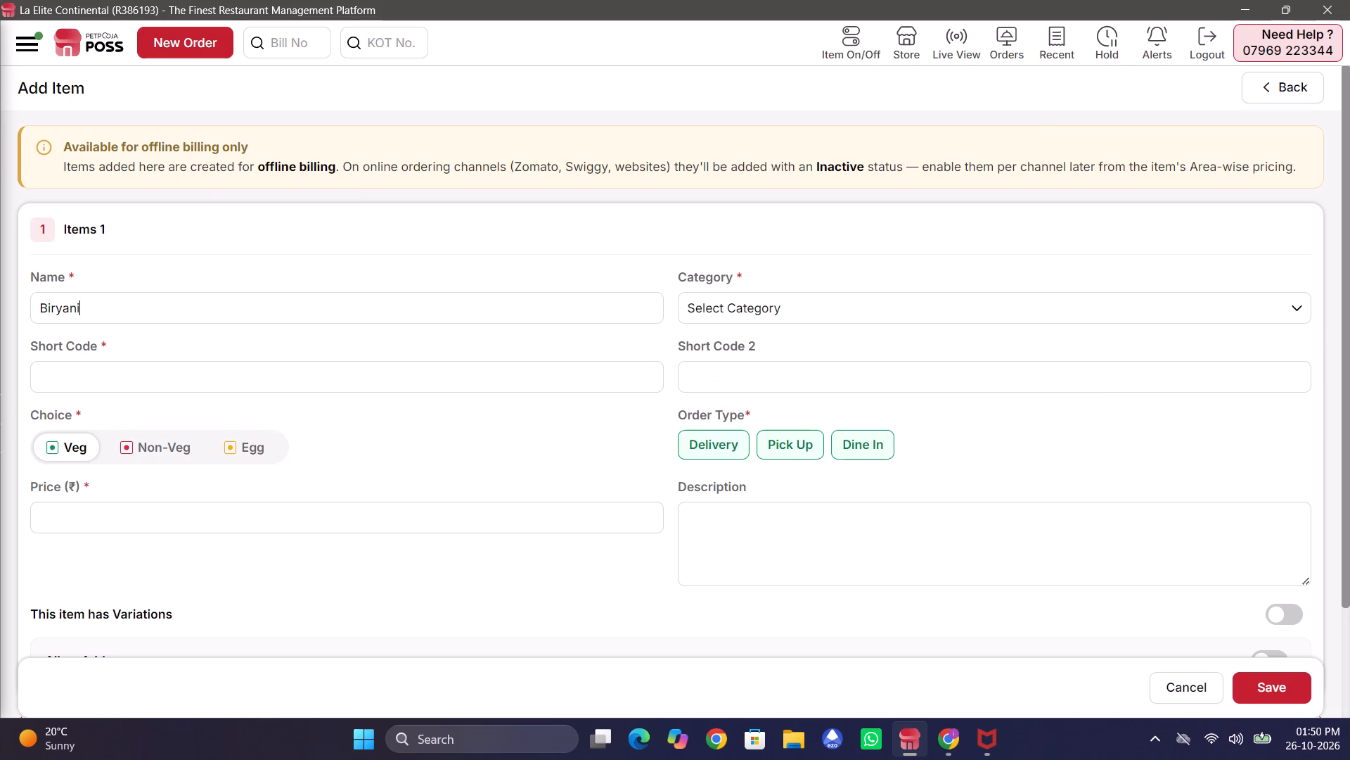
pyautogui.press('space')
pyautogui.write('at')
pyautogui.press('space')
pyautogui.write('99')
pyautogui.click(458, 397)
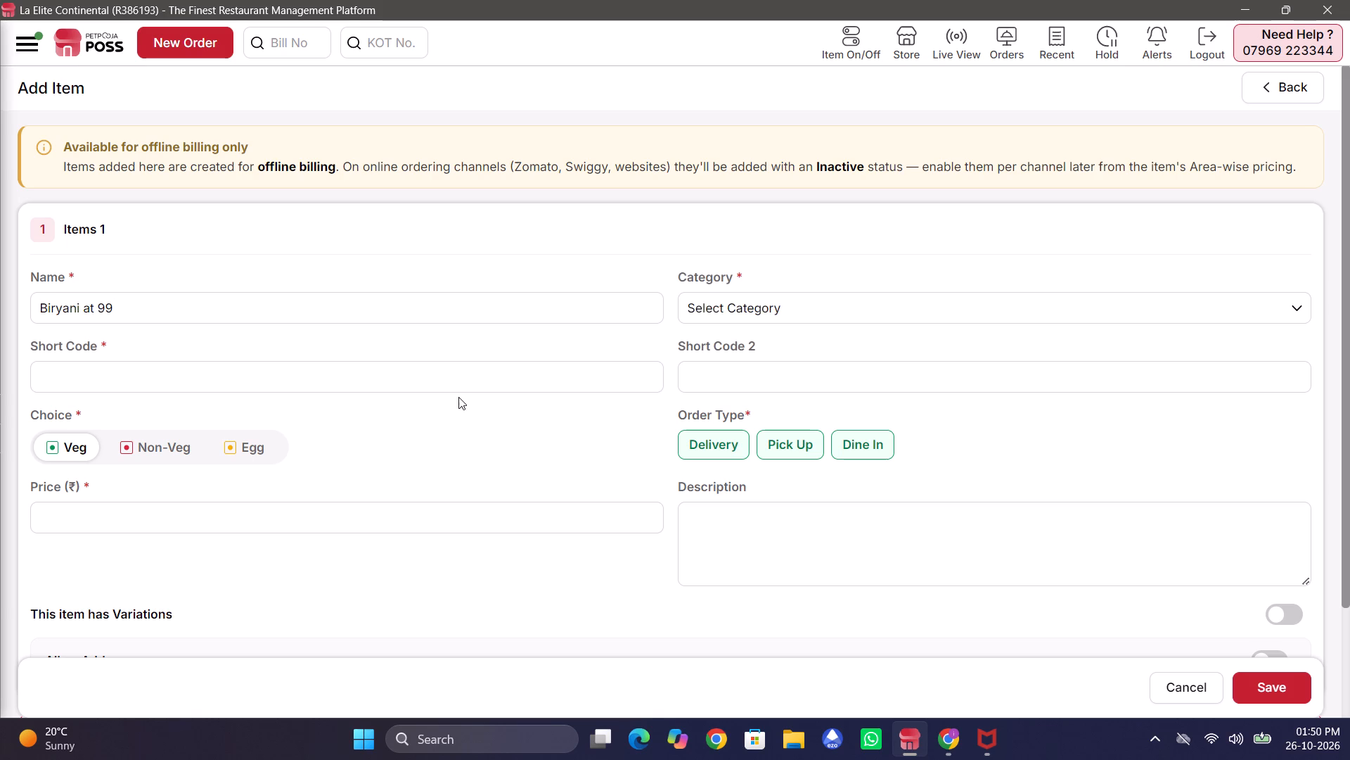
pyautogui.click(458, 384)
pyautogui.write('b99')
# Set the item's category to Rice, Biryani & Pulov, its choice to Non-Veg and its price to ₹99.
pyautogui.click(719, 312)
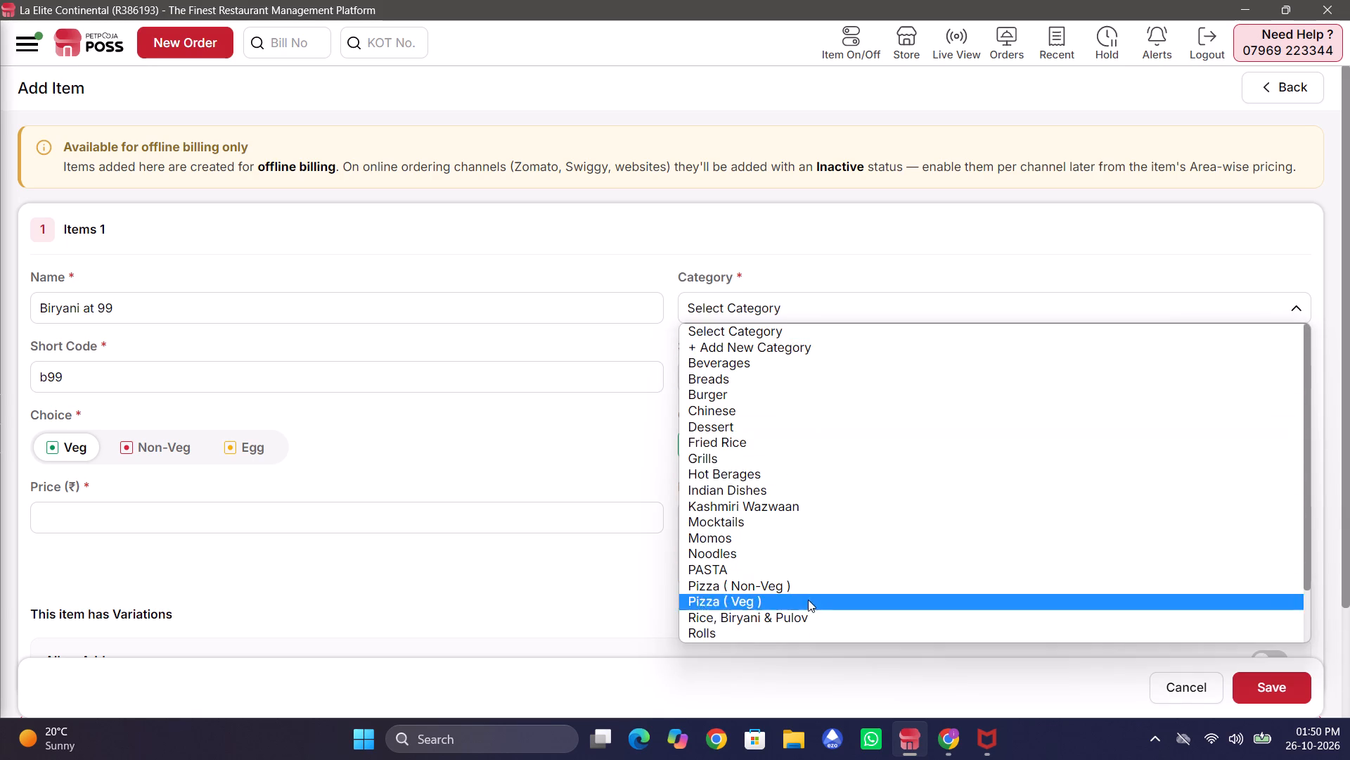
pyautogui.click(810, 621)
pyautogui.click(167, 429)
pyautogui.click(165, 446)
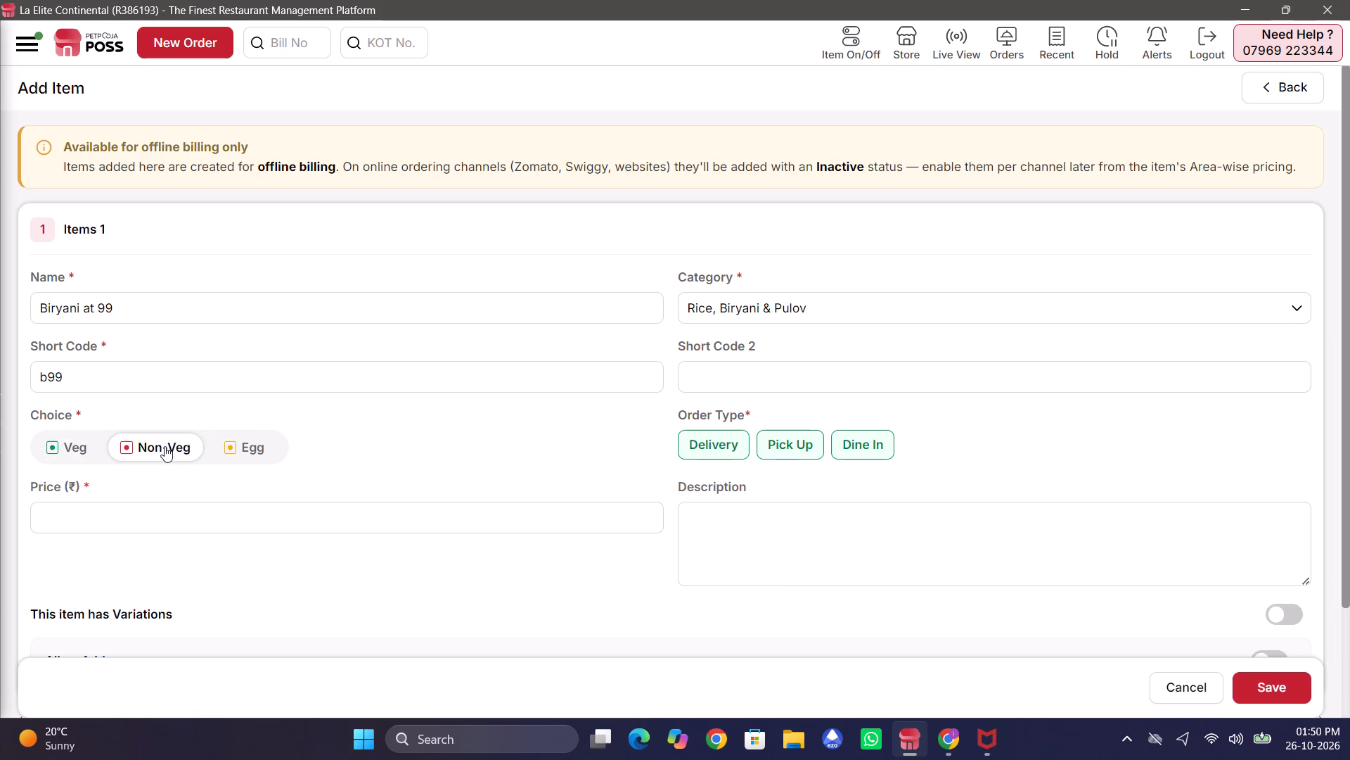
pyautogui.click(184, 495)
pyautogui.click(185, 509)
pyautogui.write('99')
# Save the new Biryani item and return to the table view.
pyautogui.scroll(-2, 788, 506)
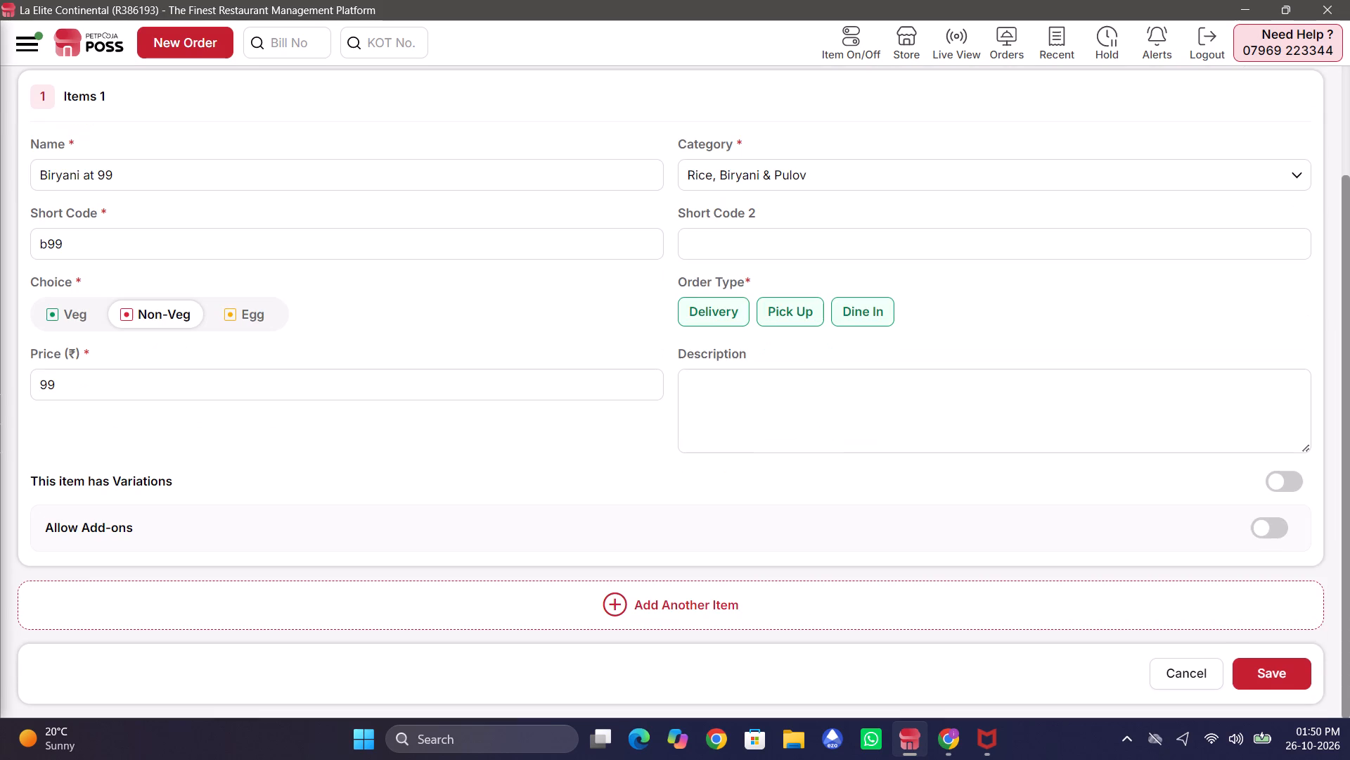
pyautogui.click(1257, 690)
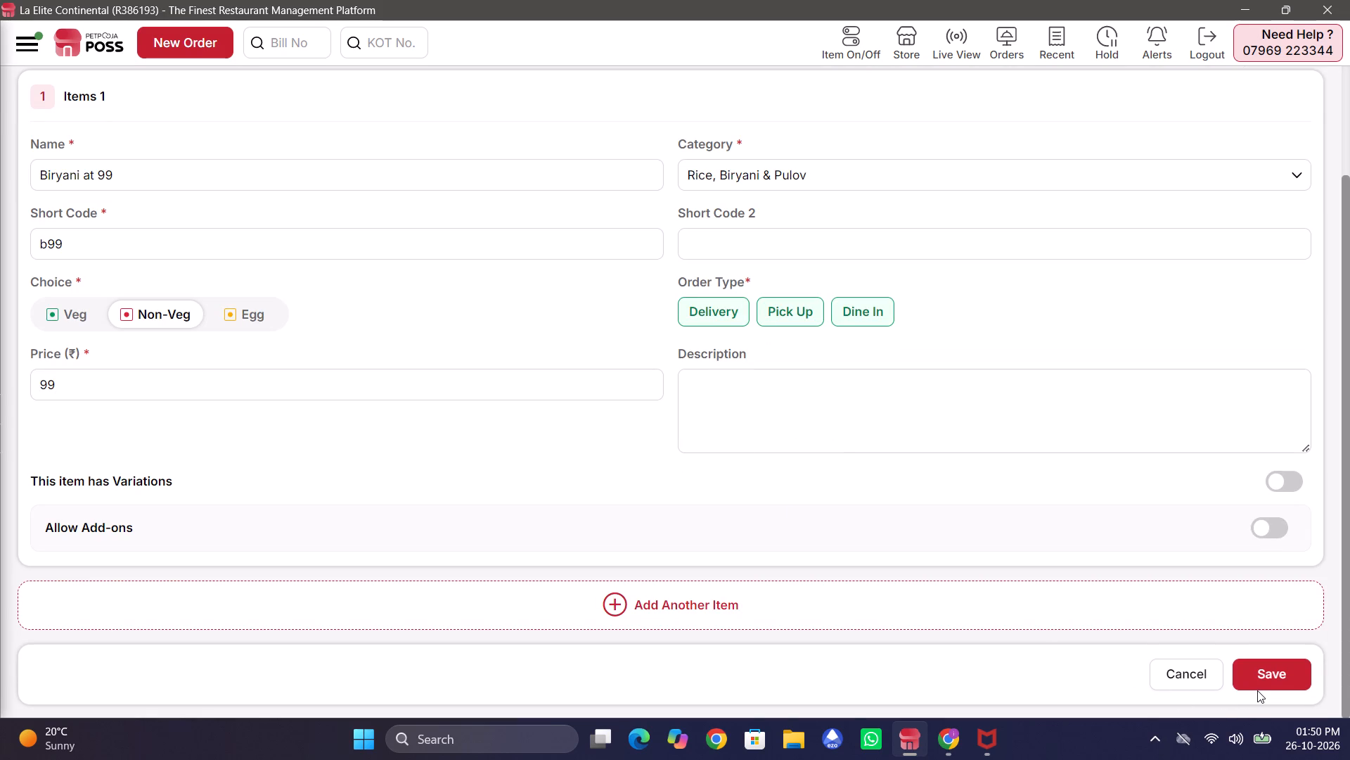
pyautogui.click(1257, 679)
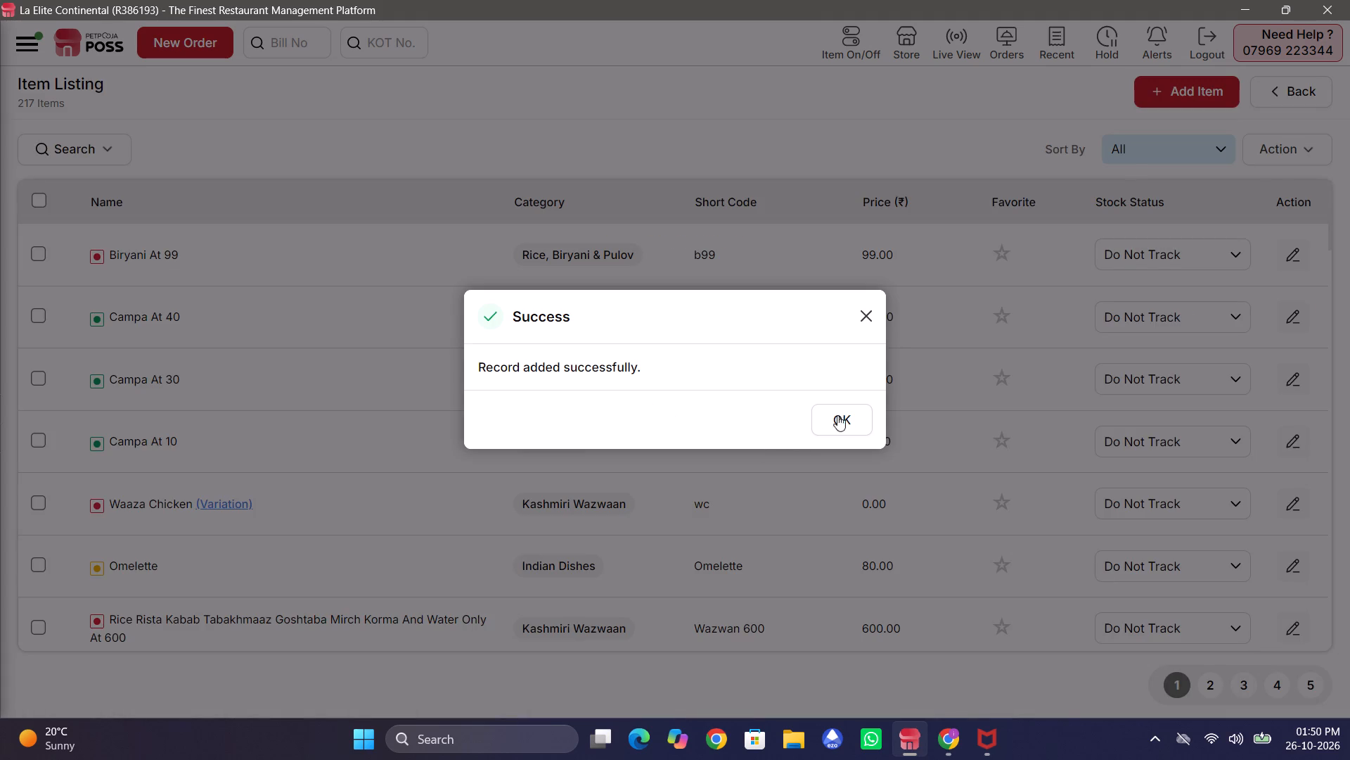
pyautogui.click(841, 414)
pyautogui.click(150, 52)
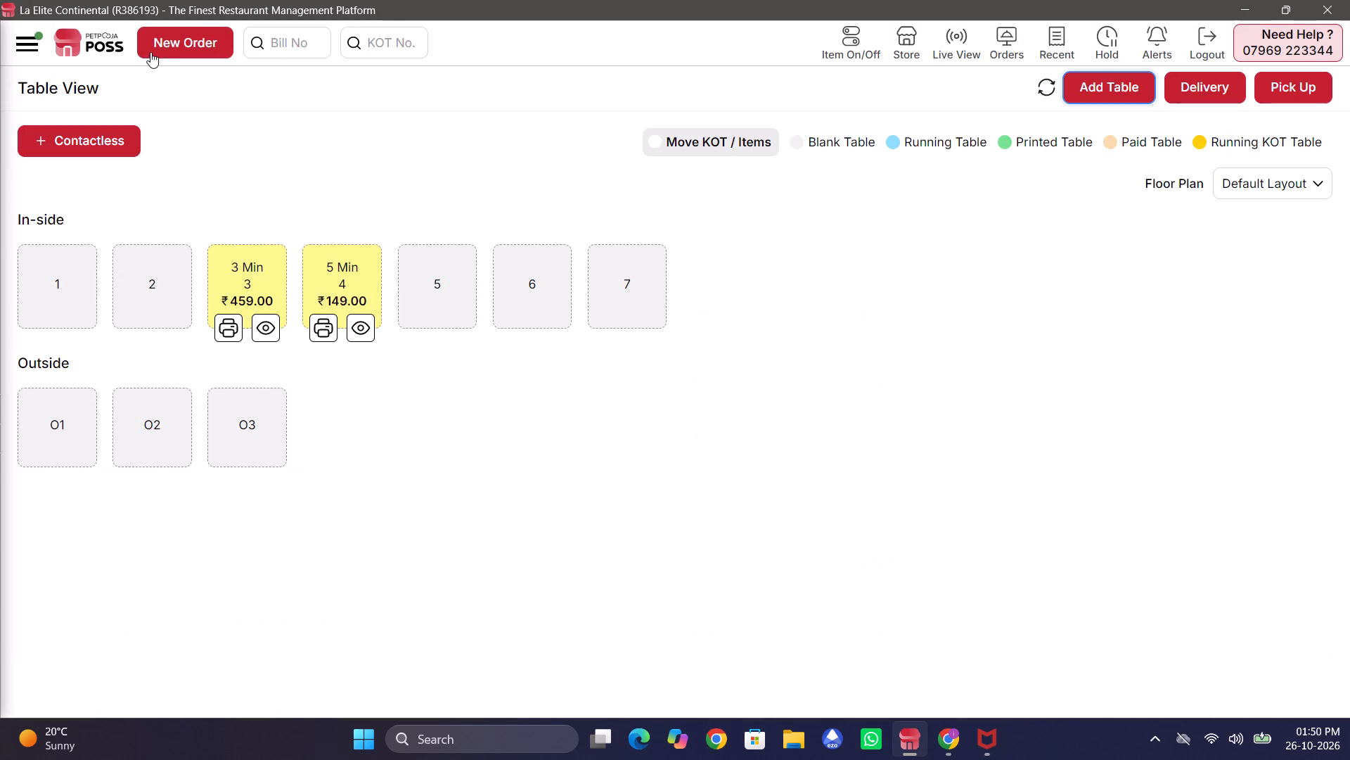
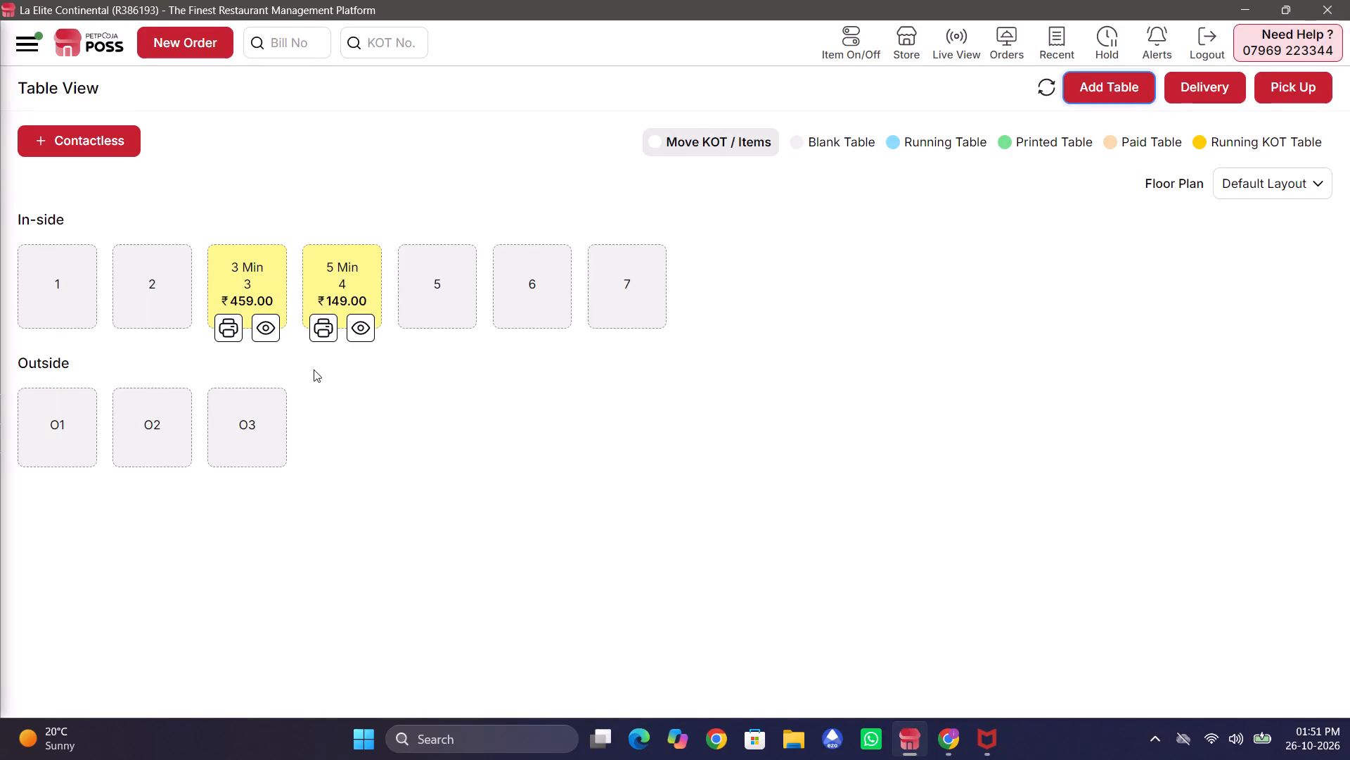
# Open the running order of inside table 3 to view its items.
pyautogui.click(269, 334)
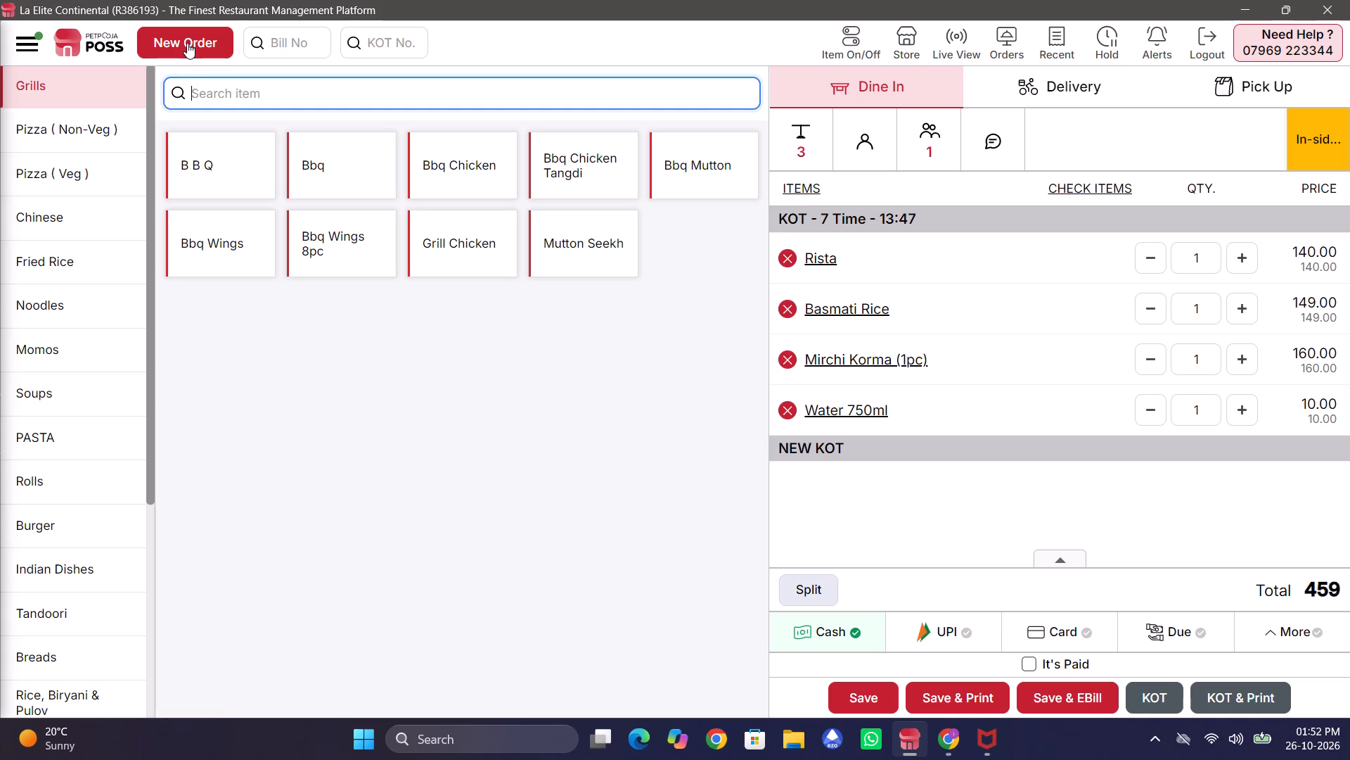
# Leave table 3's order and start a new order.
pyautogui.click(187, 43)
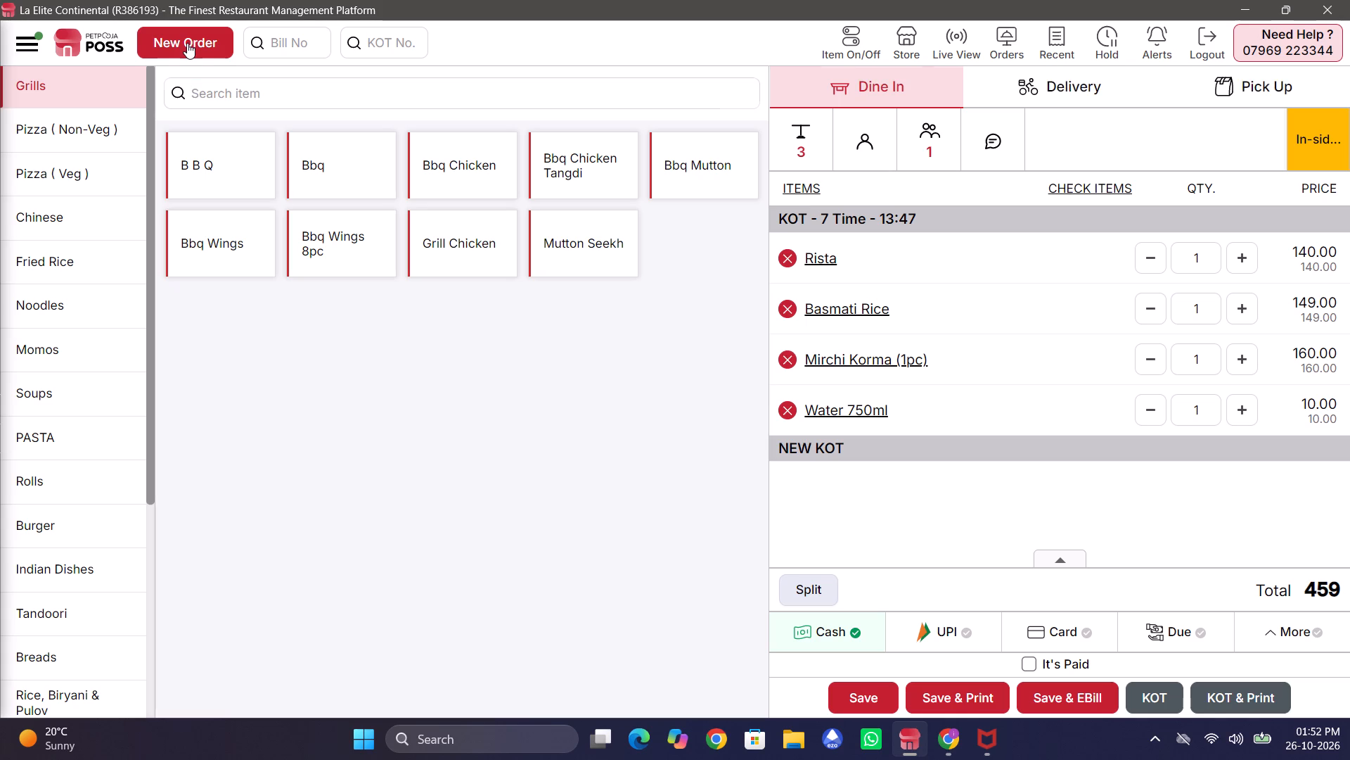
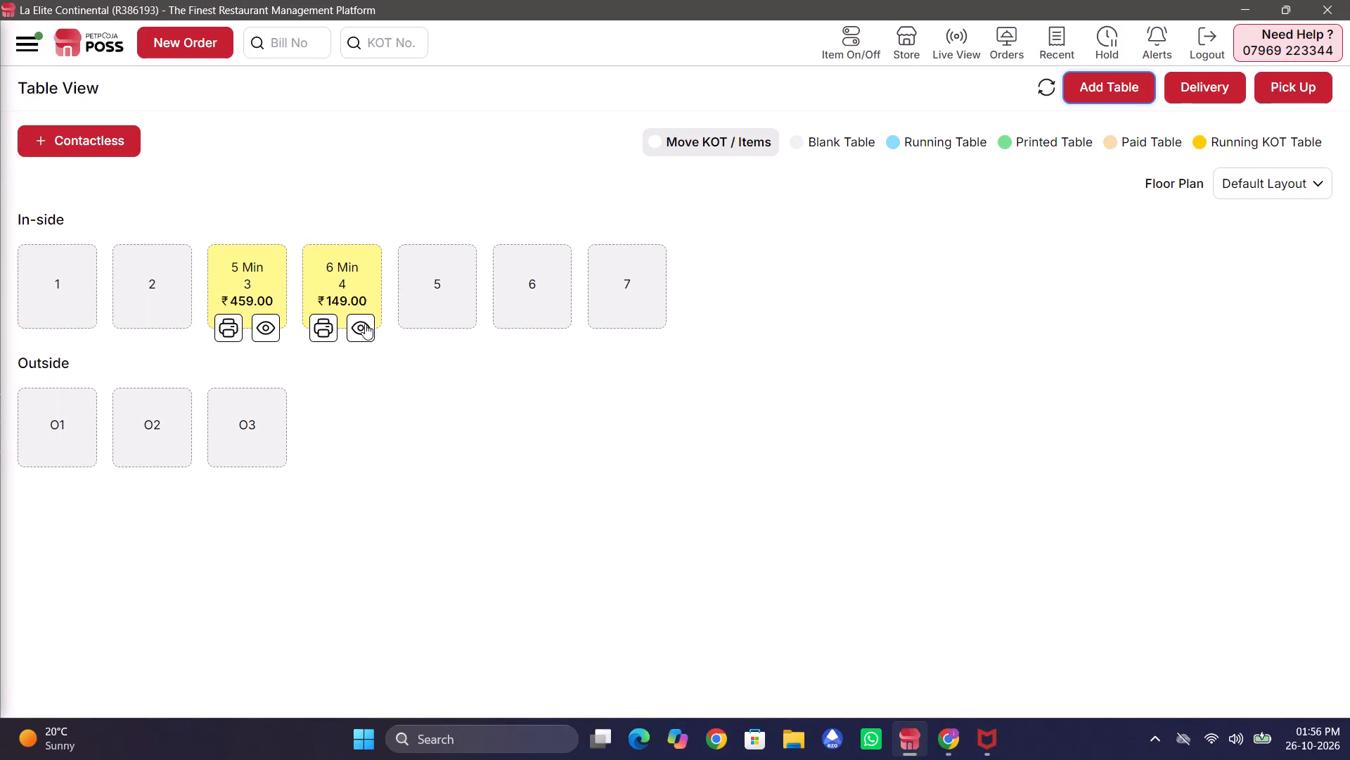
# Open the running order of inside table 4 and save it with an e-bill.
pyautogui.click(364, 324)
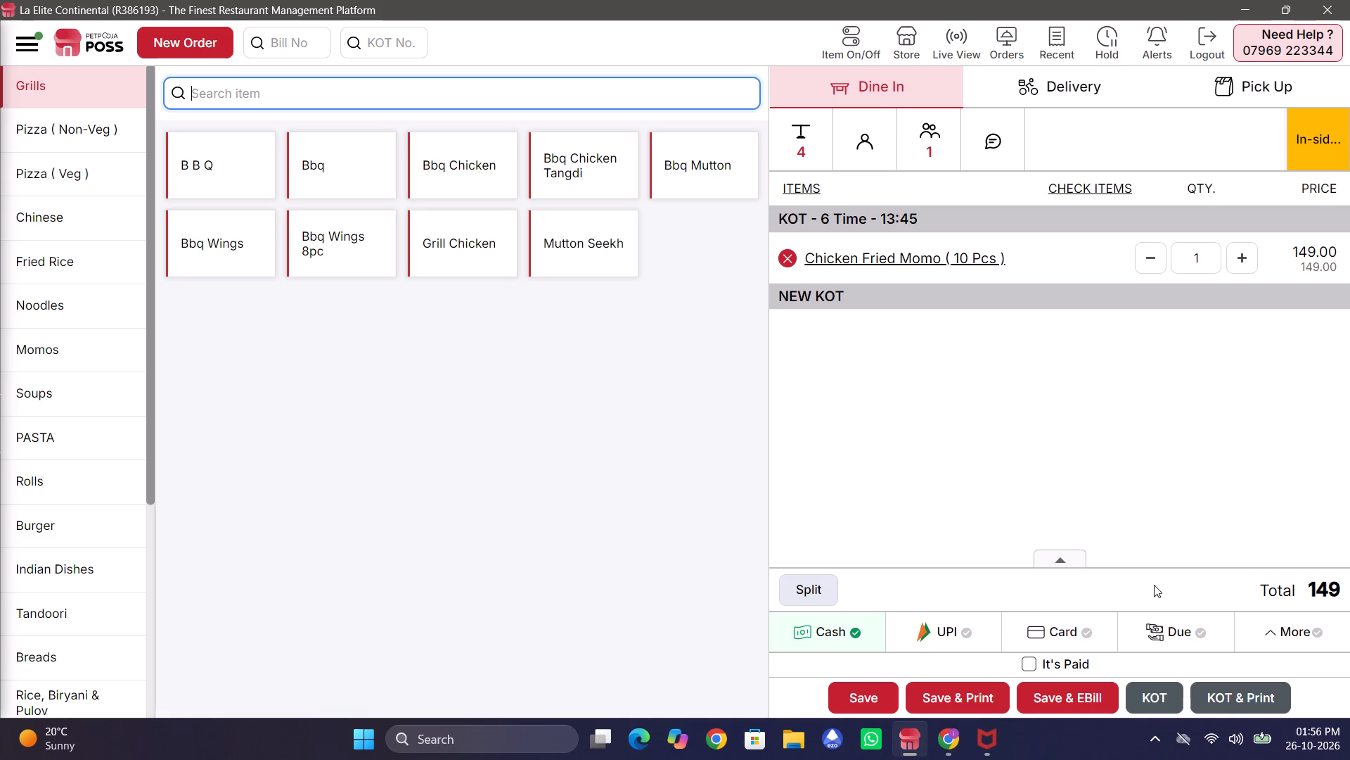
pyautogui.click(1076, 705)
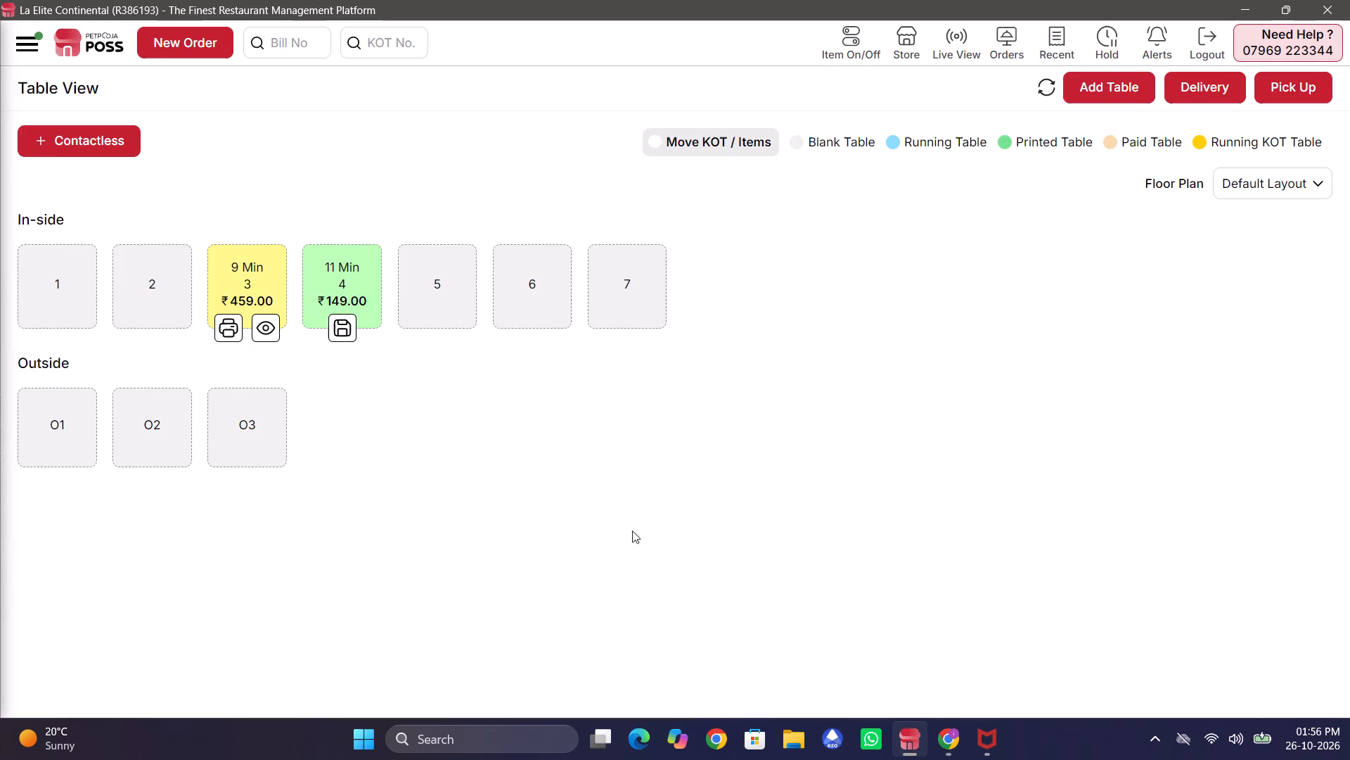
# Settle and save the bill for inside table 4 with Cash as the payment type.
pyautogui.click(345, 336)
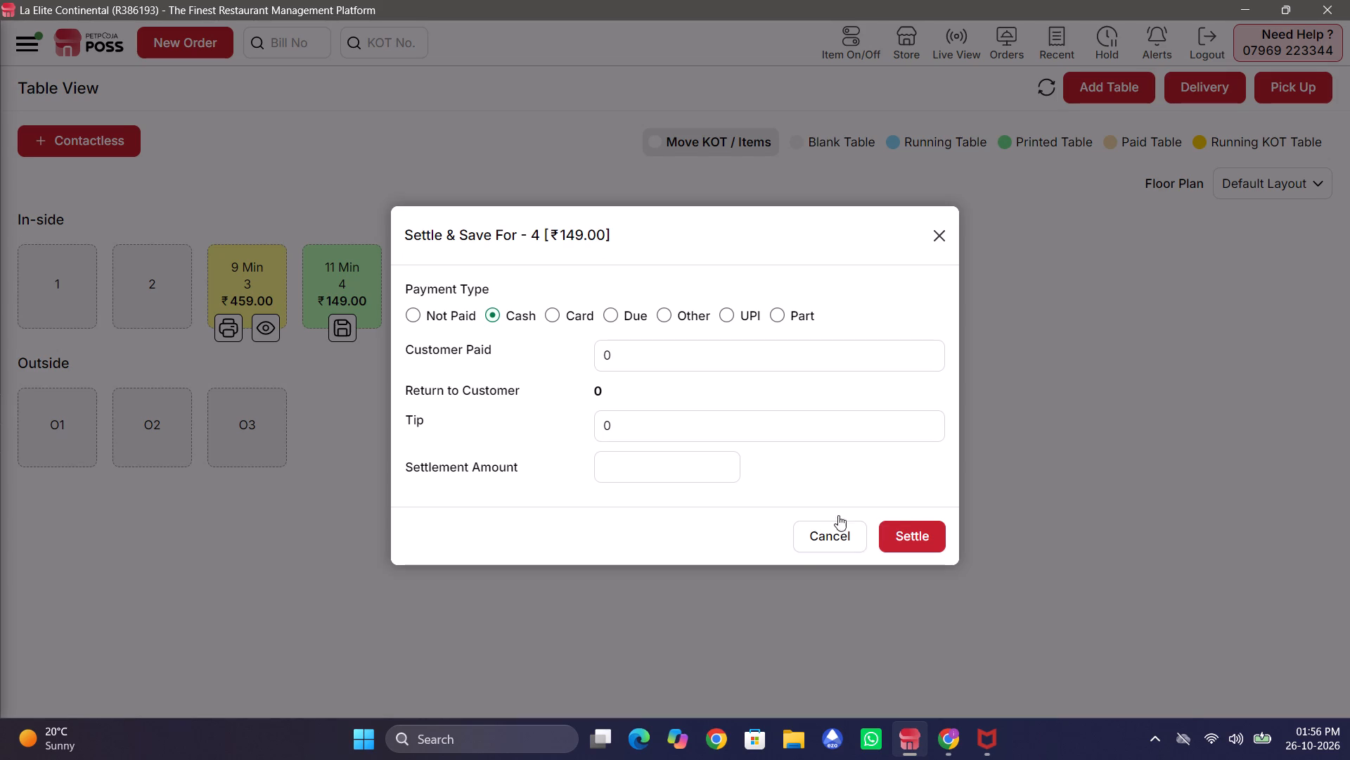
pyautogui.click(927, 517)
pyautogui.click(259, 384)
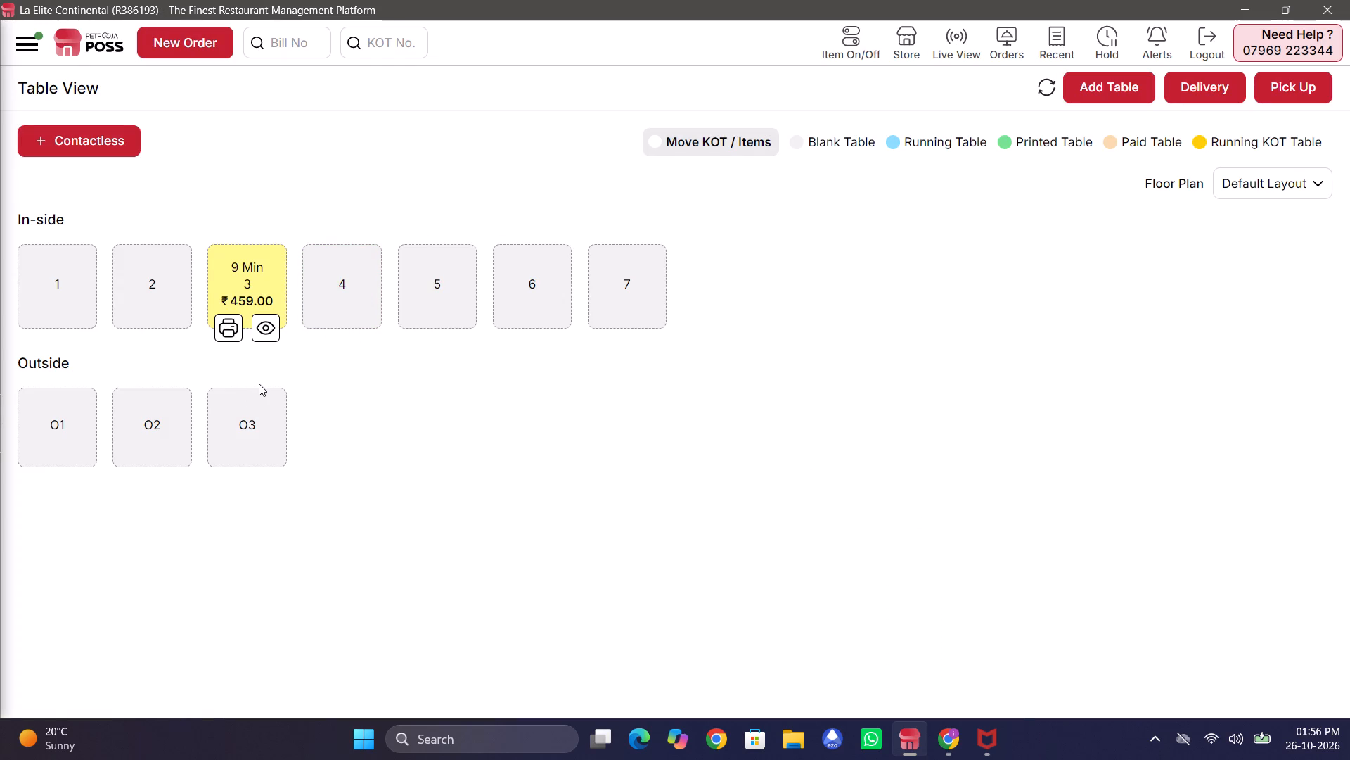
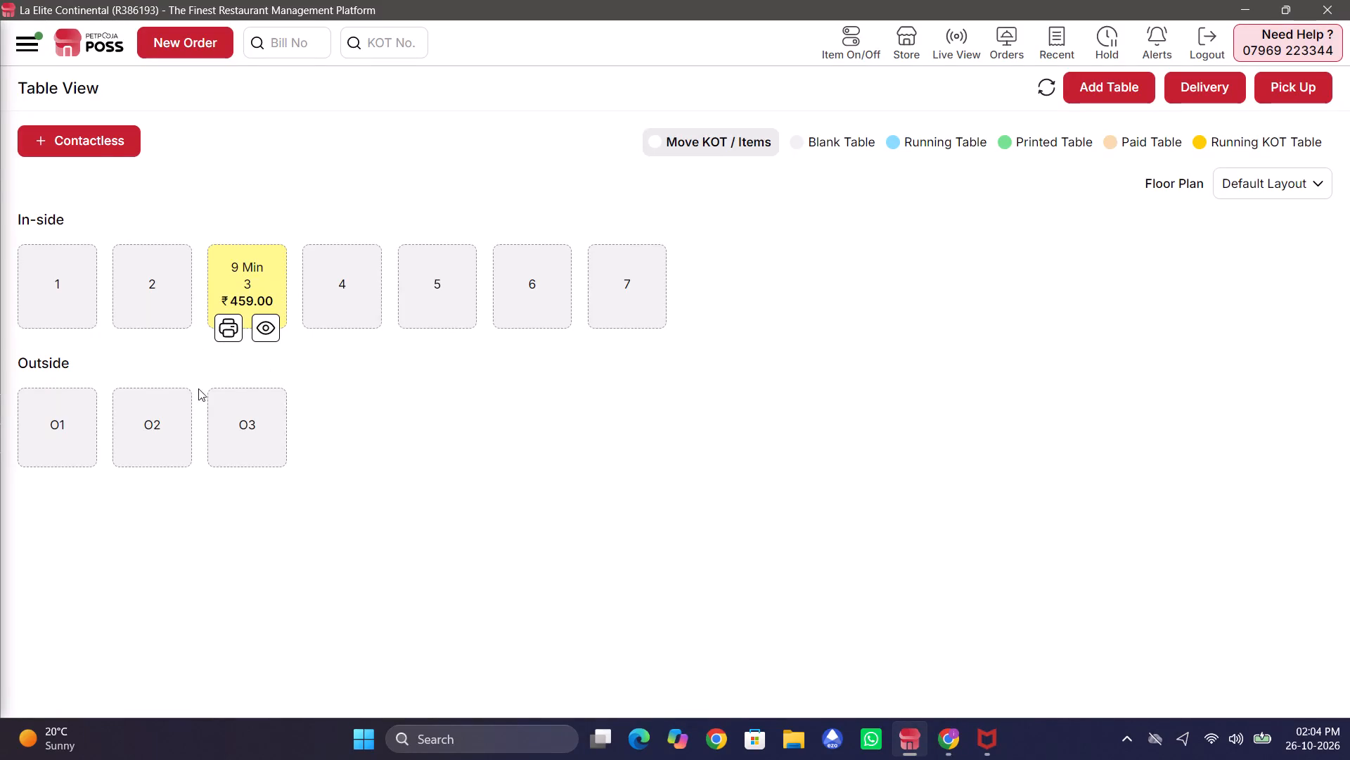
# Start an order for outside table O3 and add one Large Chicken Popcorn from Small Hunger.
pyautogui.click(216, 418)
pyautogui.click(266, 87)
pyautogui.write('pop')
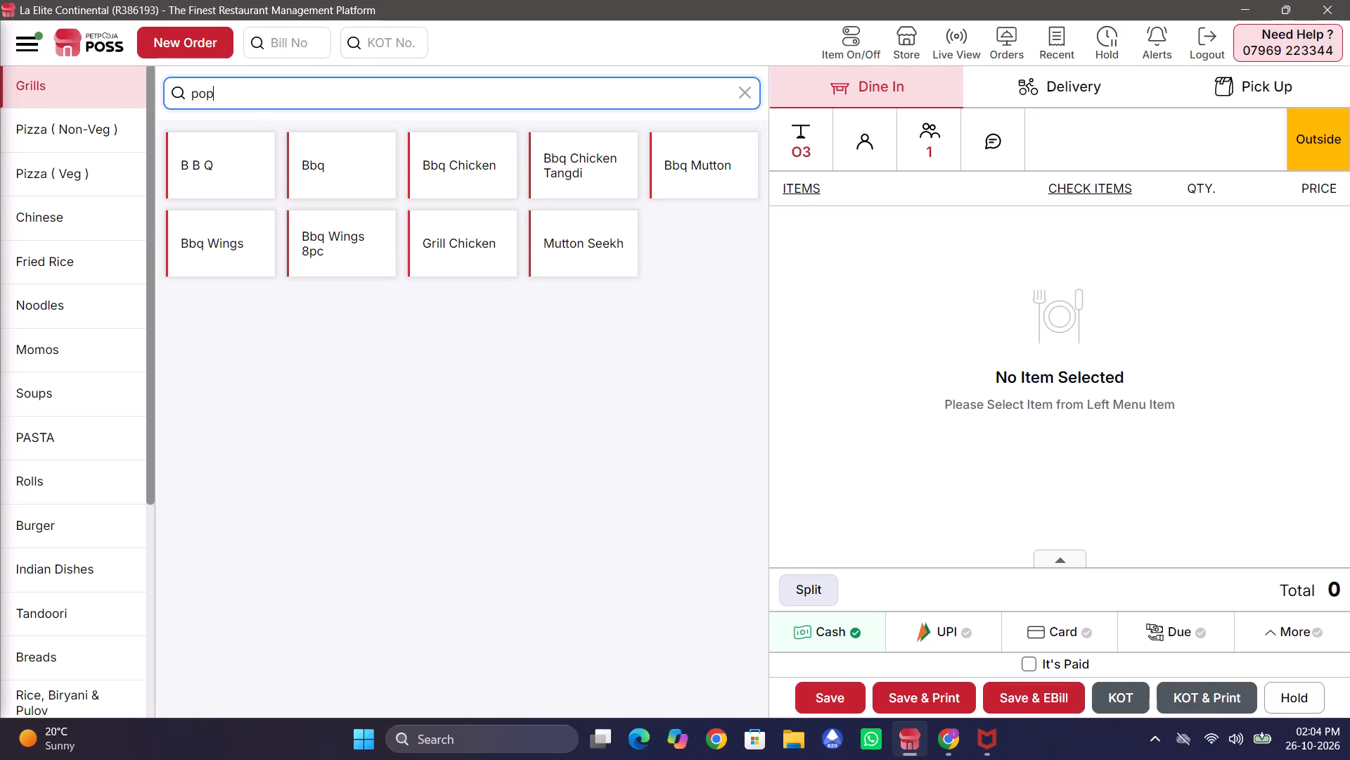
pyautogui.press('Return')
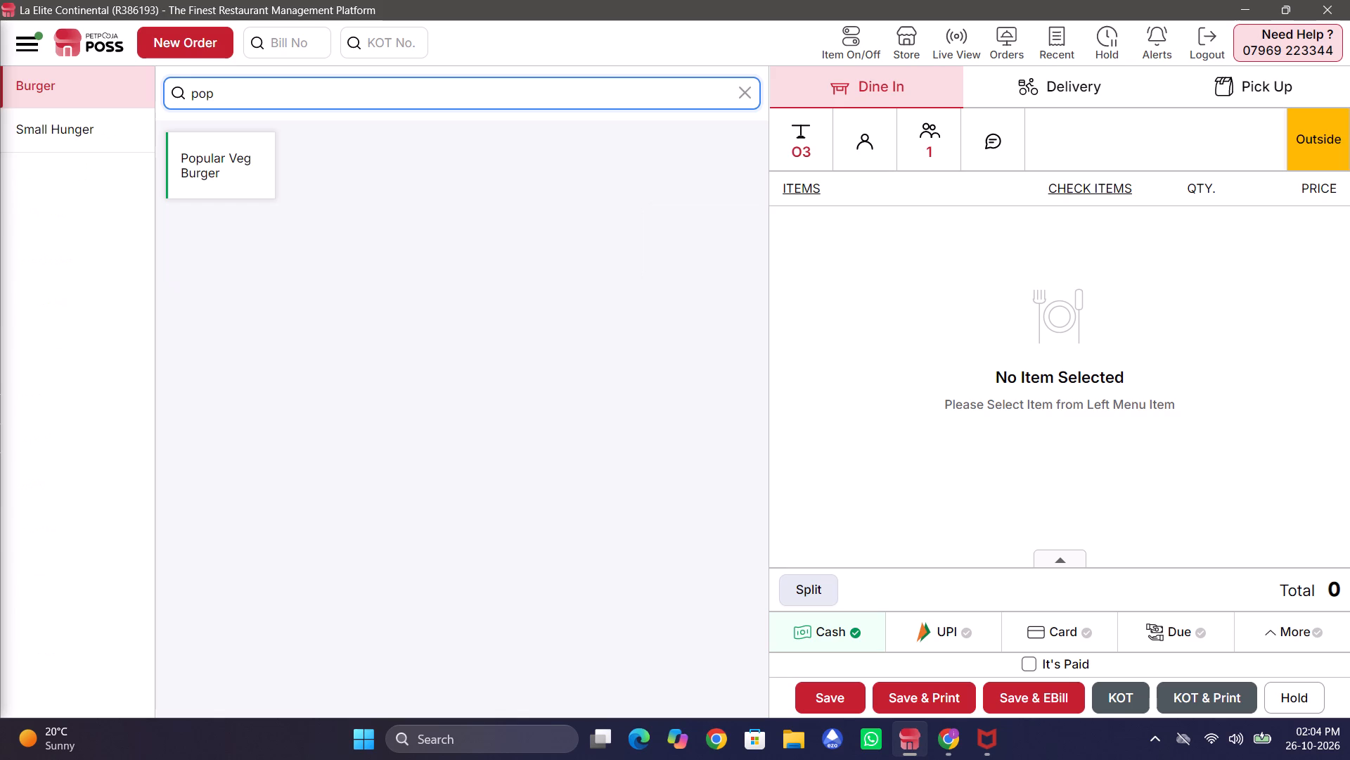
pyautogui.click(148, 128)
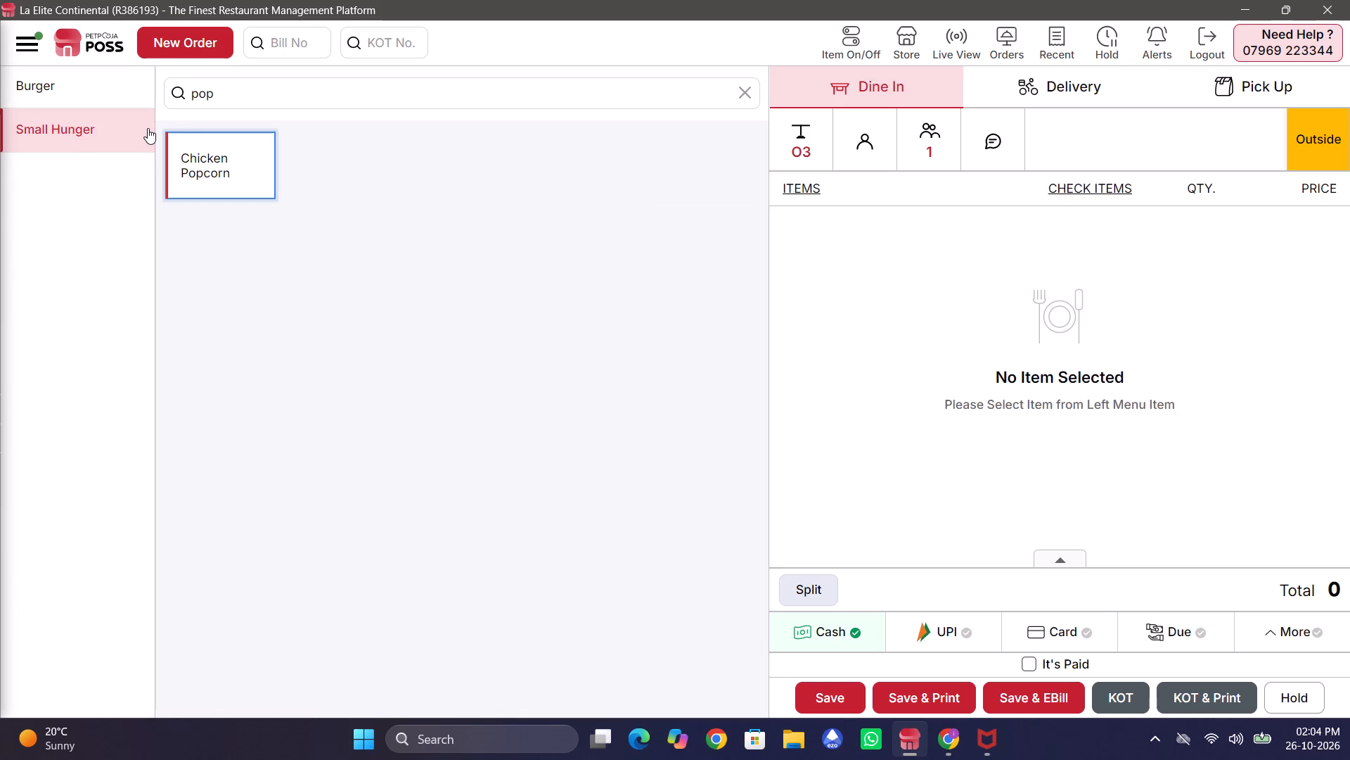
pyautogui.click(281, 147)
pyautogui.click(267, 148)
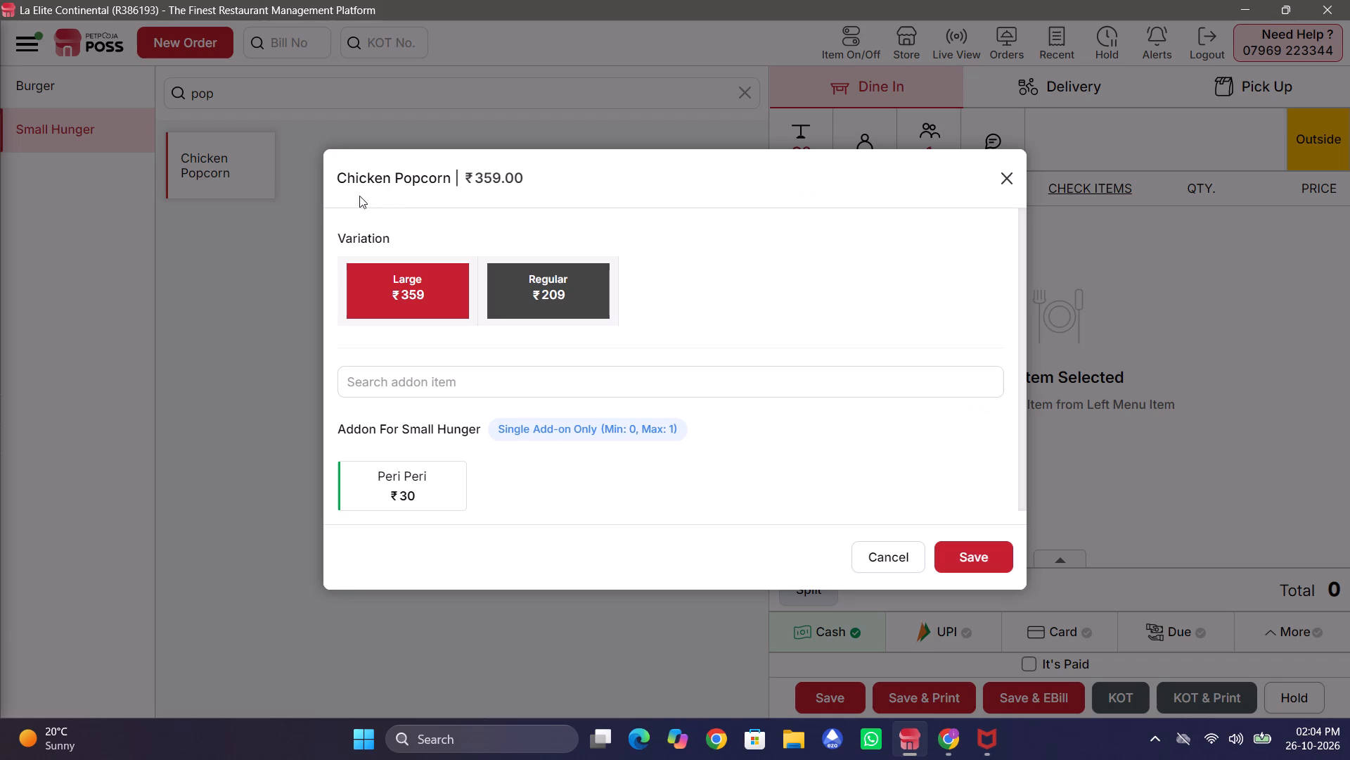
pyautogui.click(586, 303)
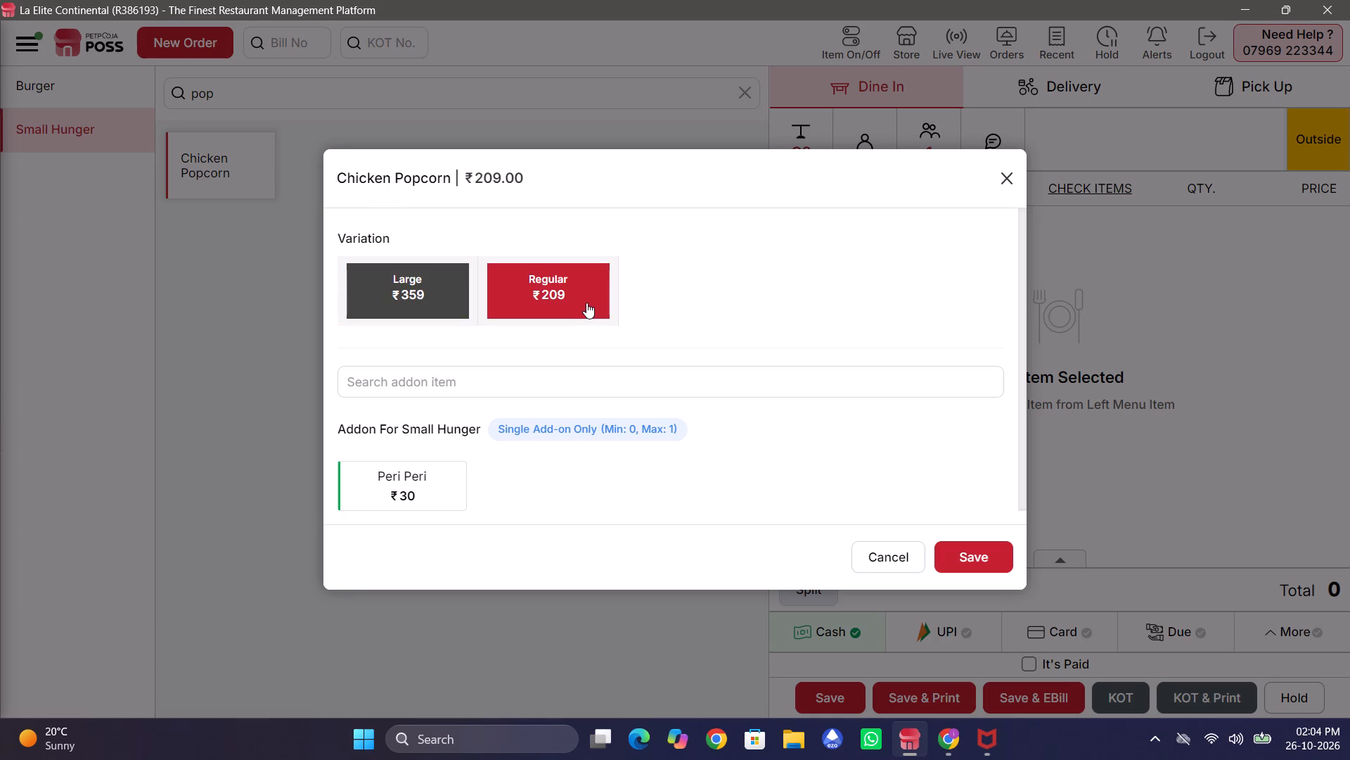
pyautogui.click(307, 273)
pyautogui.click(417, 296)
pyautogui.click(986, 560)
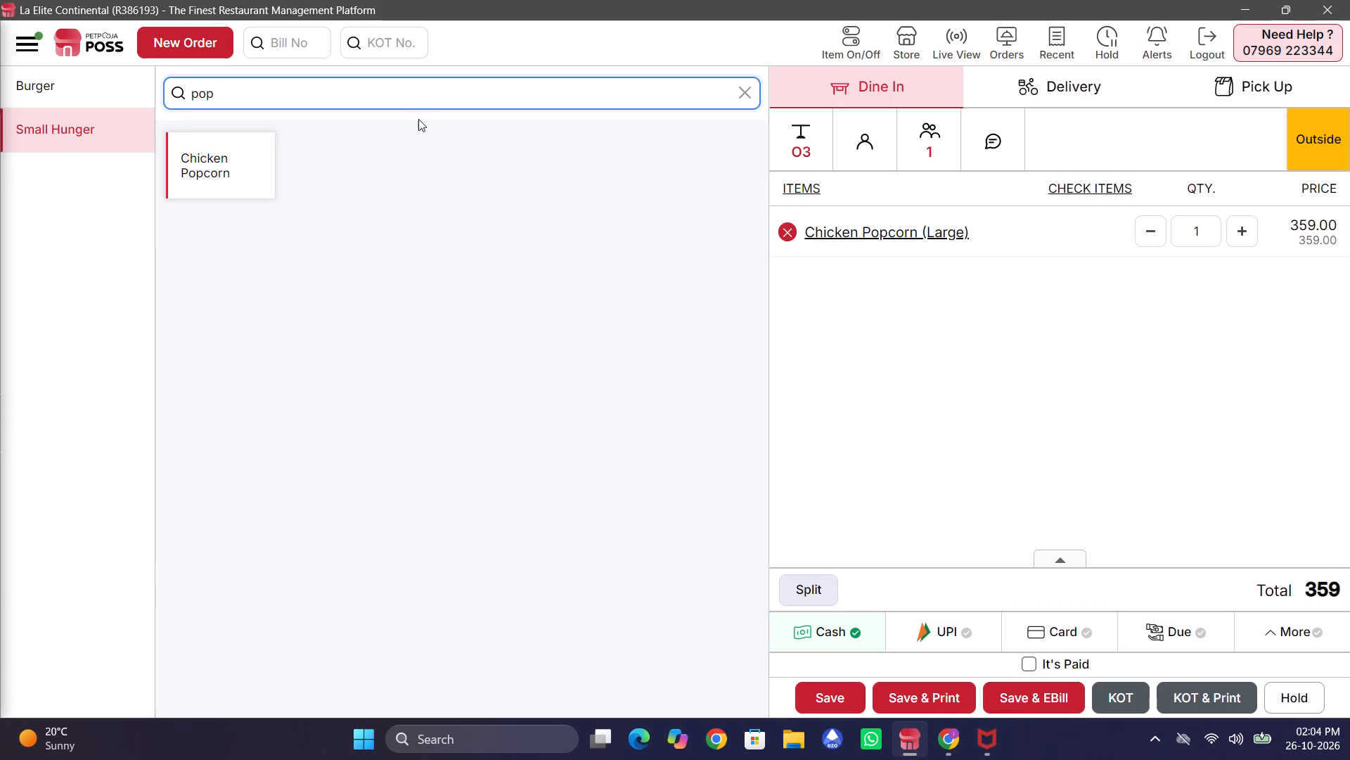
# Search the menu for momo and add Tandoori Momo (10 Pcs) to the O3 order.
pyautogui.doubleClick(420, 96)
pyautogui.write('momo')
pyautogui.press('Return')
pyautogui.click(225, 217)
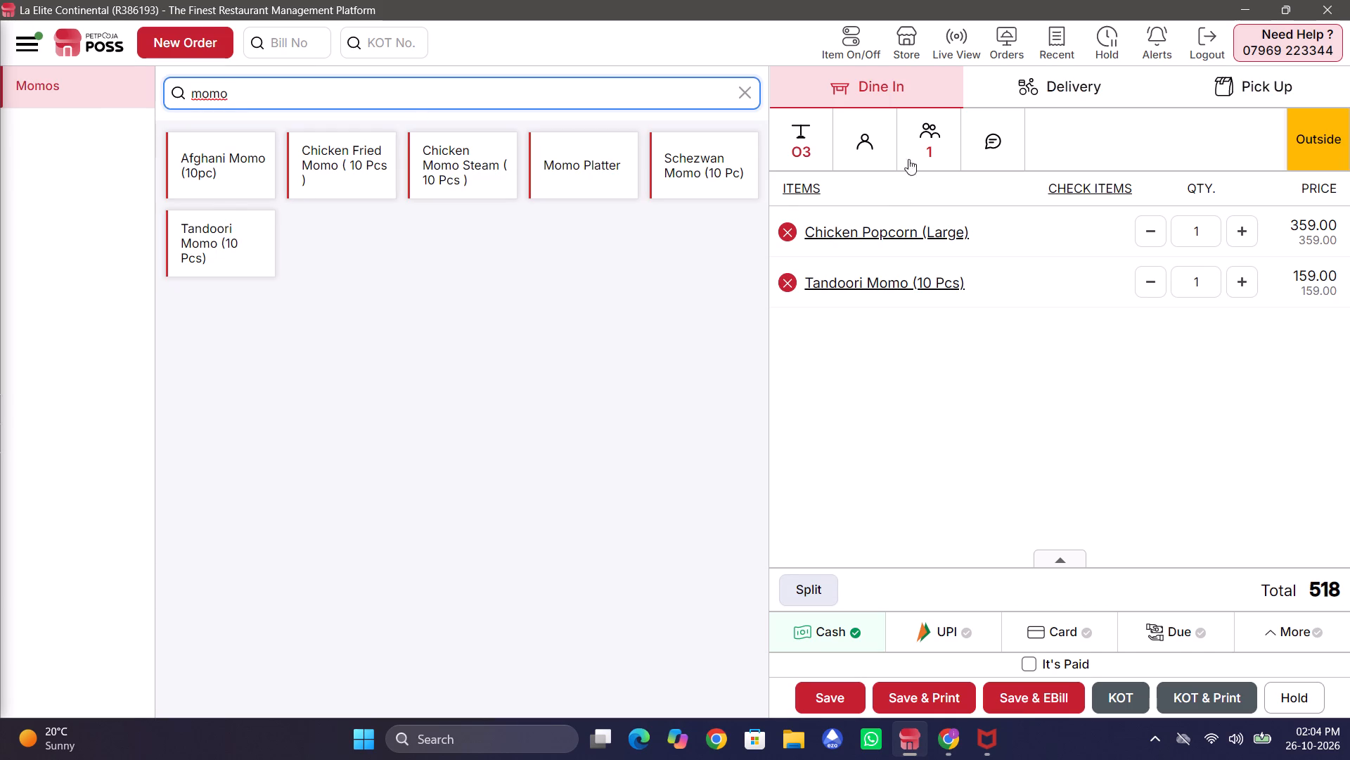
# Assign the saved customer Zomato to the O3 order's customer details.
pyautogui.click(867, 127)
pyautogui.click(932, 262)
pyautogui.click(930, 255)
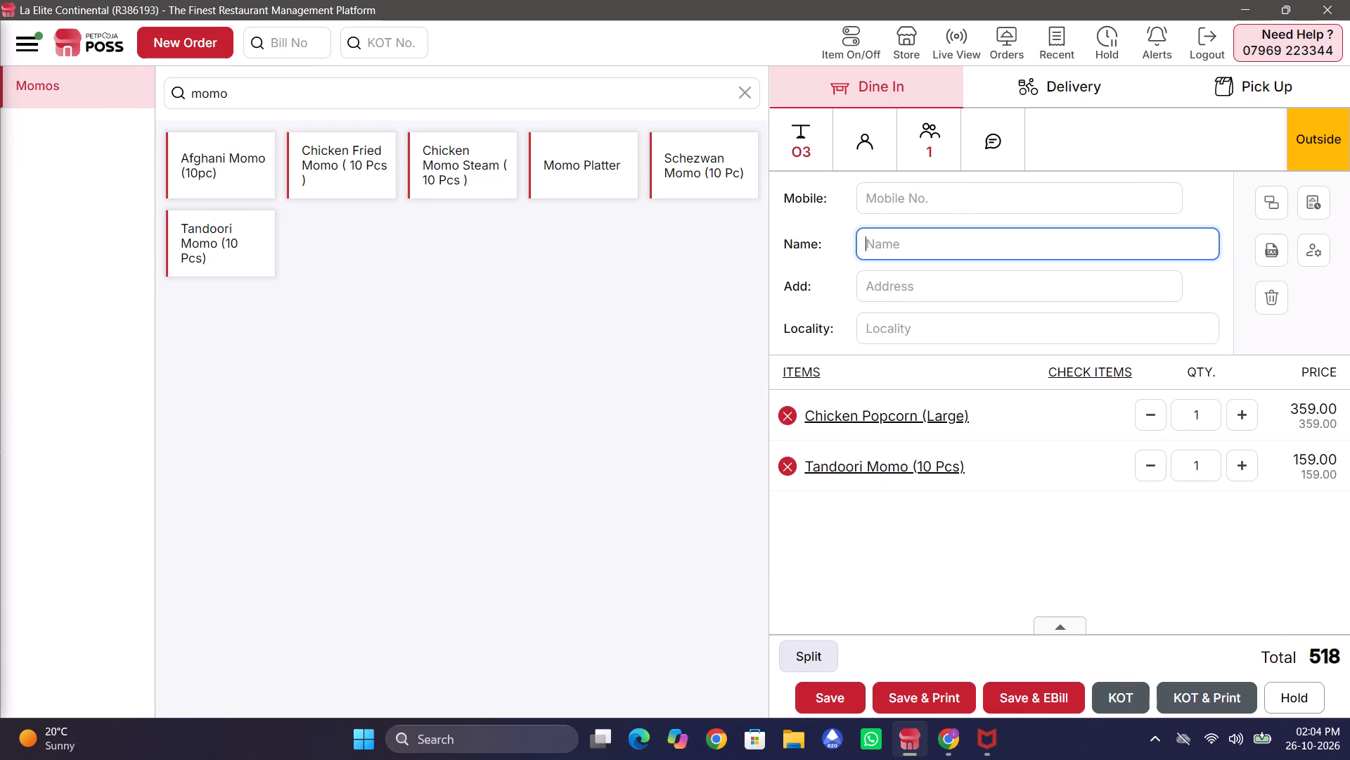
pyautogui.write('zo,')
pyautogui.press('BackSpace')
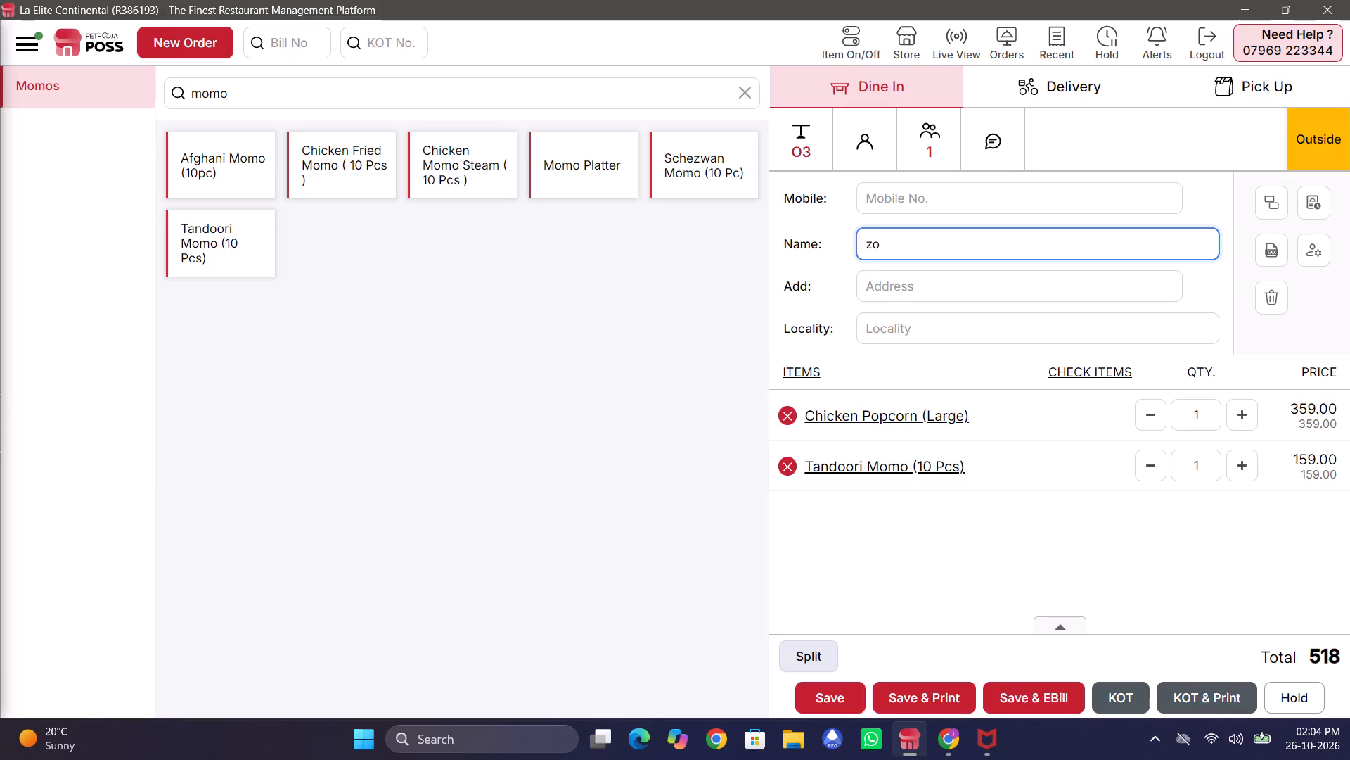
pyautogui.press('m')
pyautogui.click(937, 284)
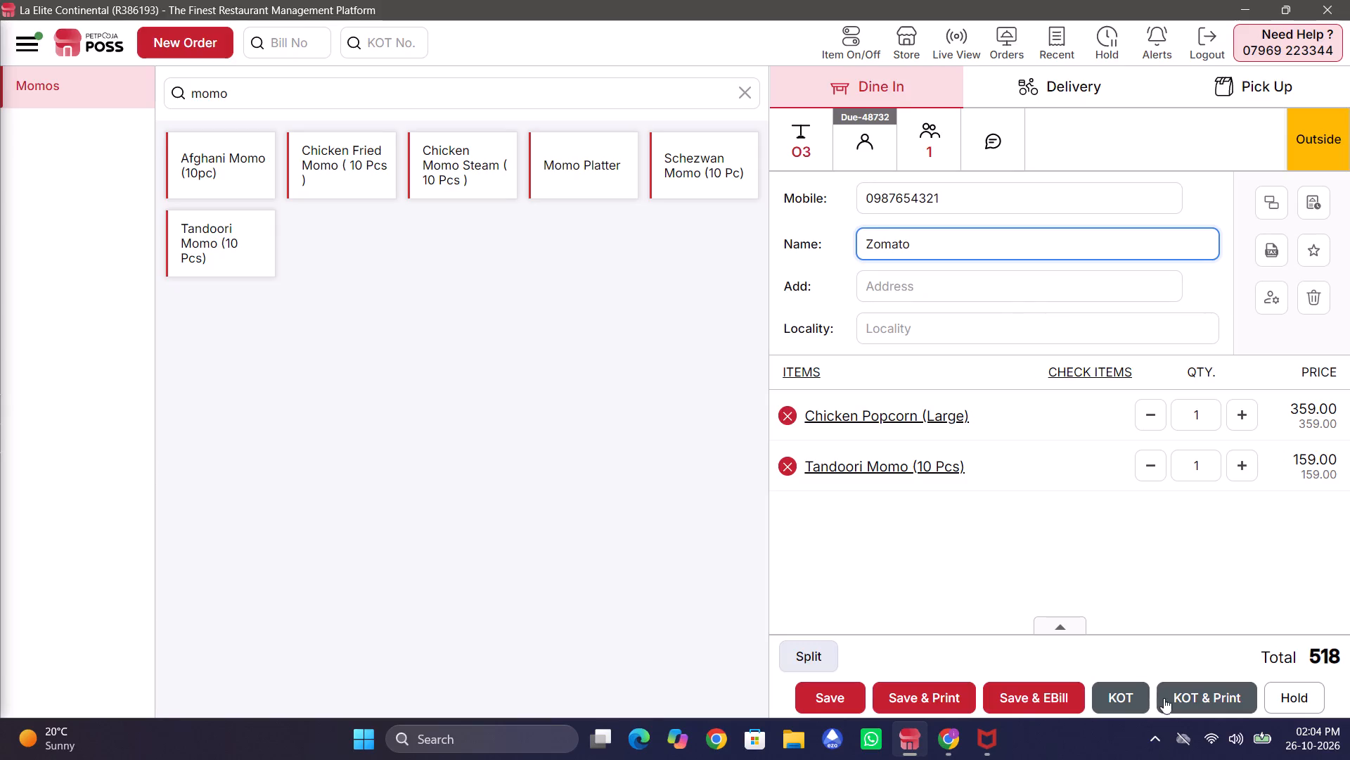
# Send the O3 order to the kitchen with a printed KOT.
pyautogui.click(1170, 704)
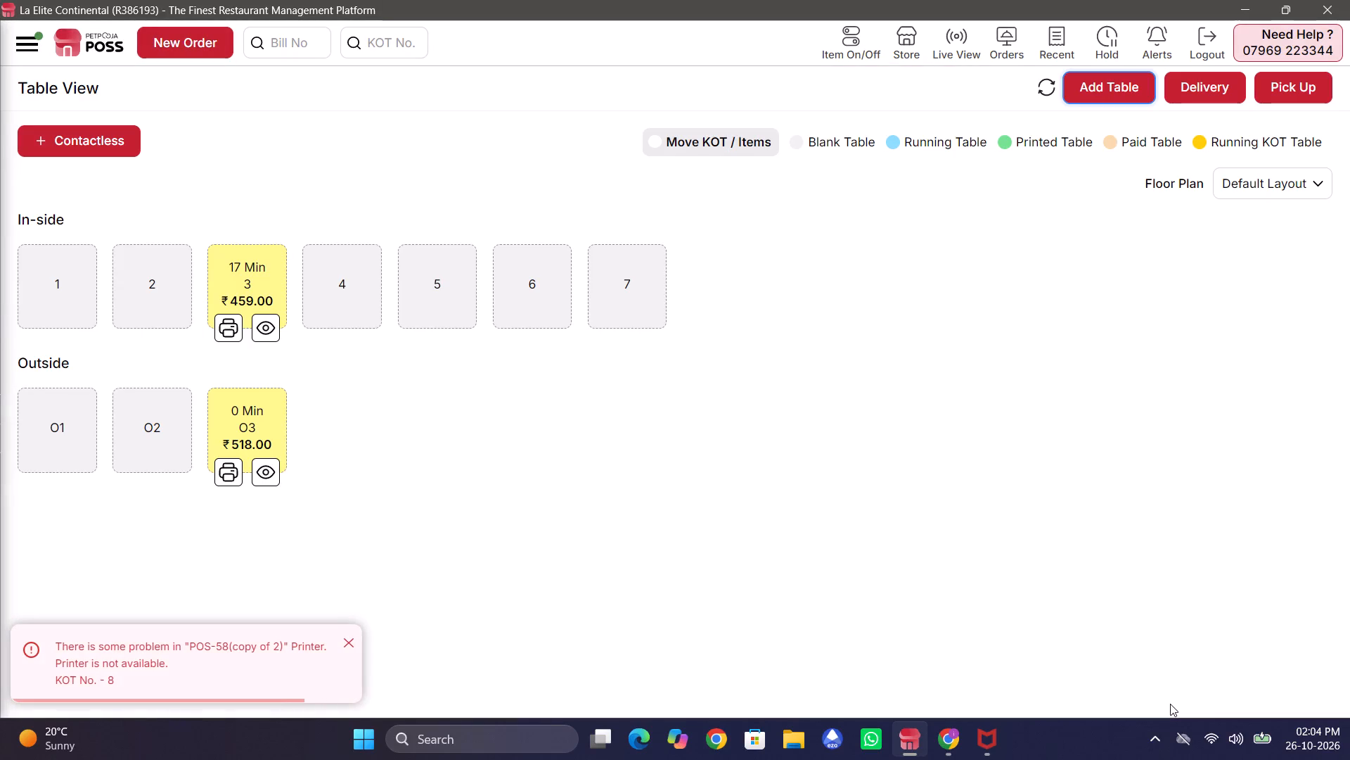
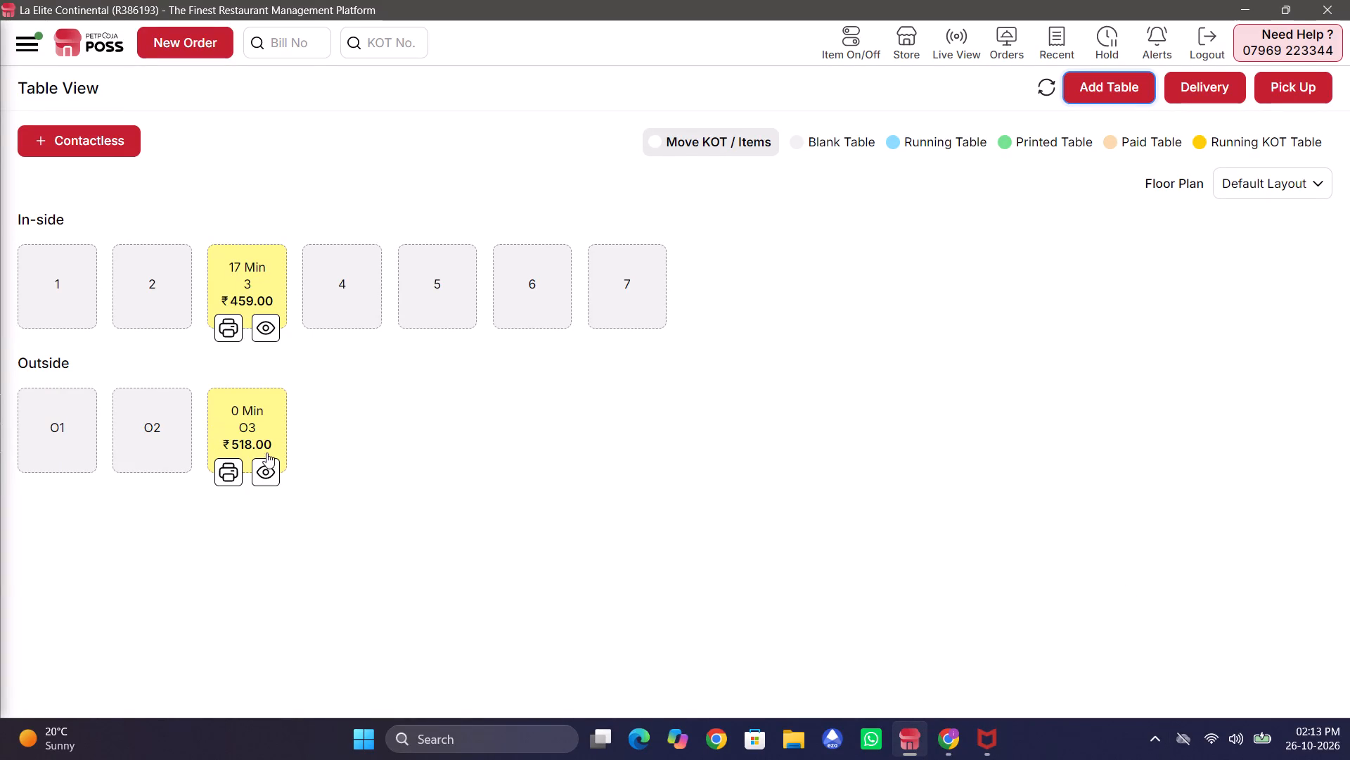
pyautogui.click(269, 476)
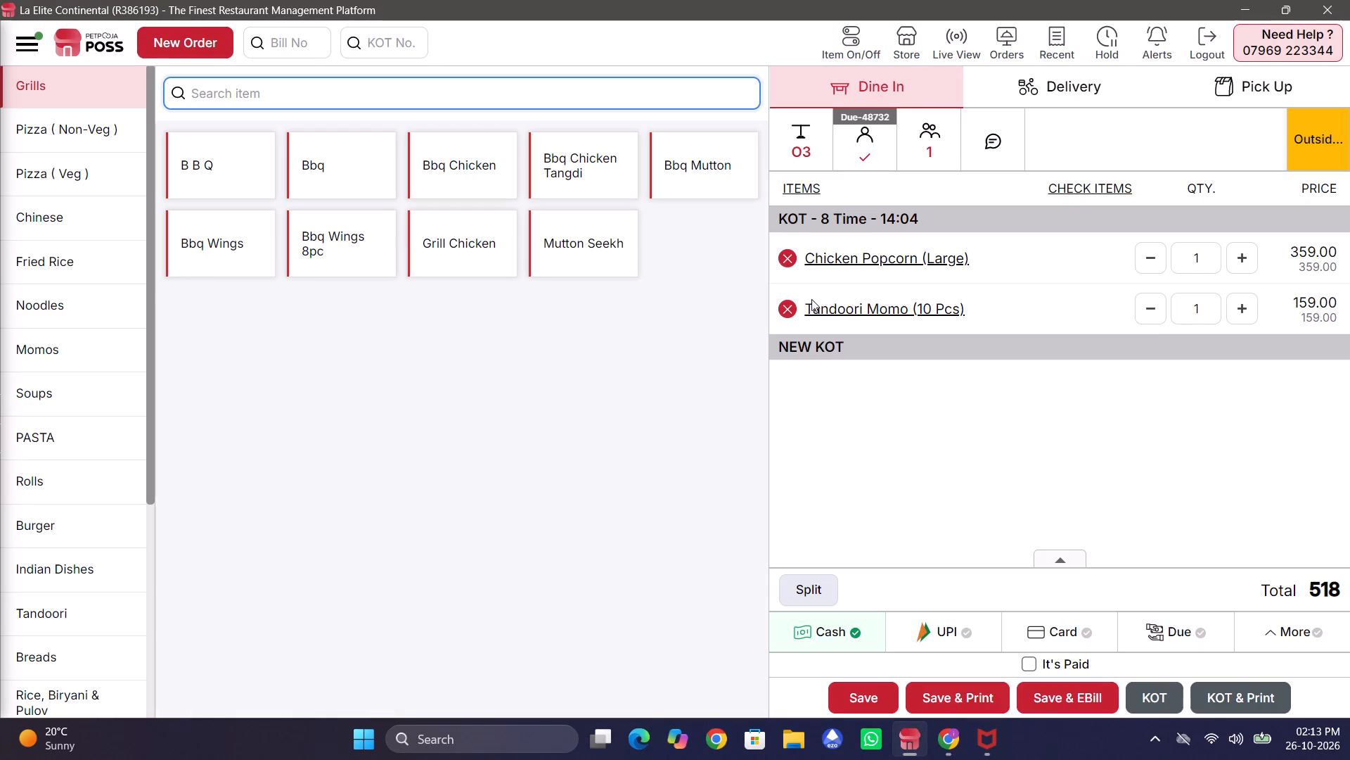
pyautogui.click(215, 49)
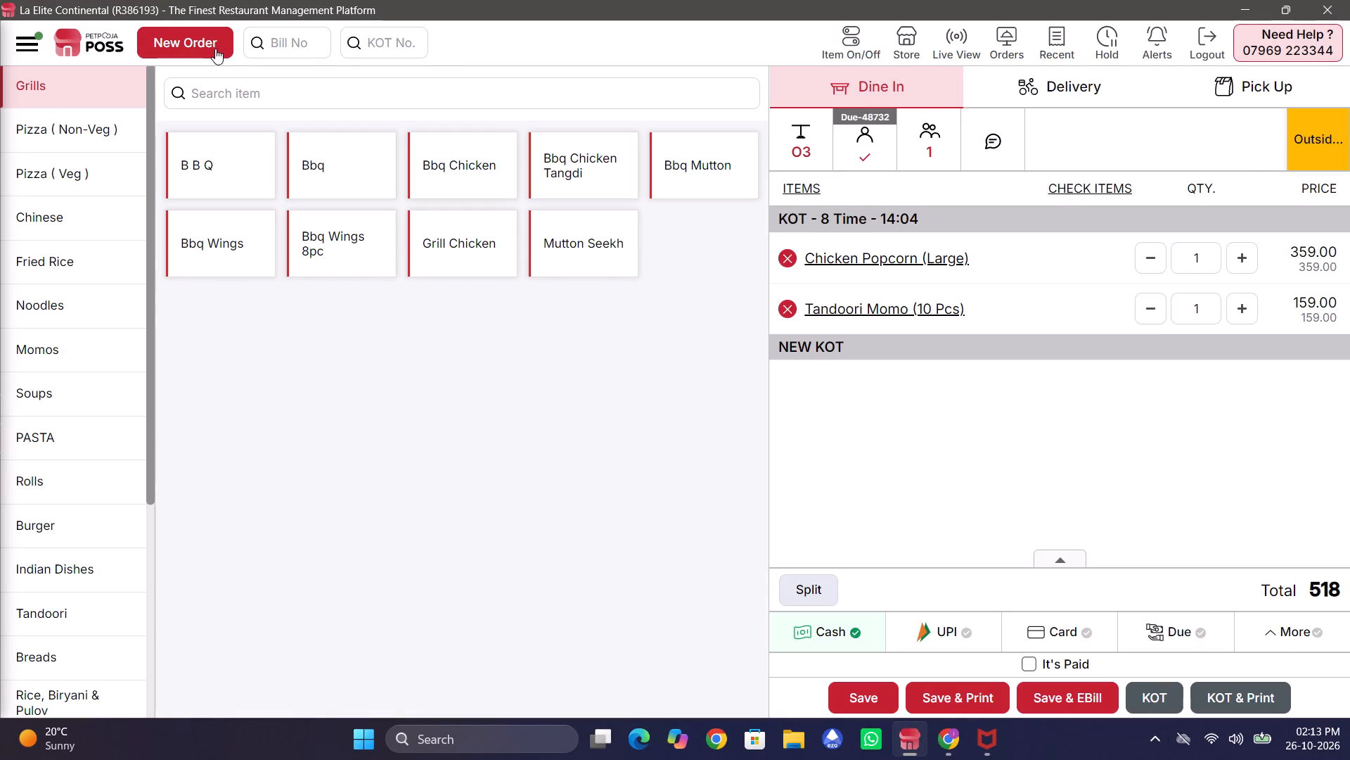
# Open the running order for inside table 3 and save it with an e-bill.
pyautogui.click(263, 336)
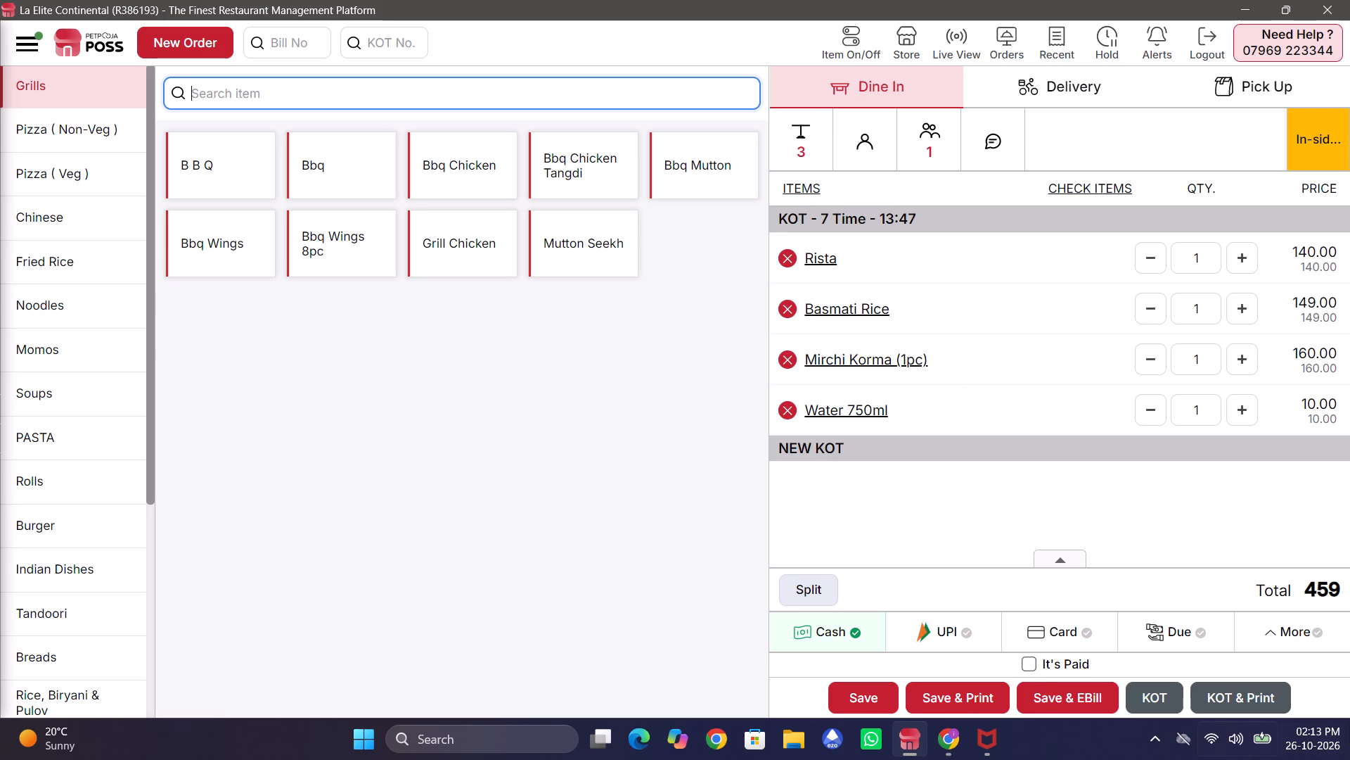
pyautogui.click(1060, 702)
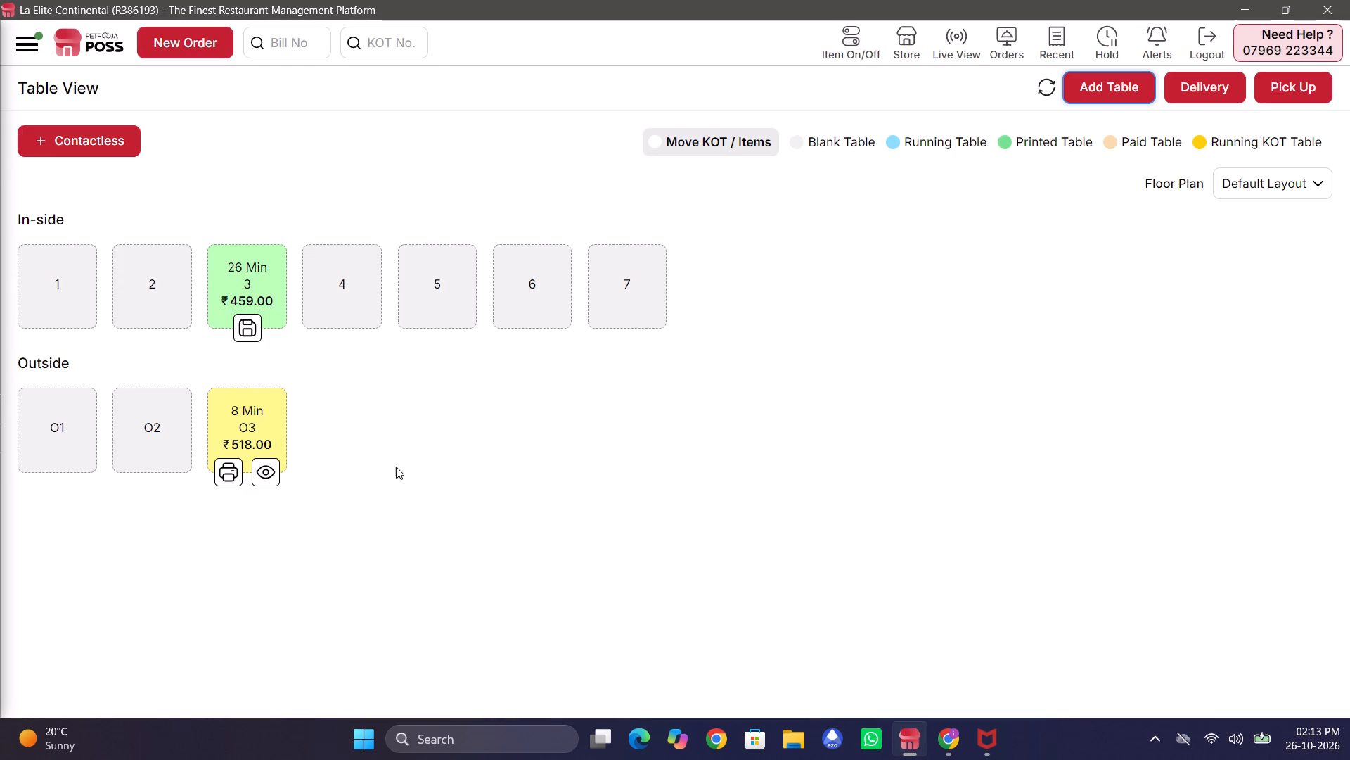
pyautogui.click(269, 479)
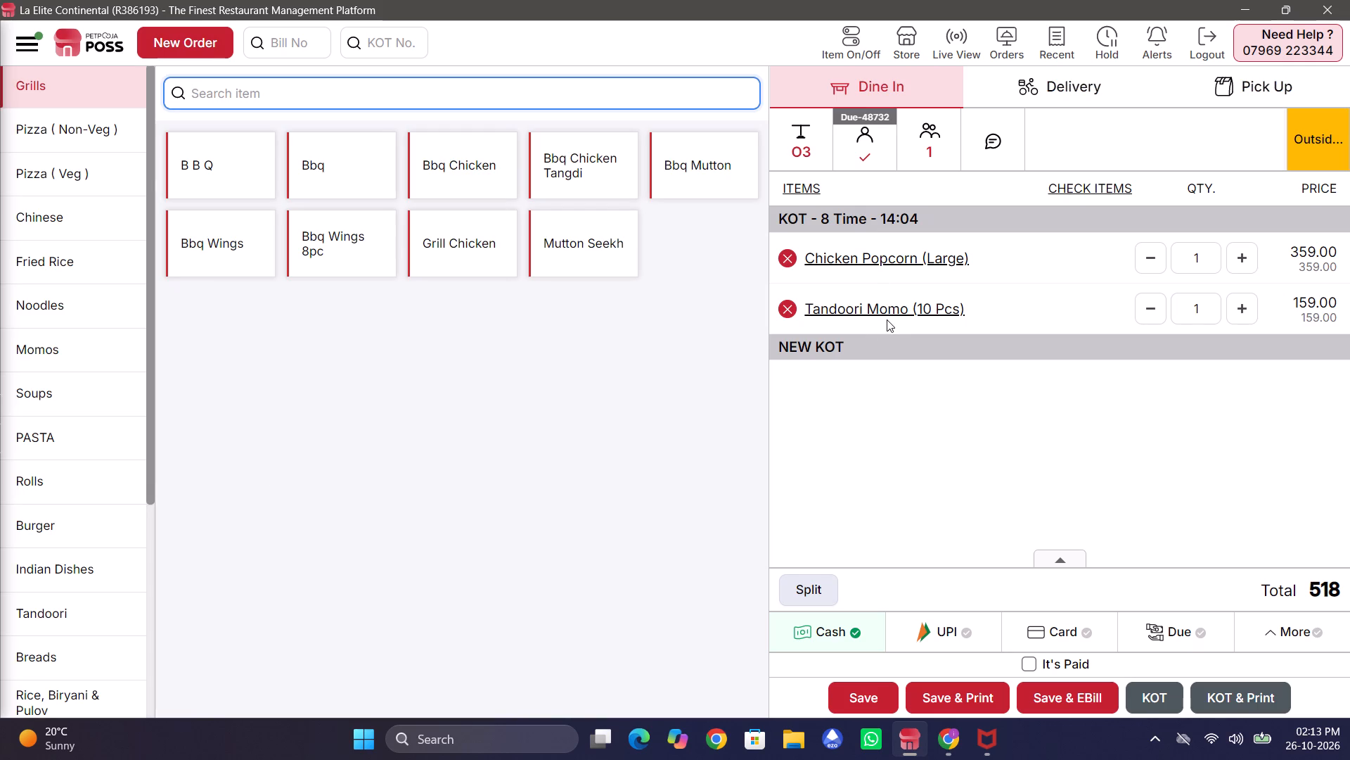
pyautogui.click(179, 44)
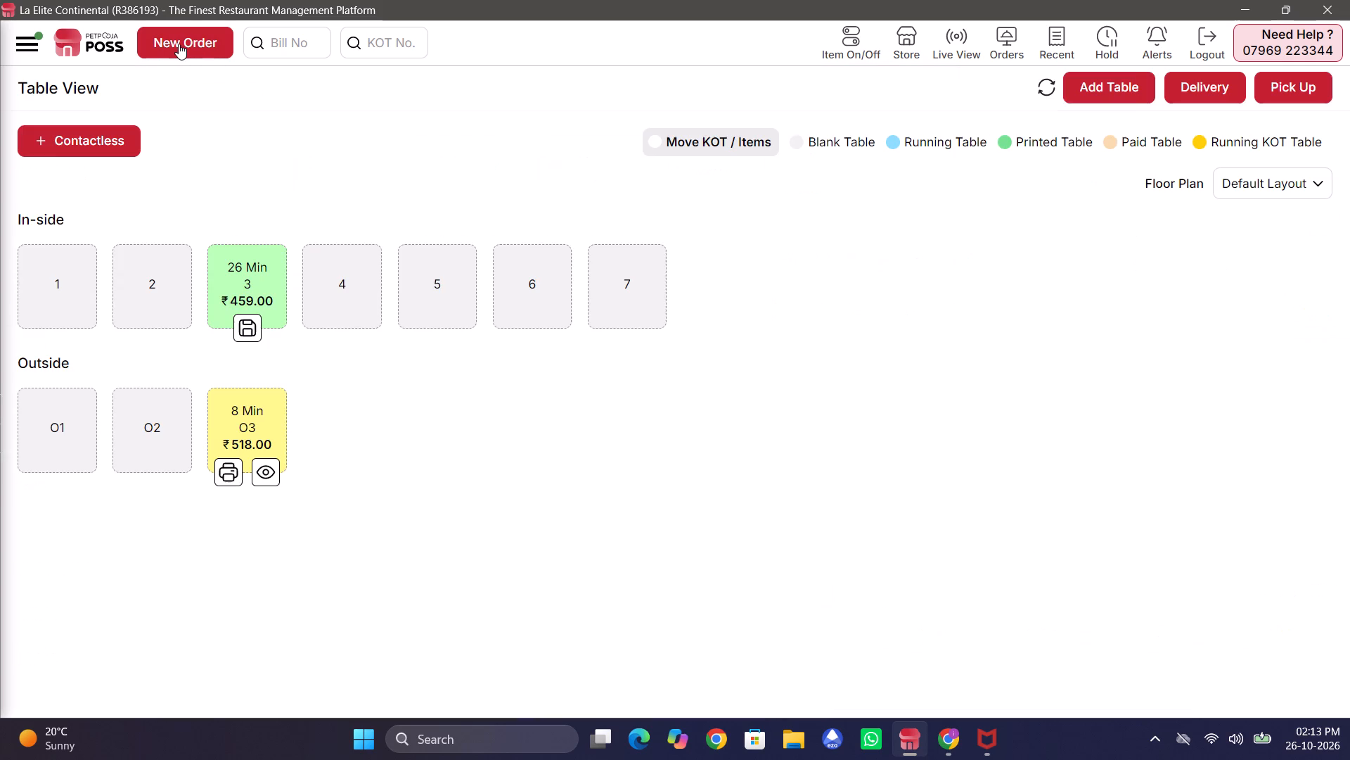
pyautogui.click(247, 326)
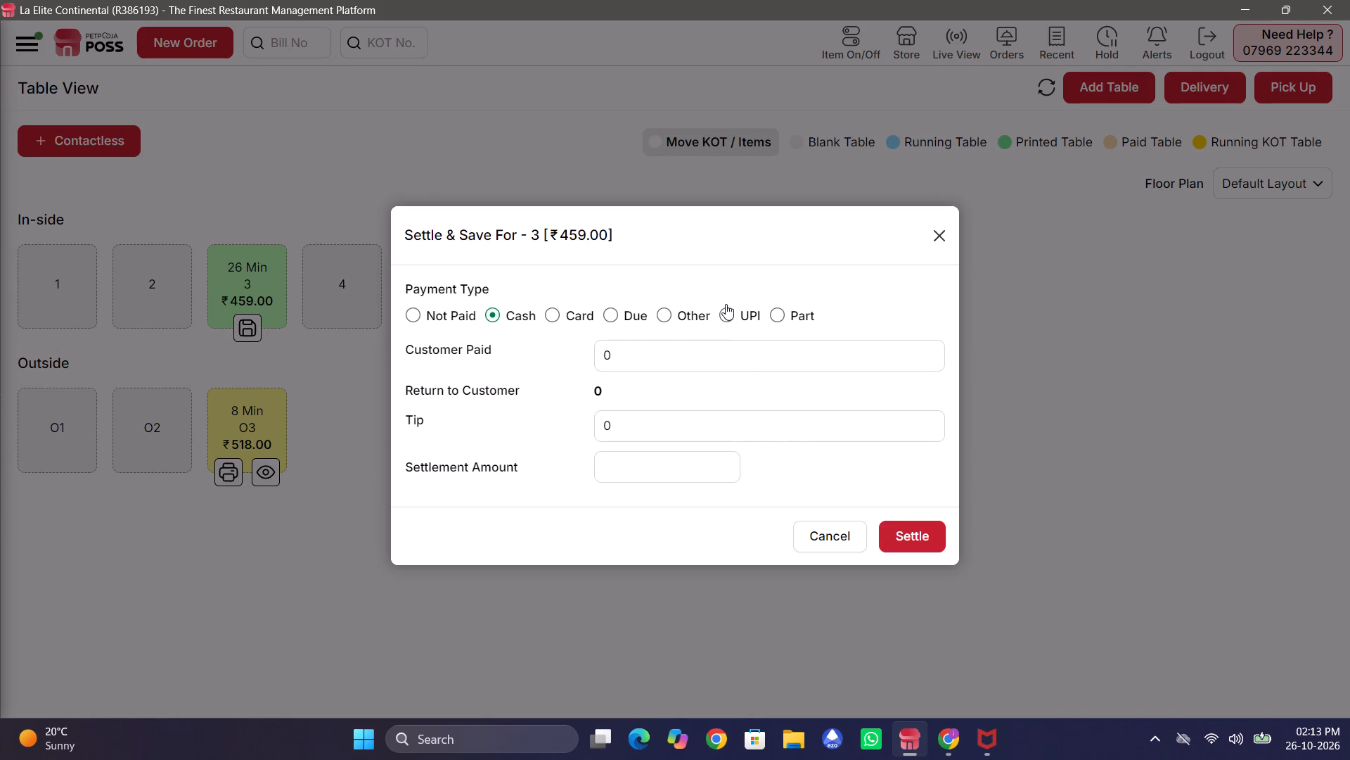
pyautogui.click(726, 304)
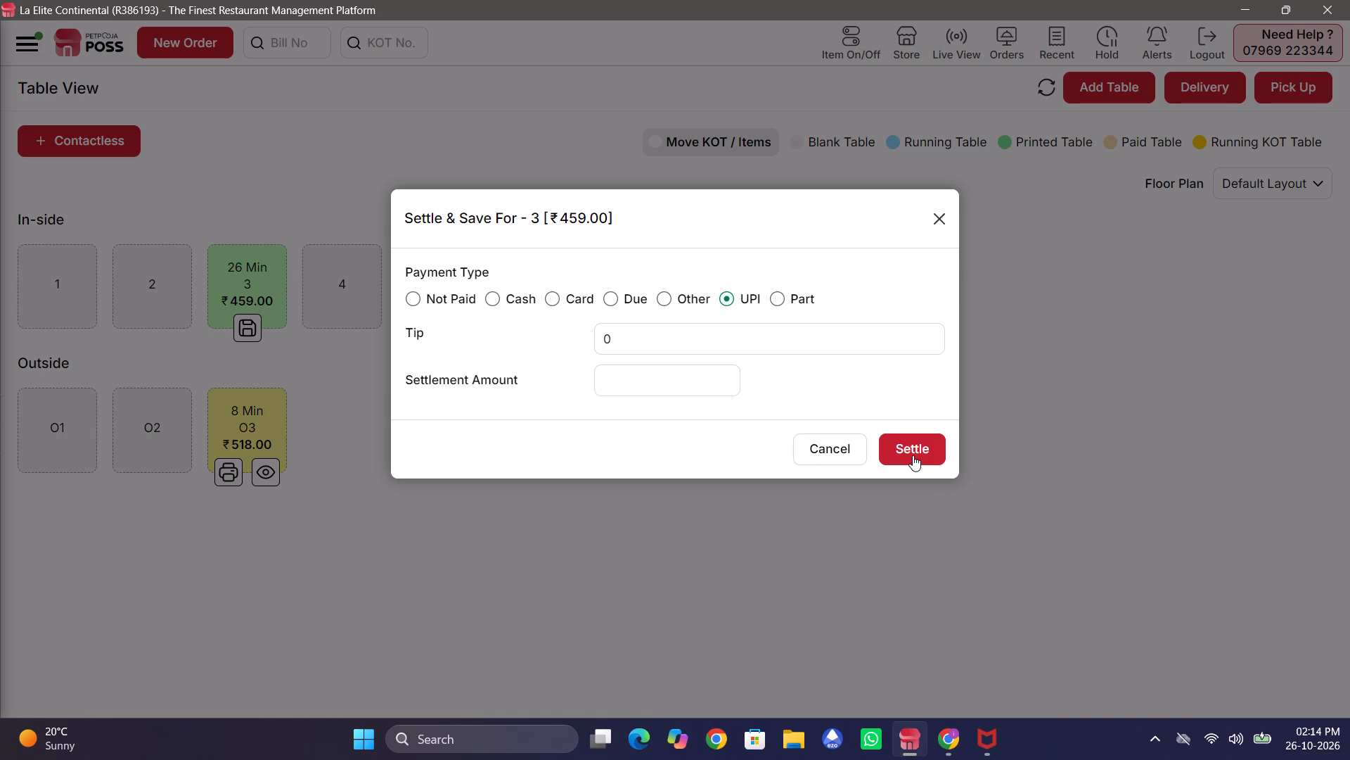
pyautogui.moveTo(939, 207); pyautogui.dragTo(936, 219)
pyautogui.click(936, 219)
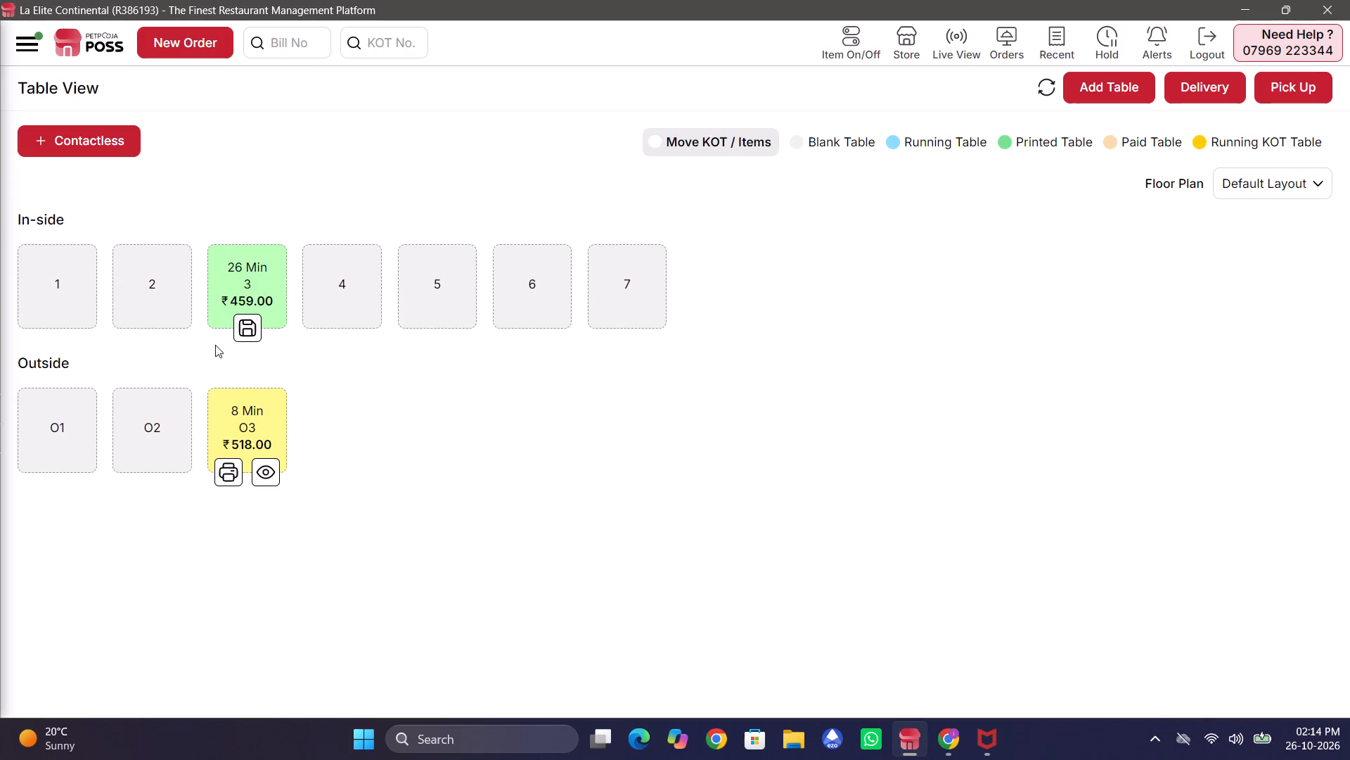
# Check the billed order for inside table 3 and settle it with UPI as the payment type.
pyautogui.click(247, 279)
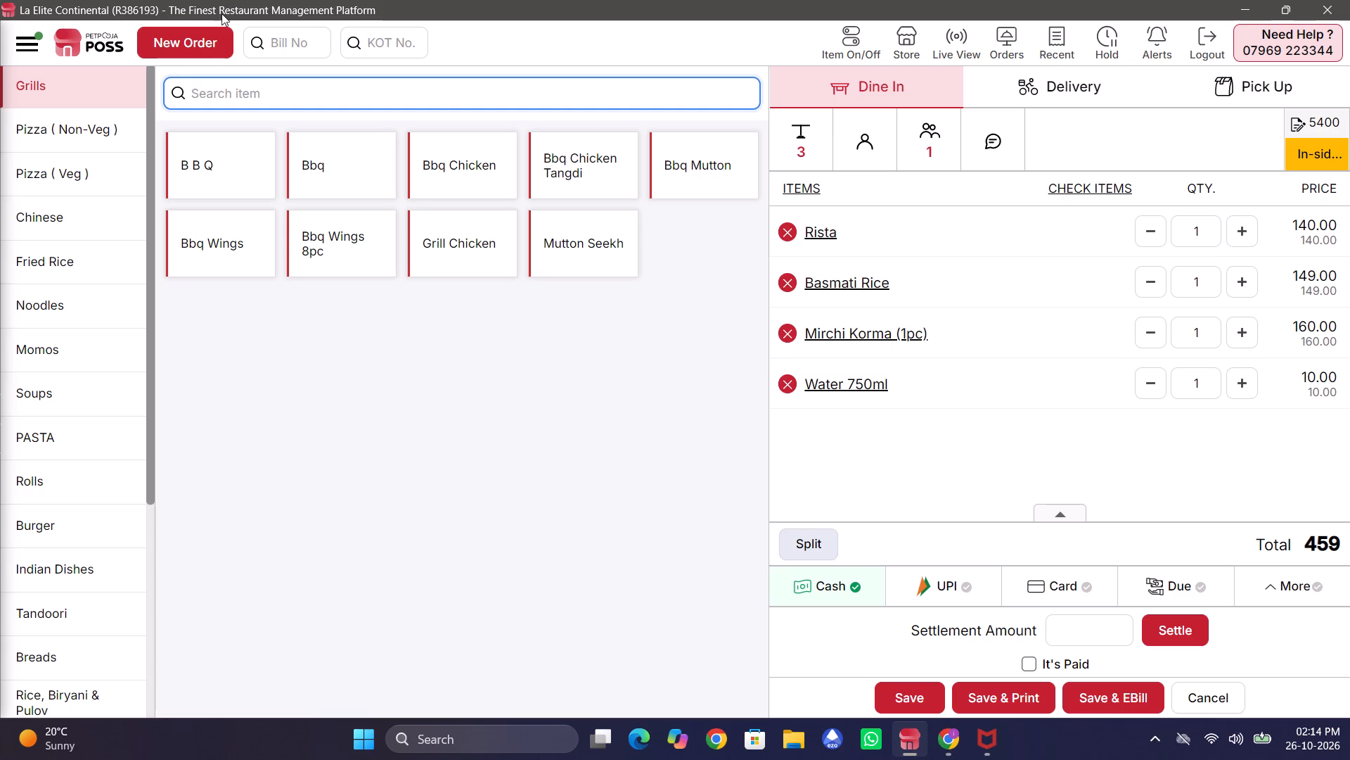
pyautogui.click(192, 46)
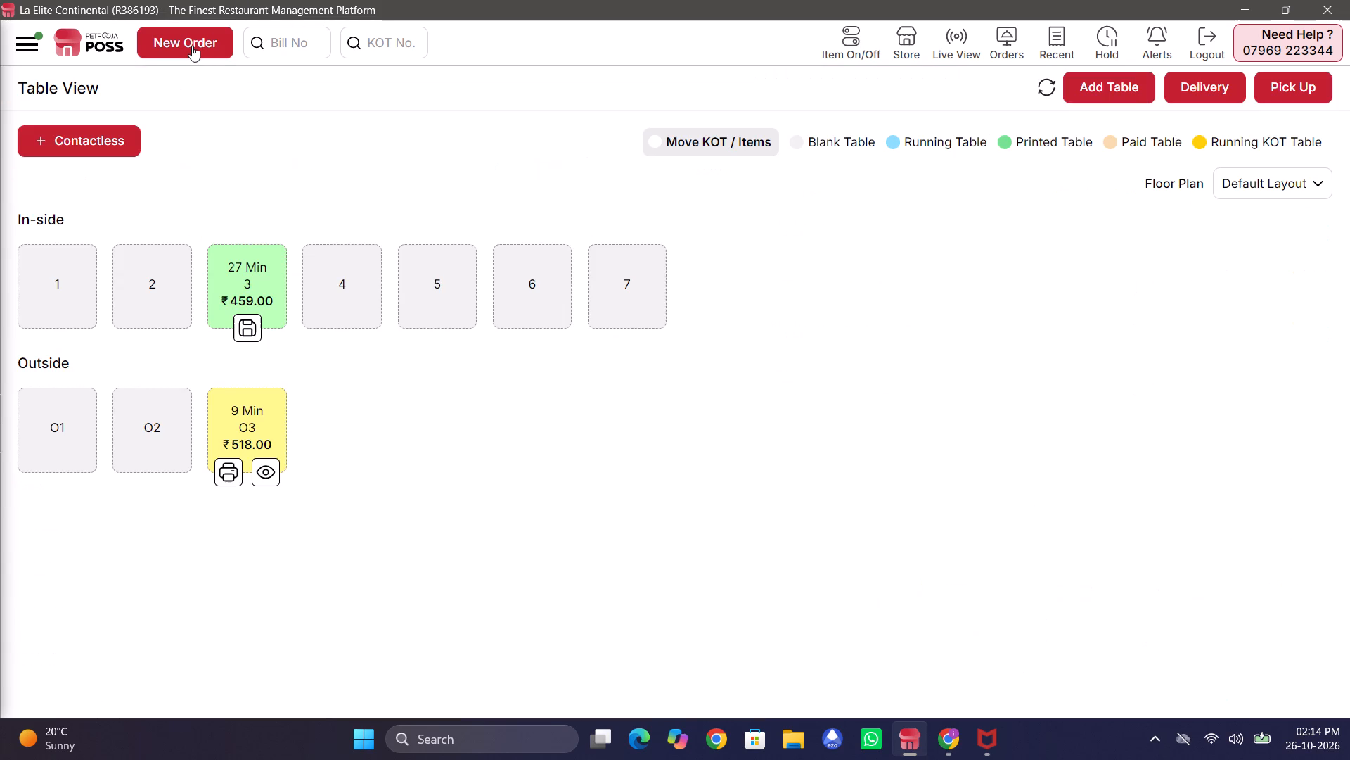
pyautogui.click(247, 338)
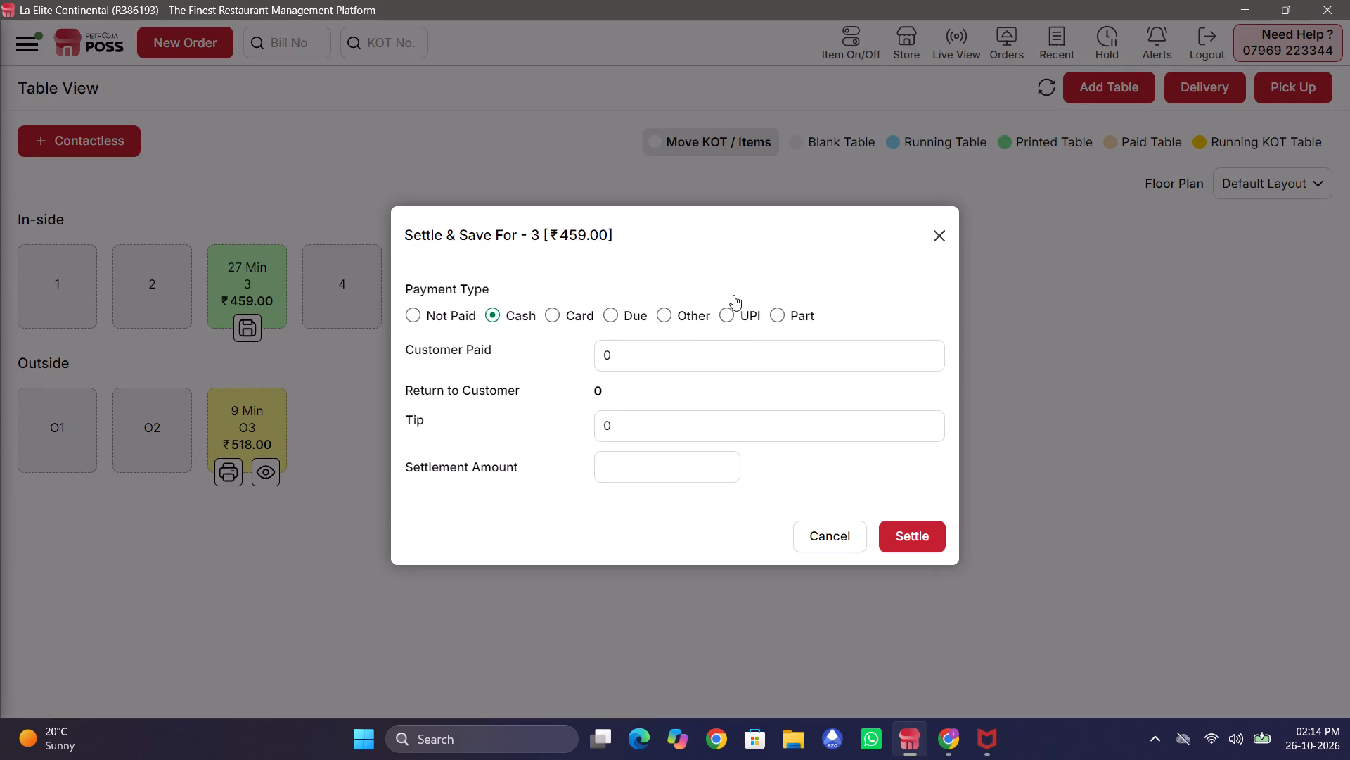
pyautogui.click(733, 295)
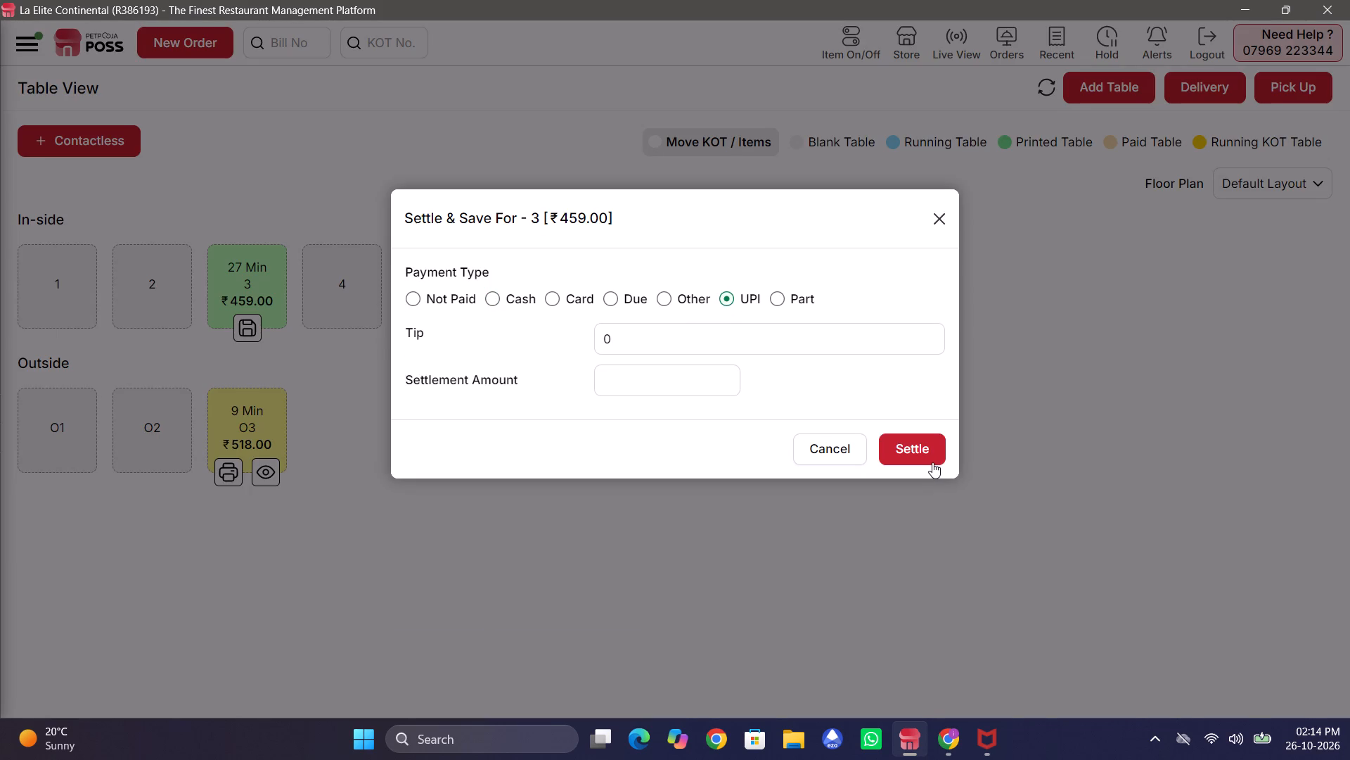
pyautogui.click(932, 462)
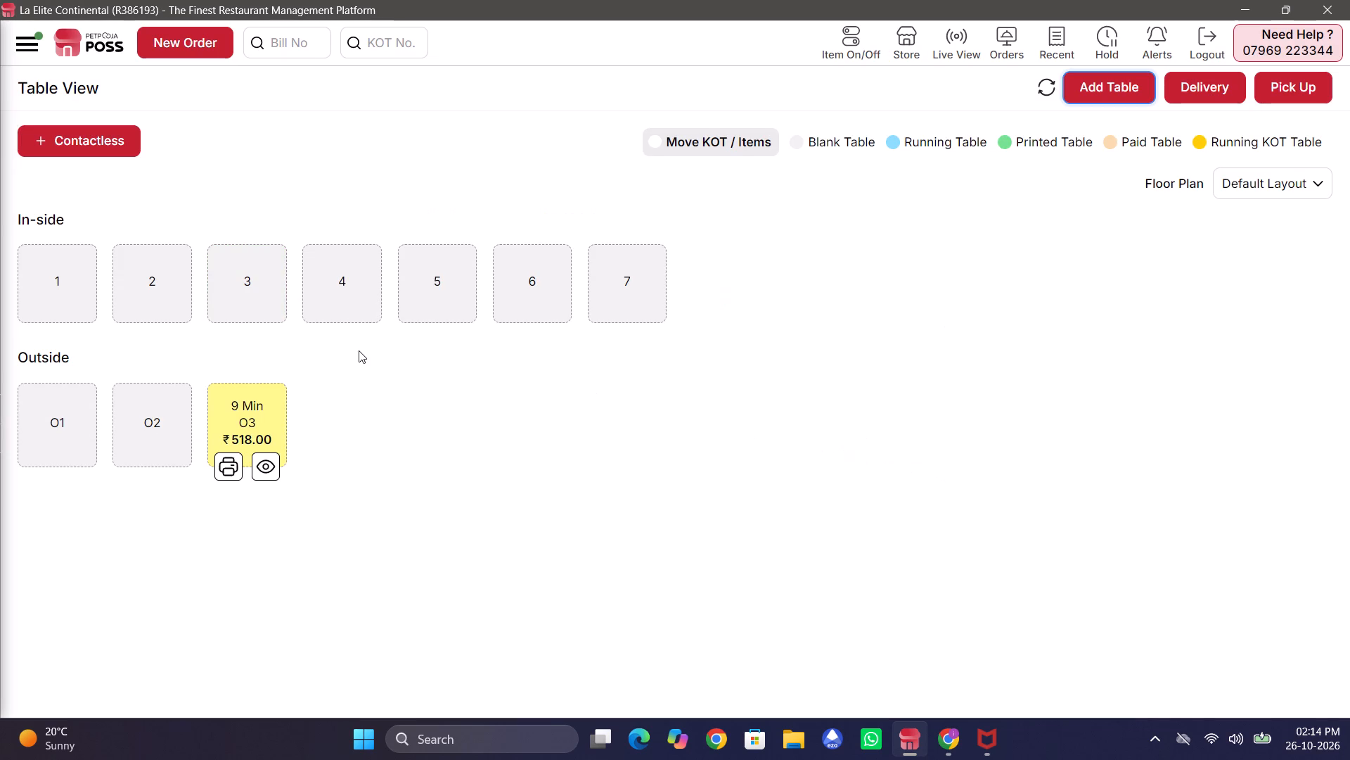
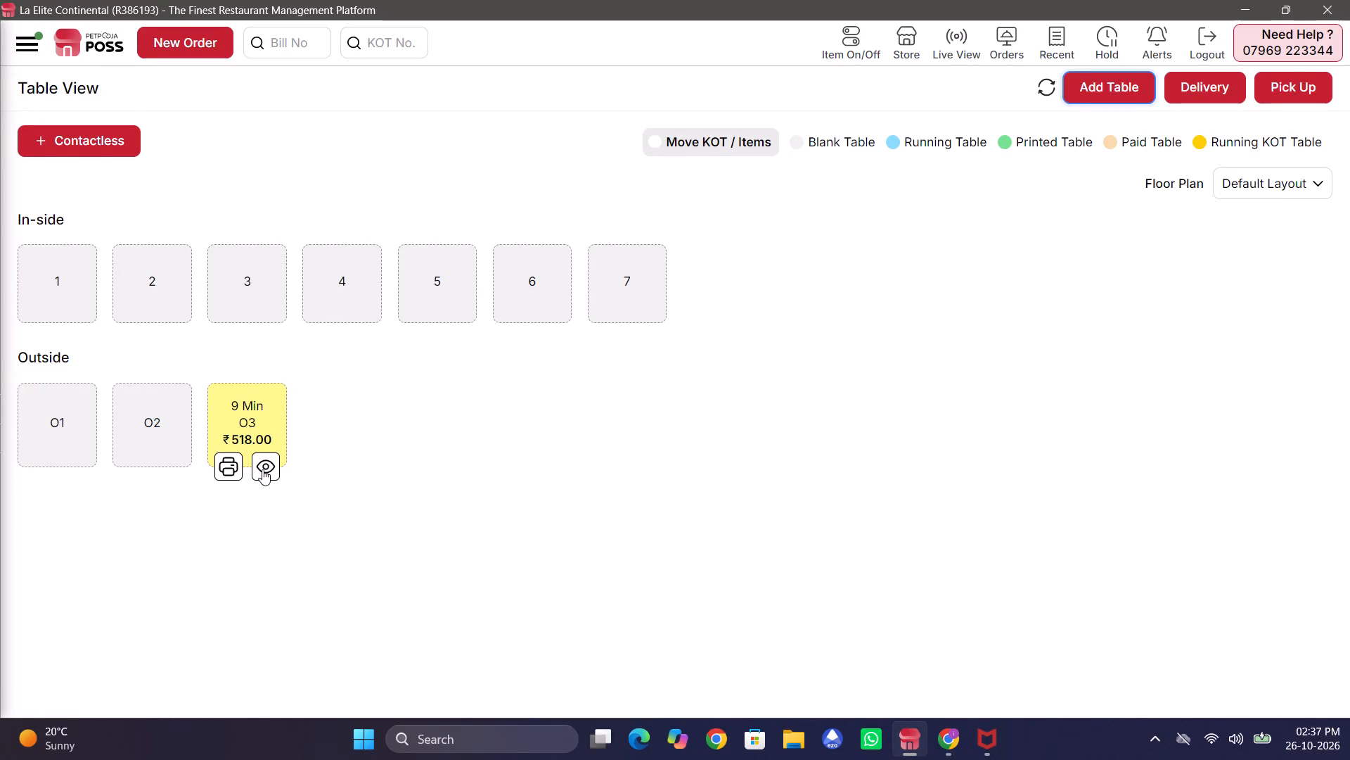
# Open the running order for outside table O3, set its payment type to Due, and save it with an e-bill.
pyautogui.click(262, 469)
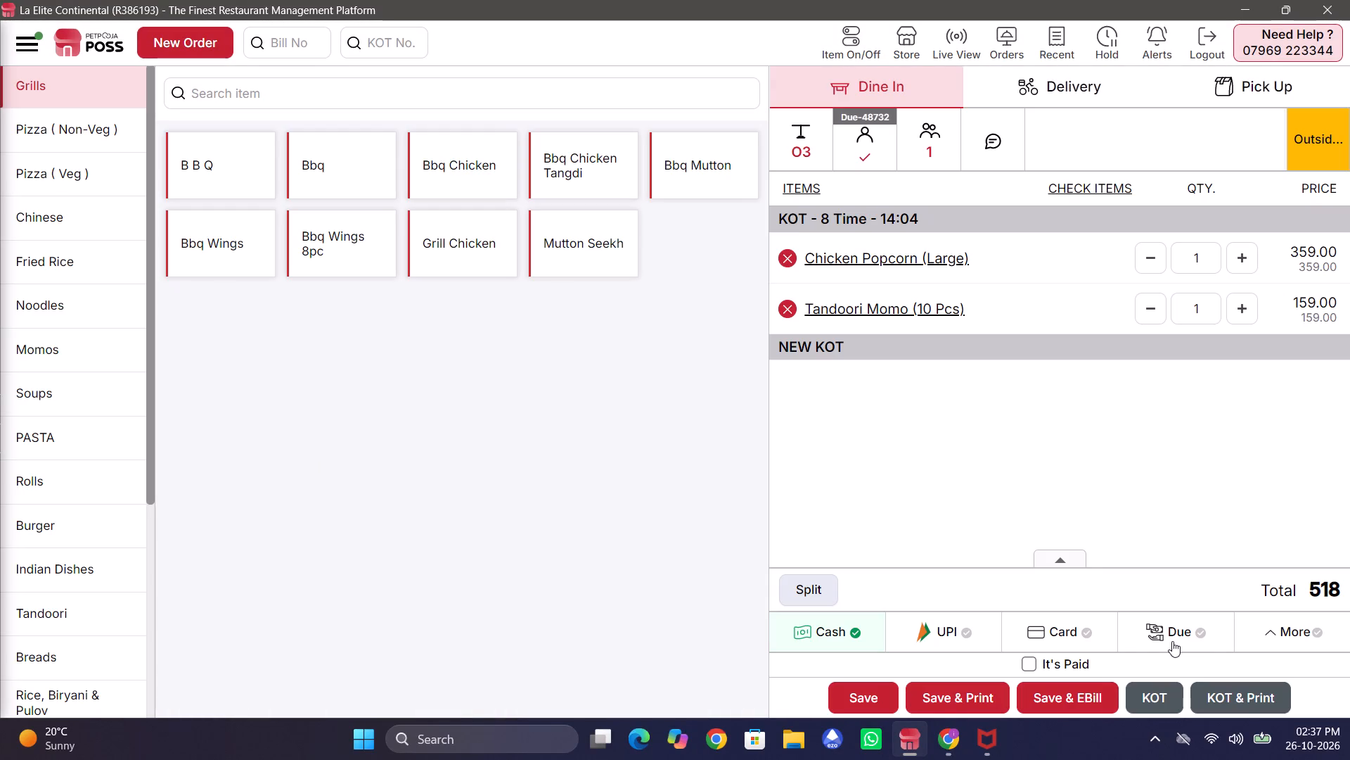
pyautogui.click(1172, 641)
pyautogui.click(1042, 684)
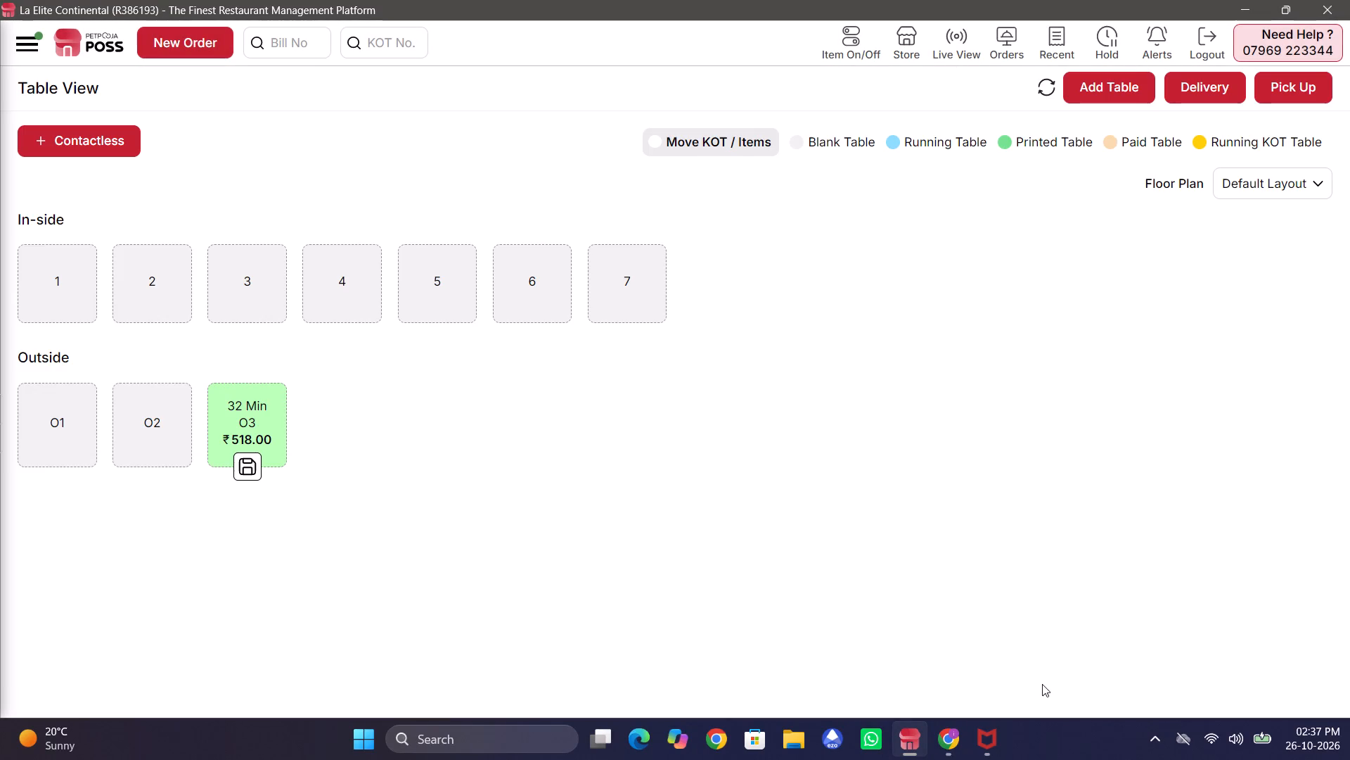
# Check the customer details on the billed order for outside table O3 and settle it with Due as the payment type.
pyautogui.click(243, 470)
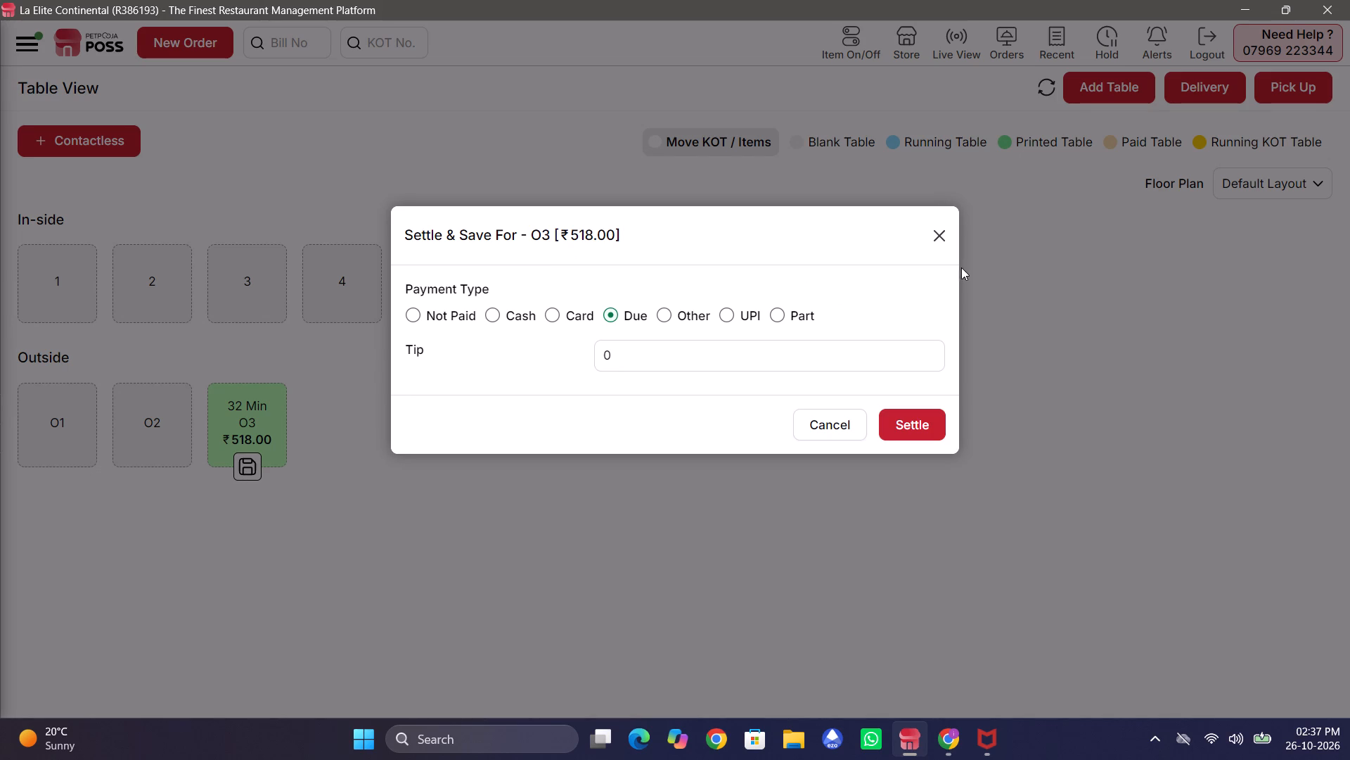
pyautogui.click(941, 268)
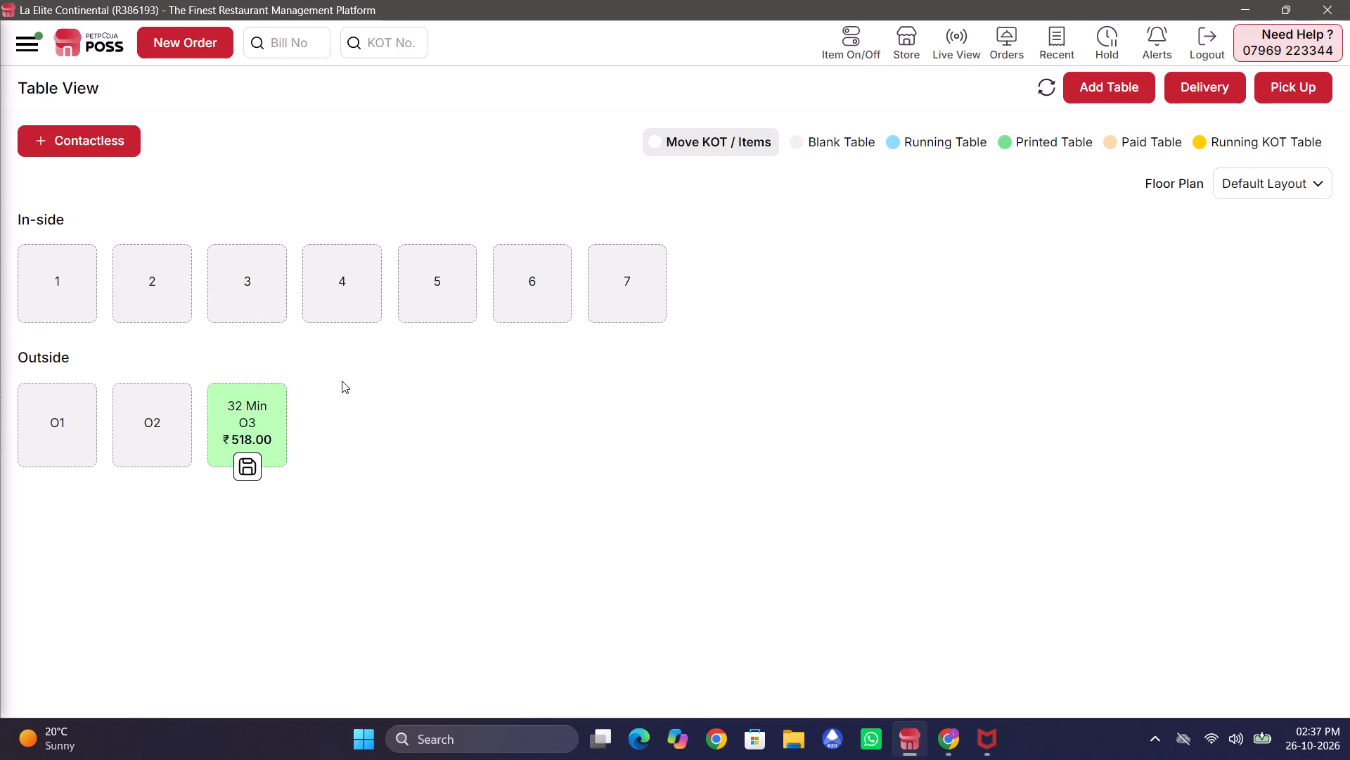
pyautogui.click(238, 394)
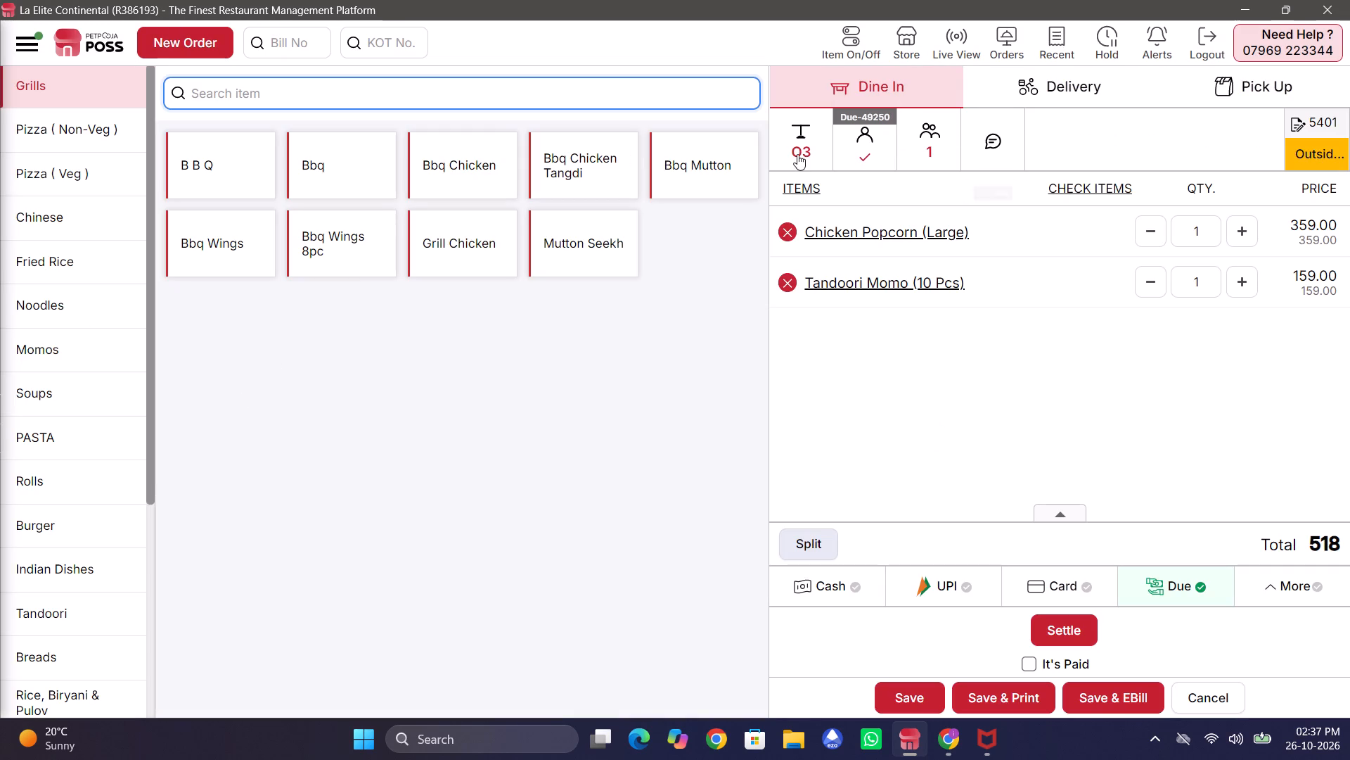
pyautogui.click(873, 151)
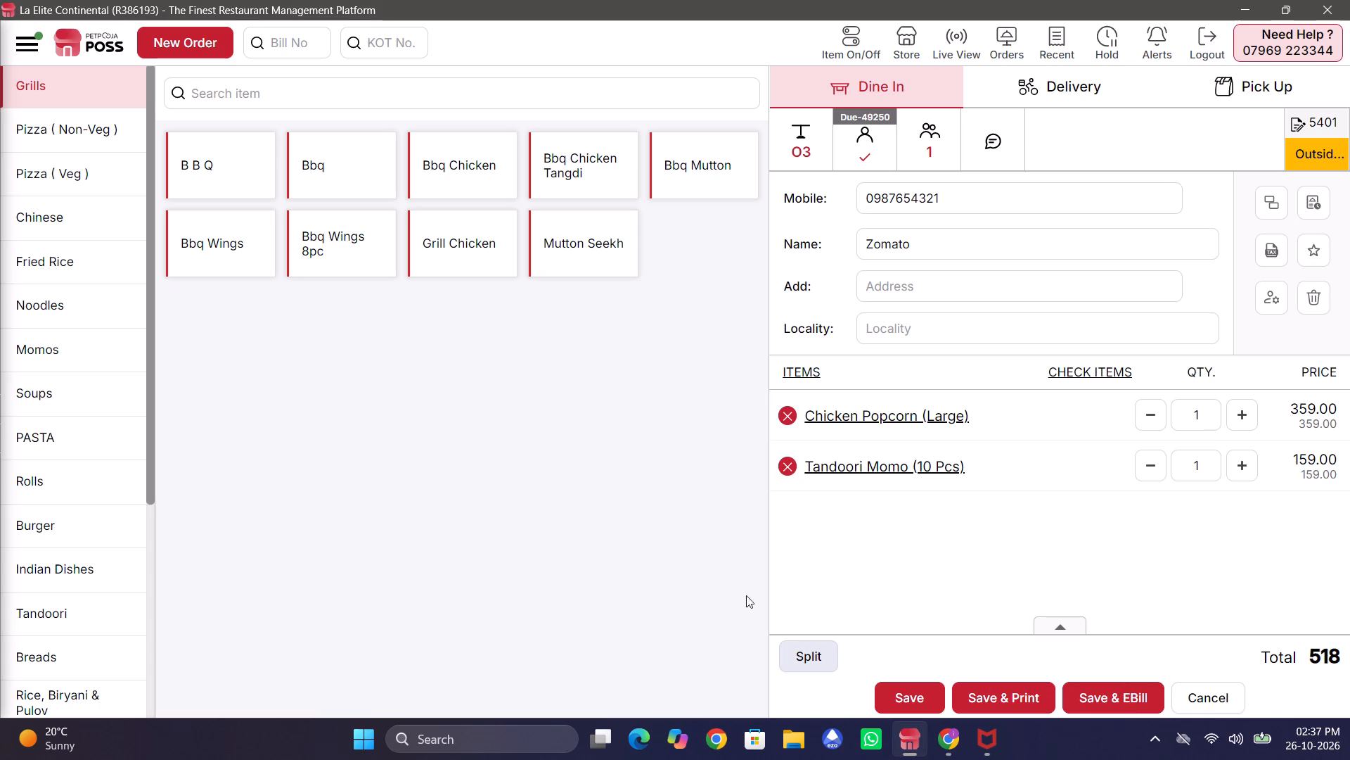
pyautogui.click(191, 40)
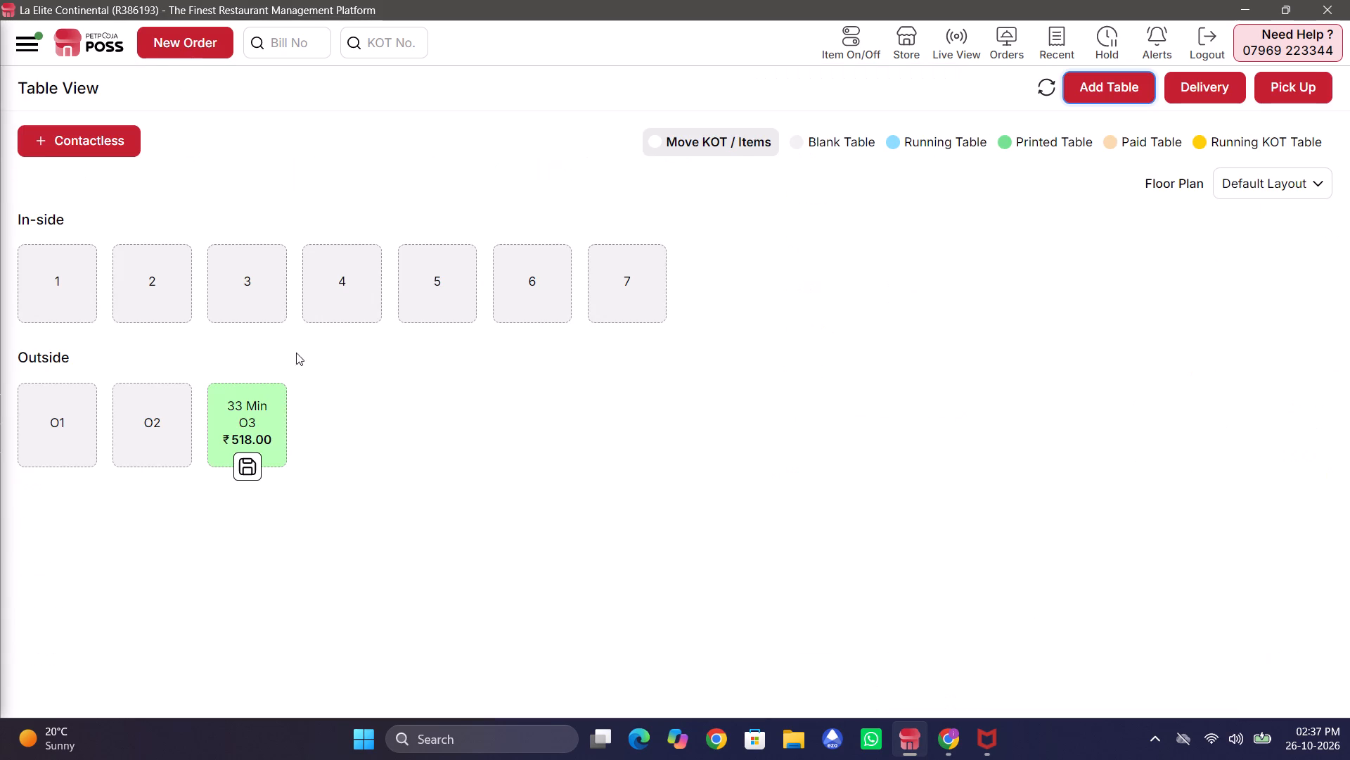
pyautogui.click(252, 467)
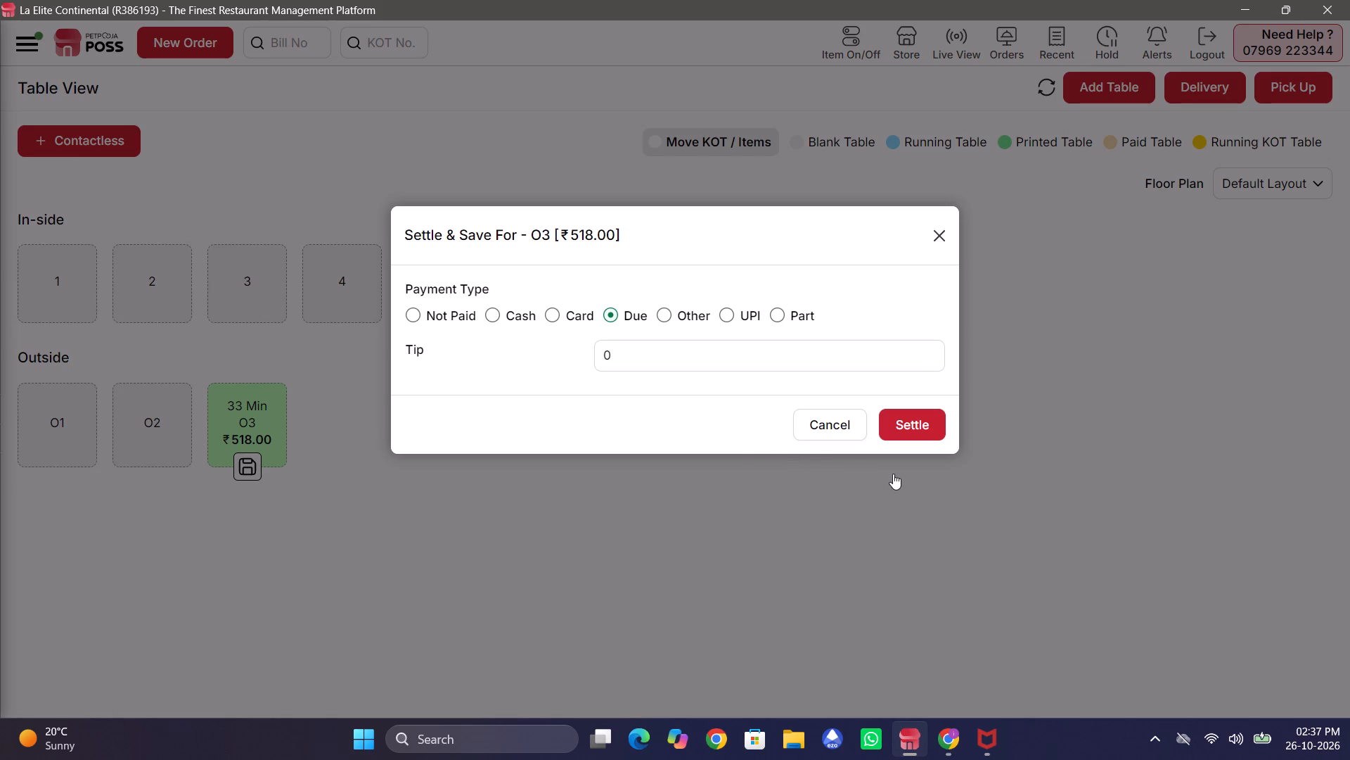
pyautogui.click(893, 474)
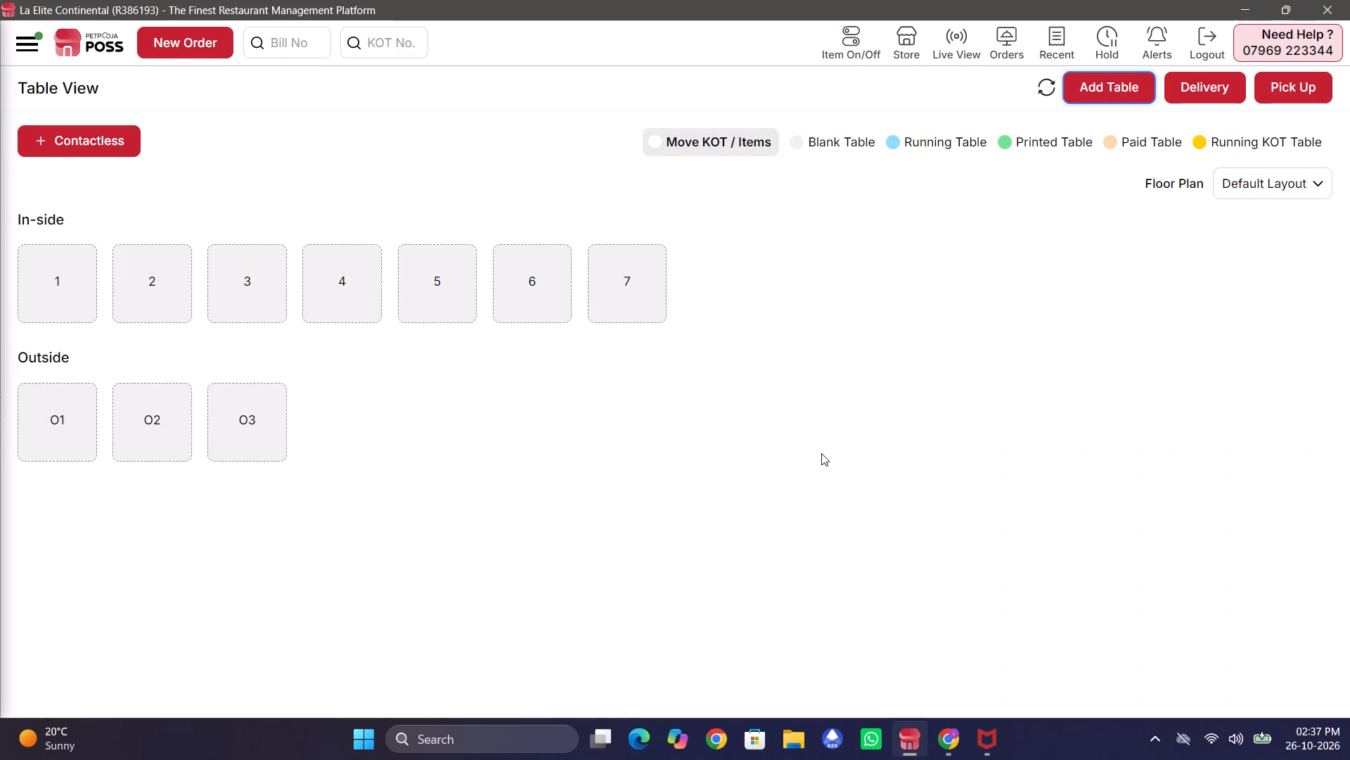
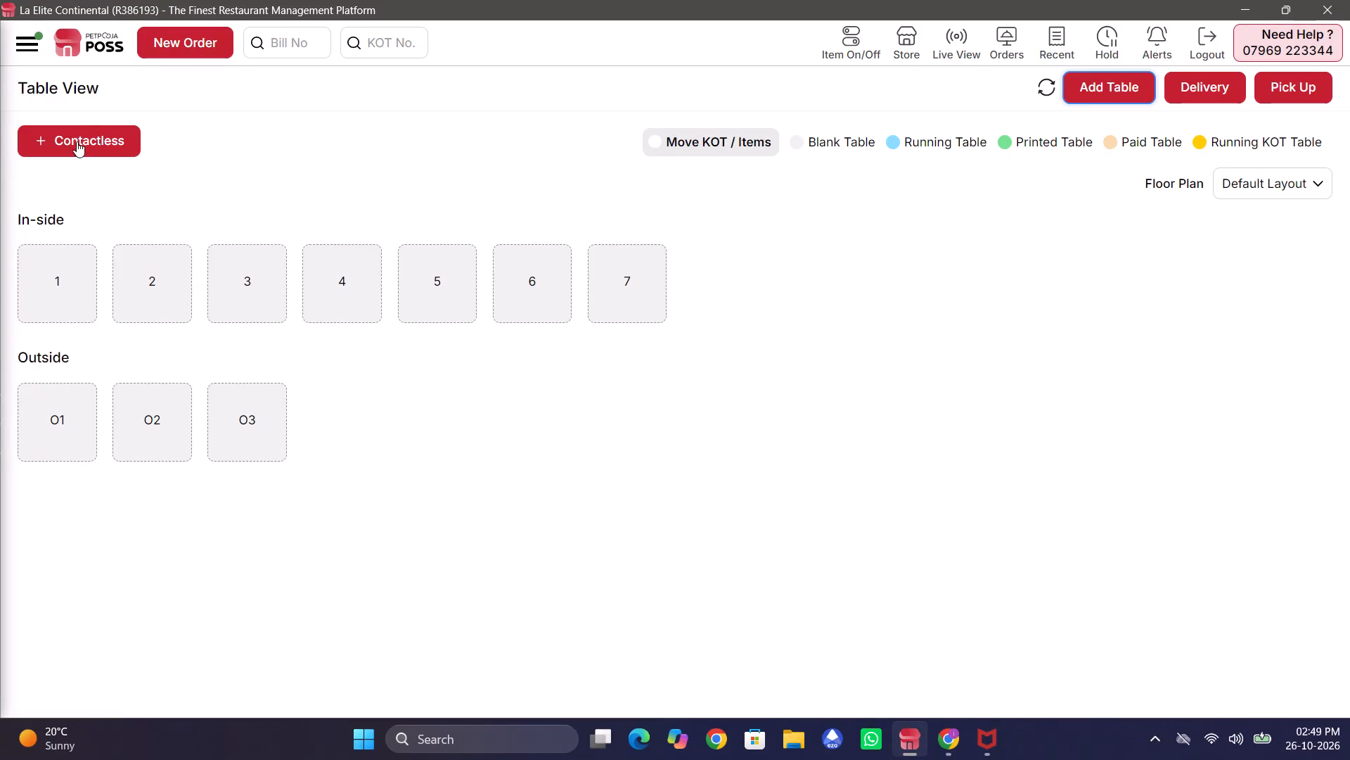
# Start a dine-in order for inside table 3 with a half Chicken Biryani and a half Tandoori Chicken.
pyautogui.click(109, 300)
pyautogui.click(219, 288)
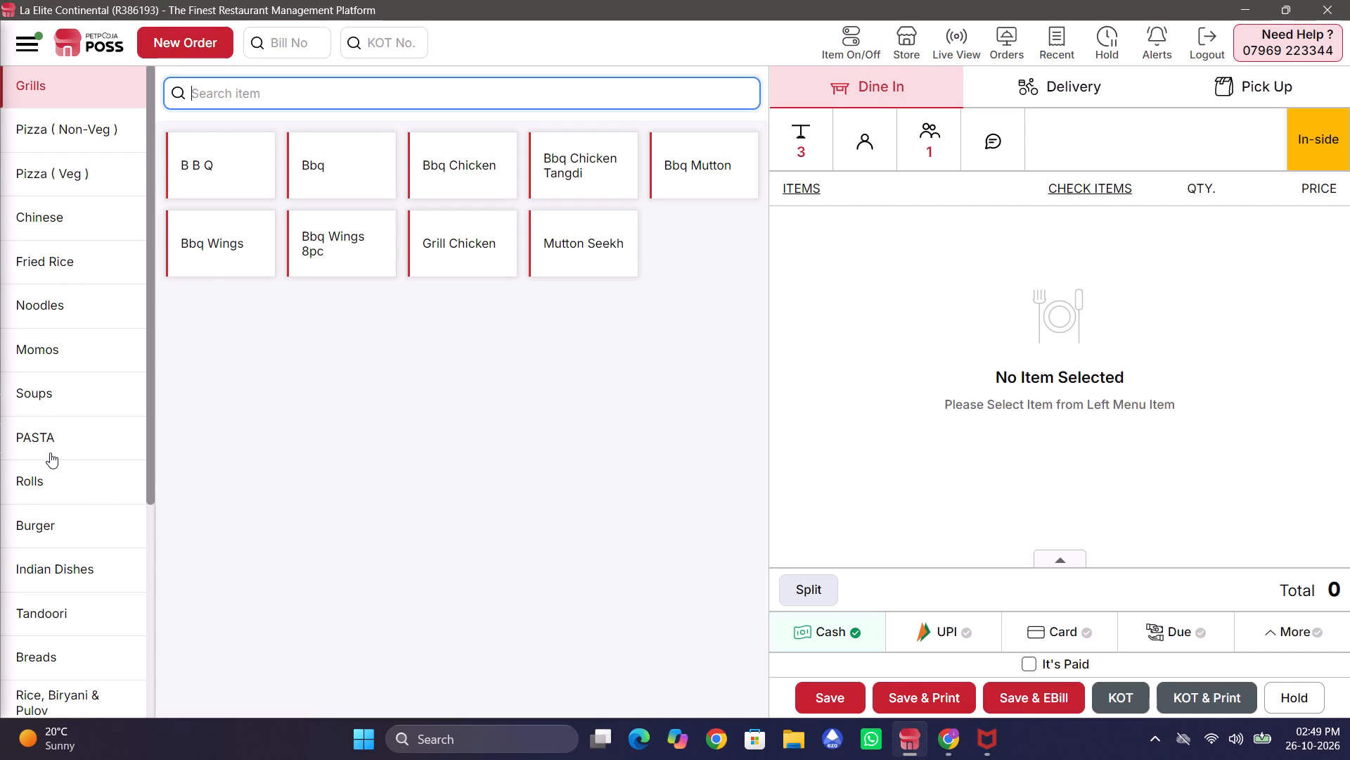
pyautogui.click(73, 697)
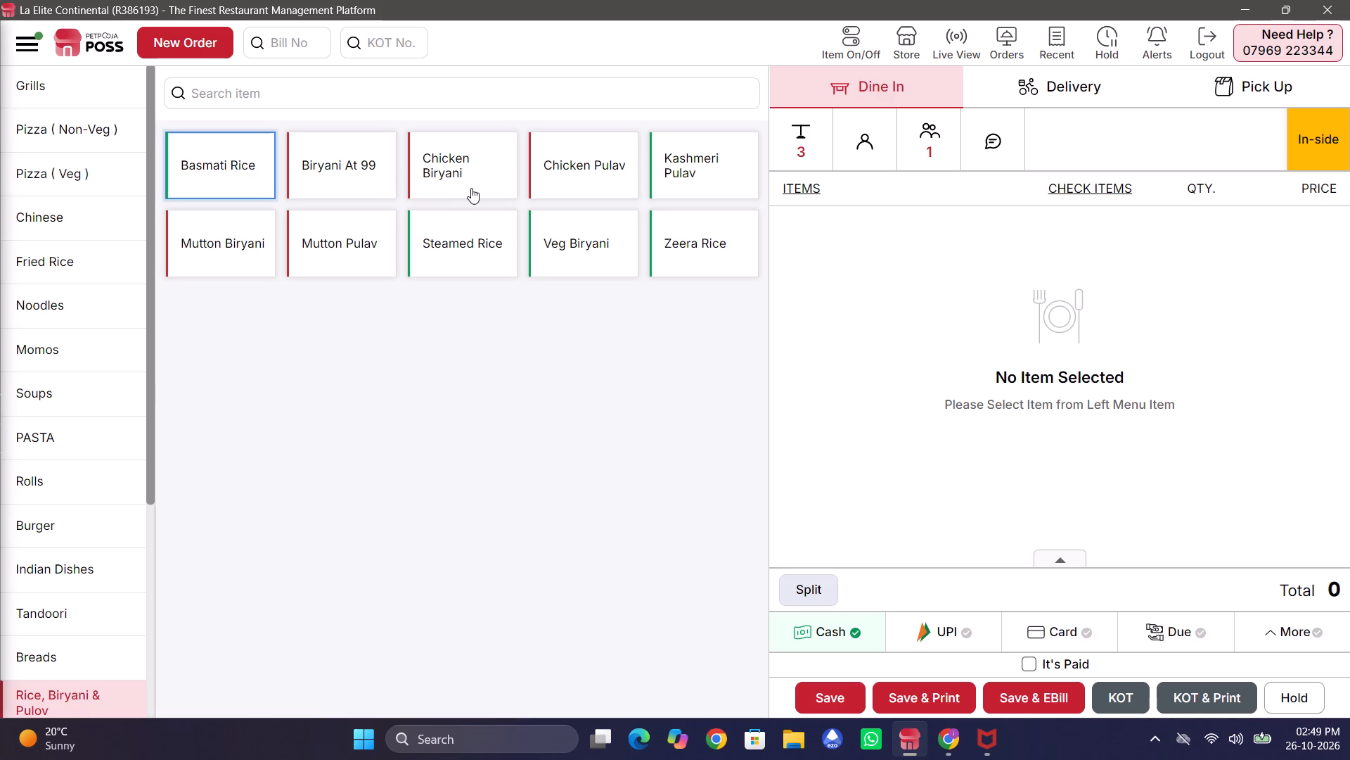
pyautogui.click(471, 188)
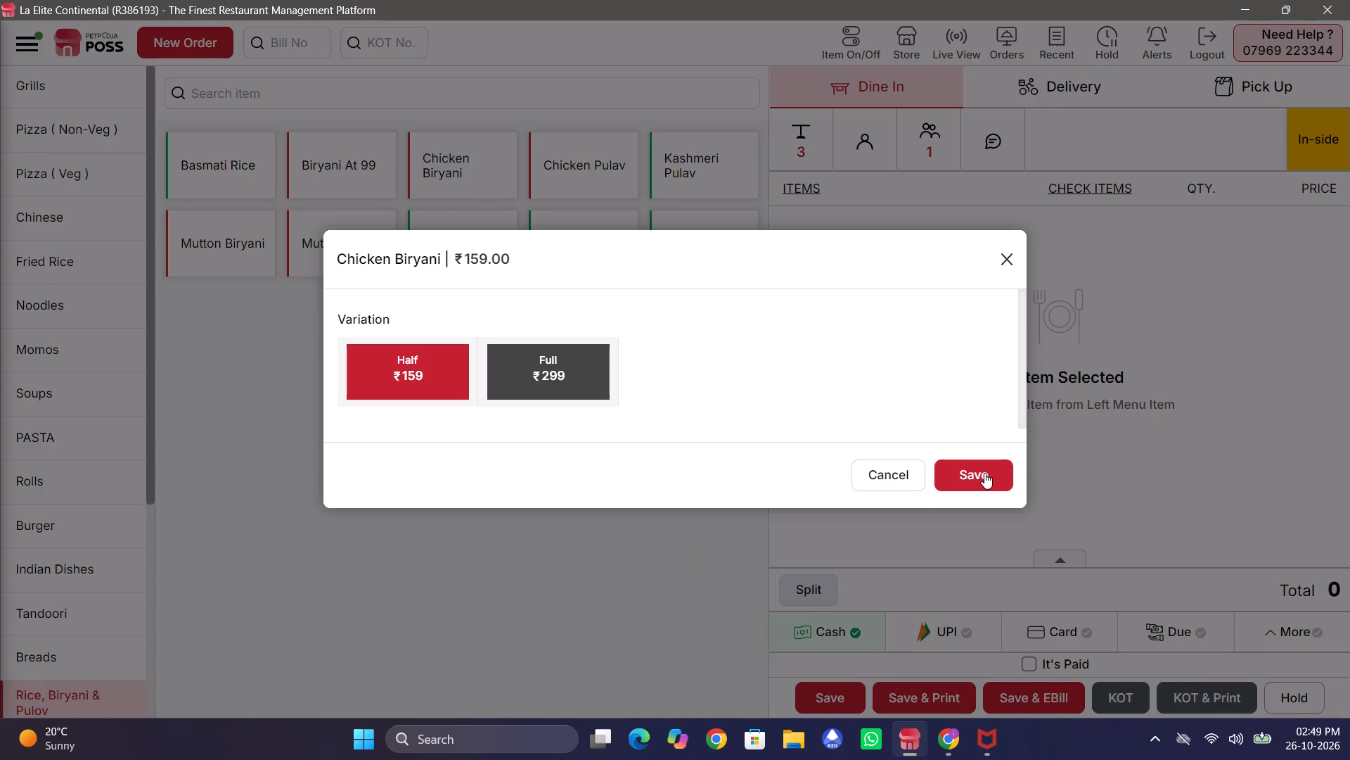
pyautogui.click(984, 473)
pyautogui.click(58, 619)
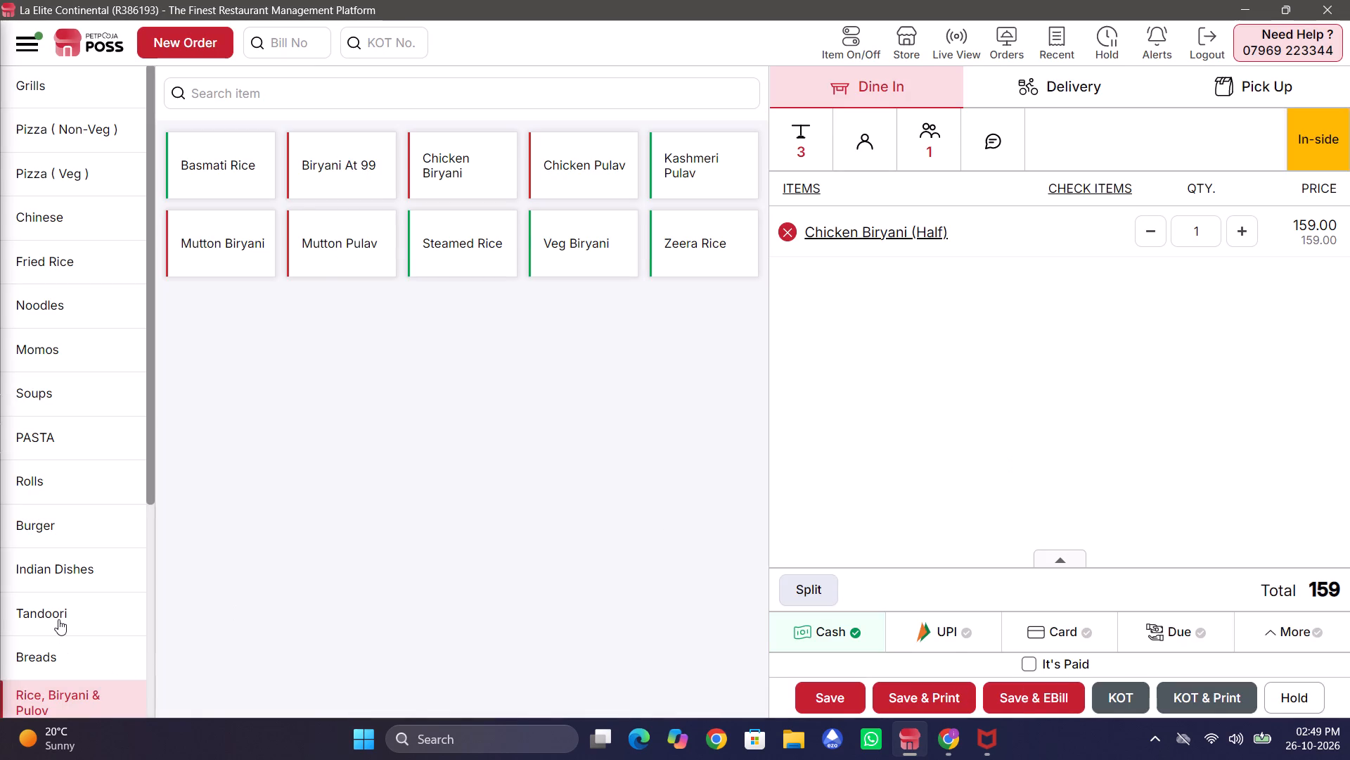
pyautogui.click(418, 243)
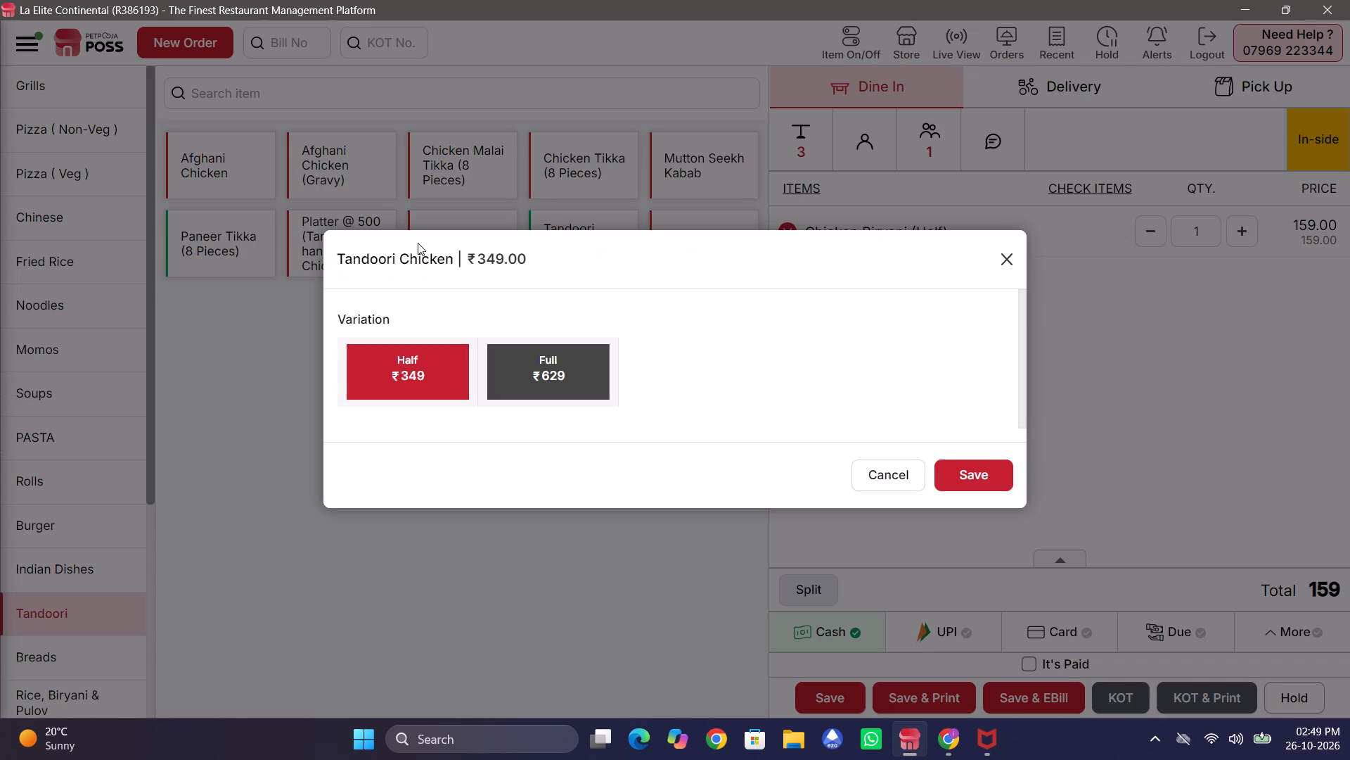
pyautogui.click(993, 464)
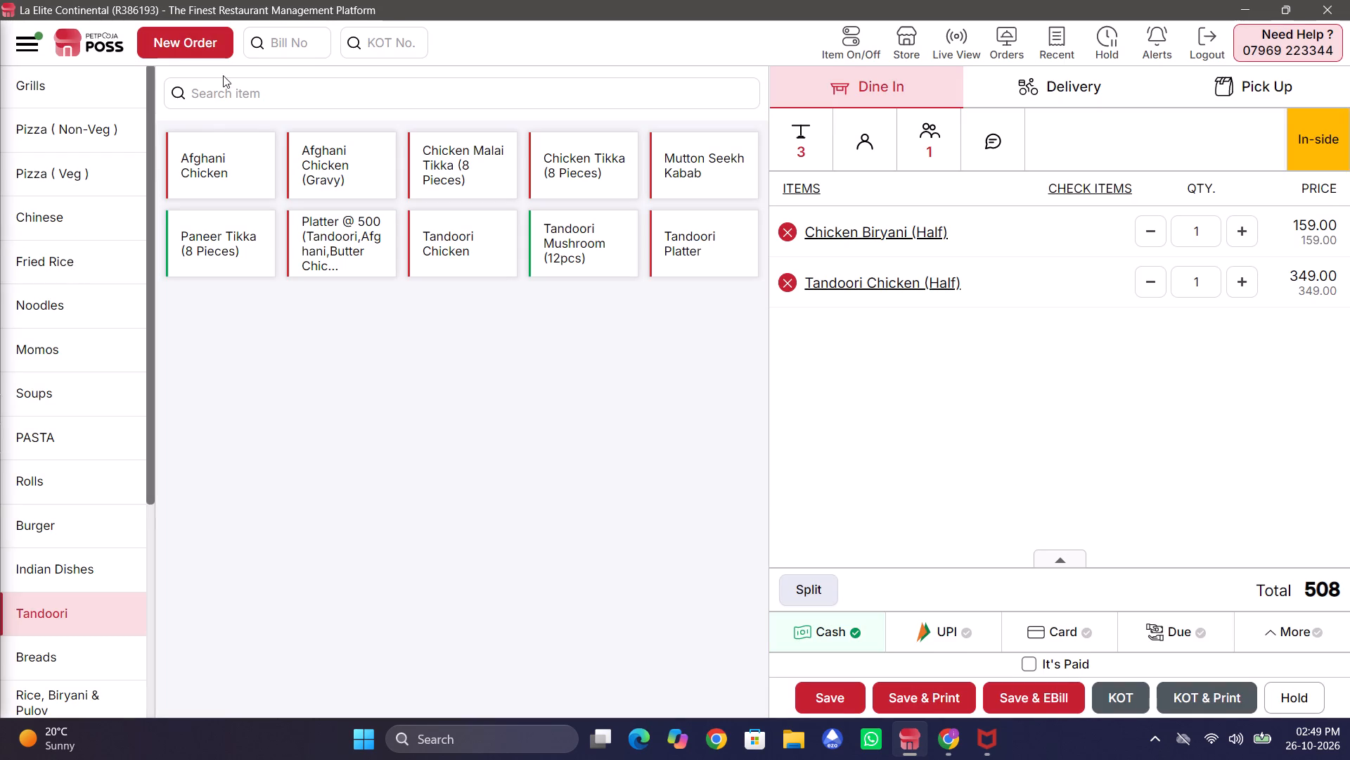
# Search the menu for 50, add one Cold Drink 50 from Beverages, and send the order as a printed KOT.
pyautogui.click(219, 94)
pyautogui.write('50')
pyautogui.press('Return')
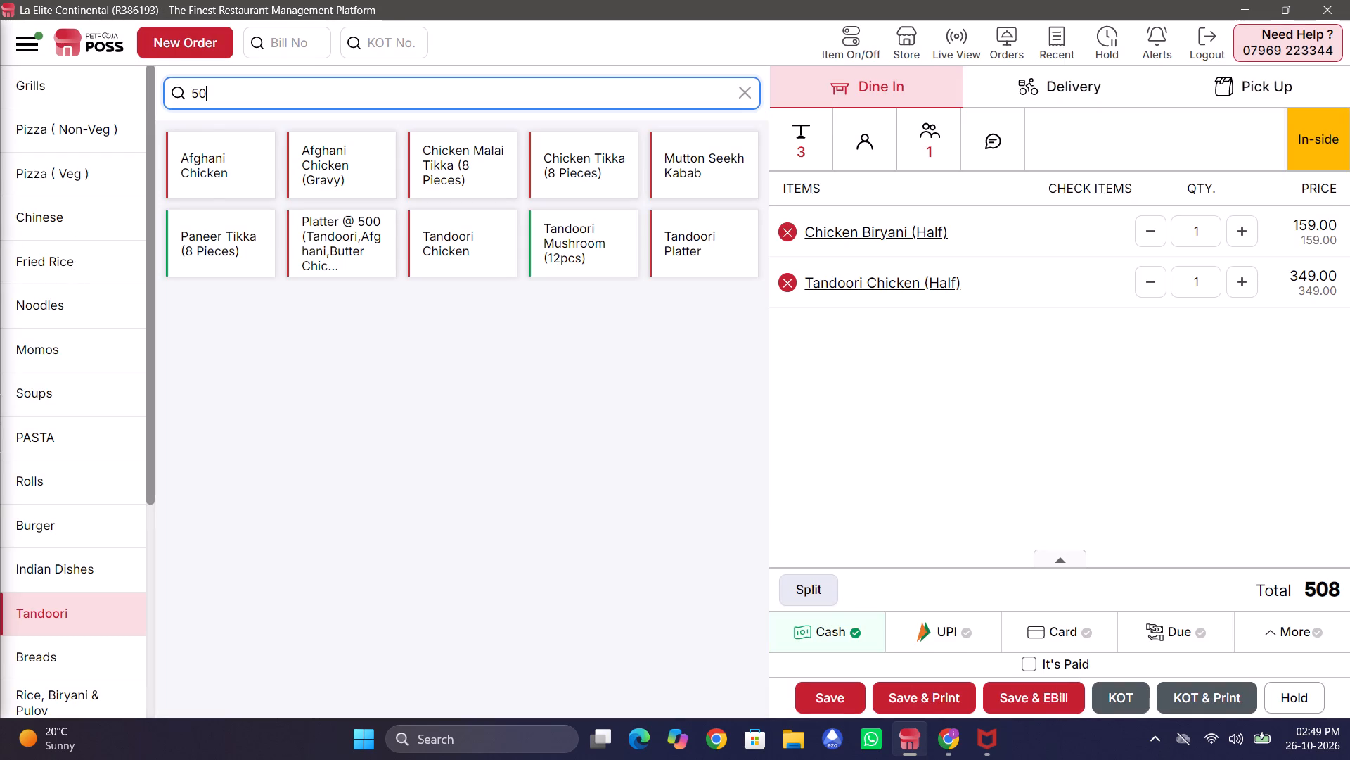
pyautogui.click(108, 134)
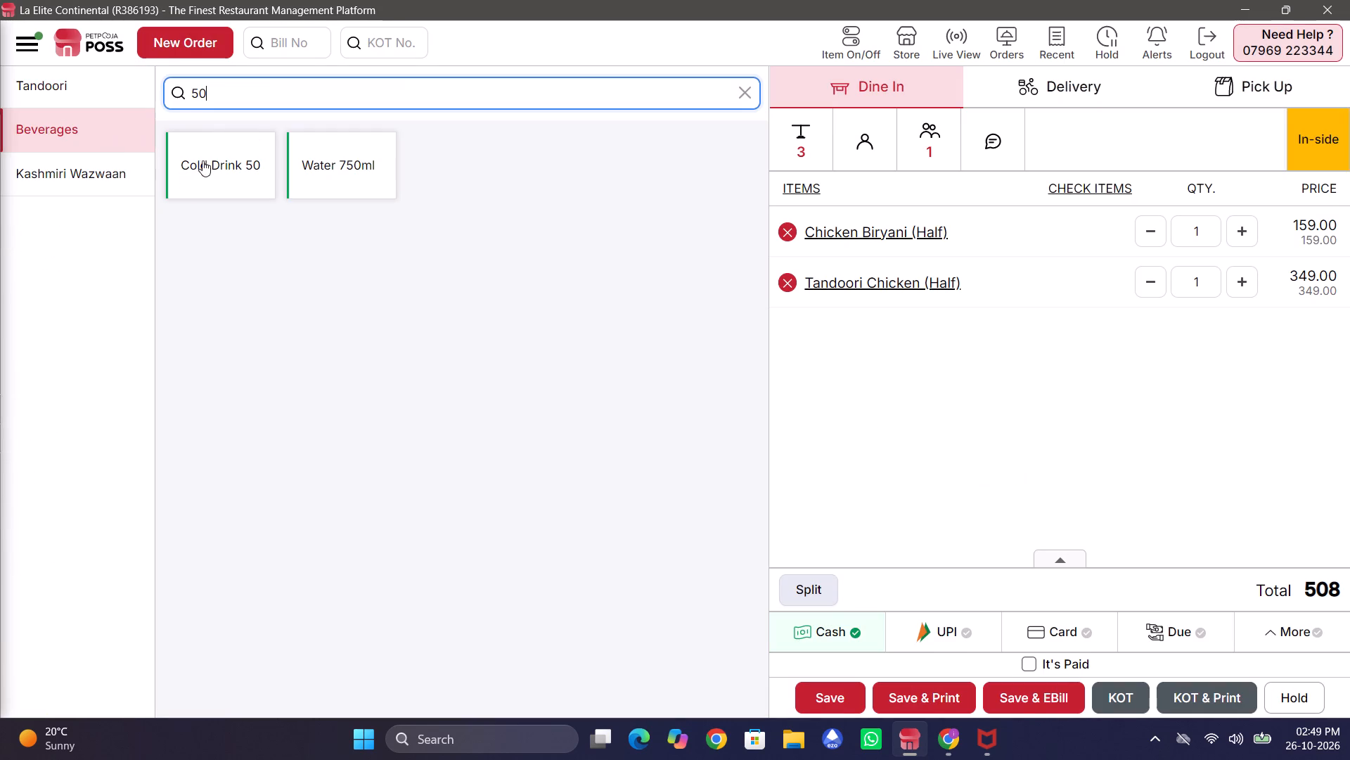
pyautogui.click(217, 169)
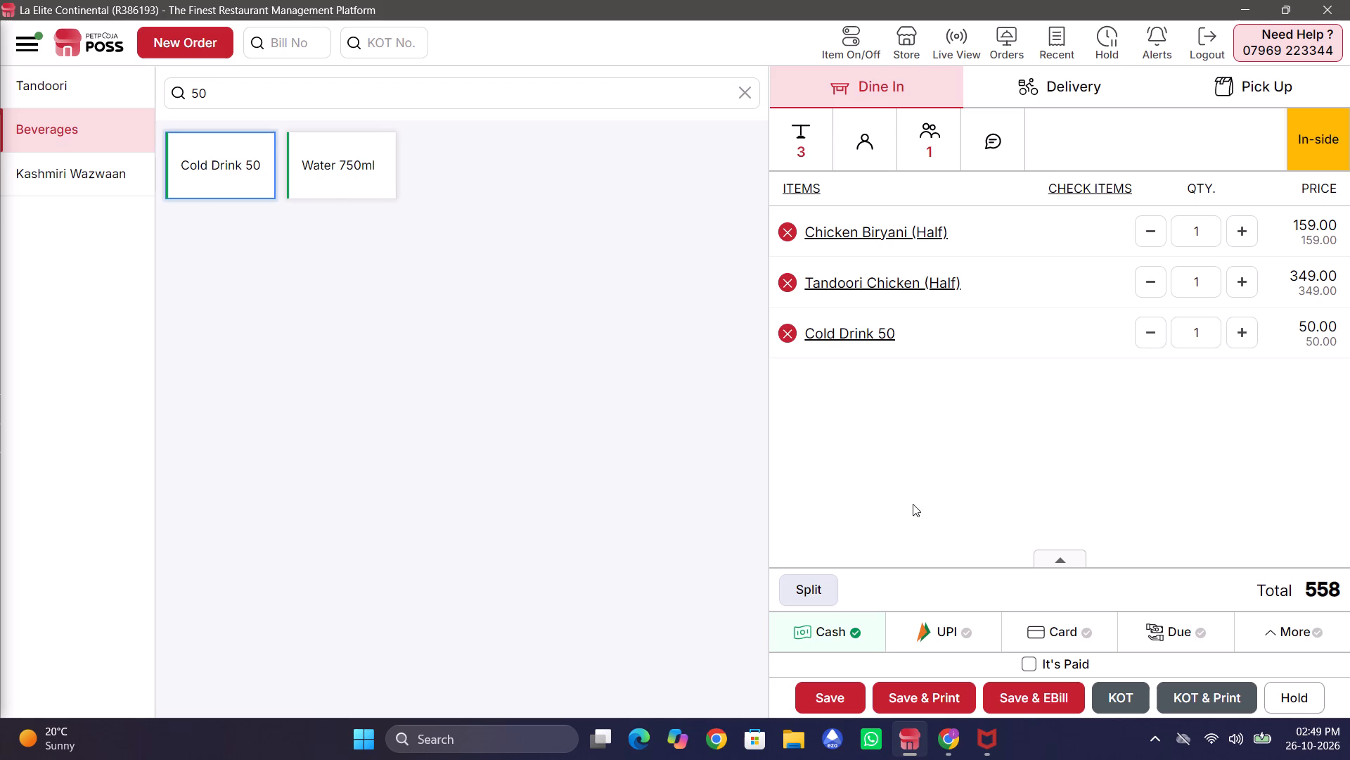
pyautogui.click(1220, 693)
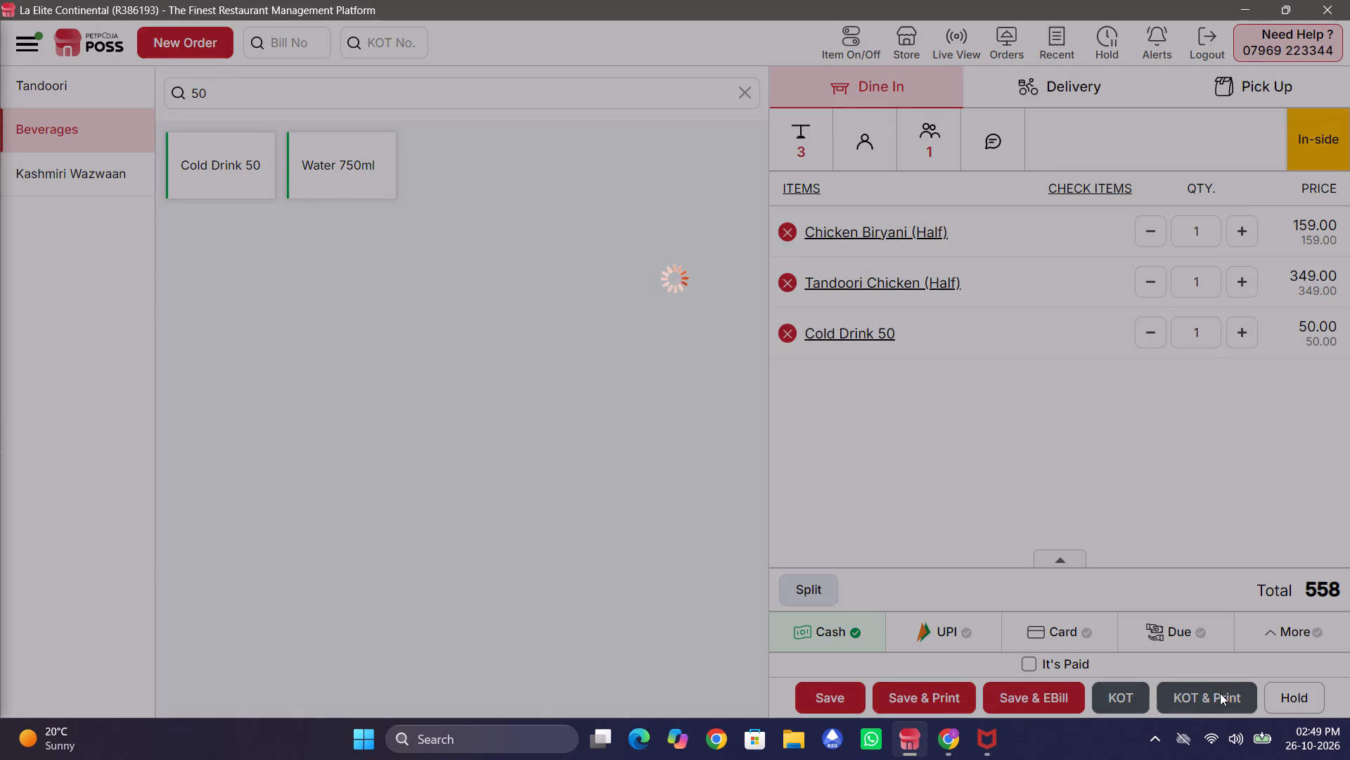
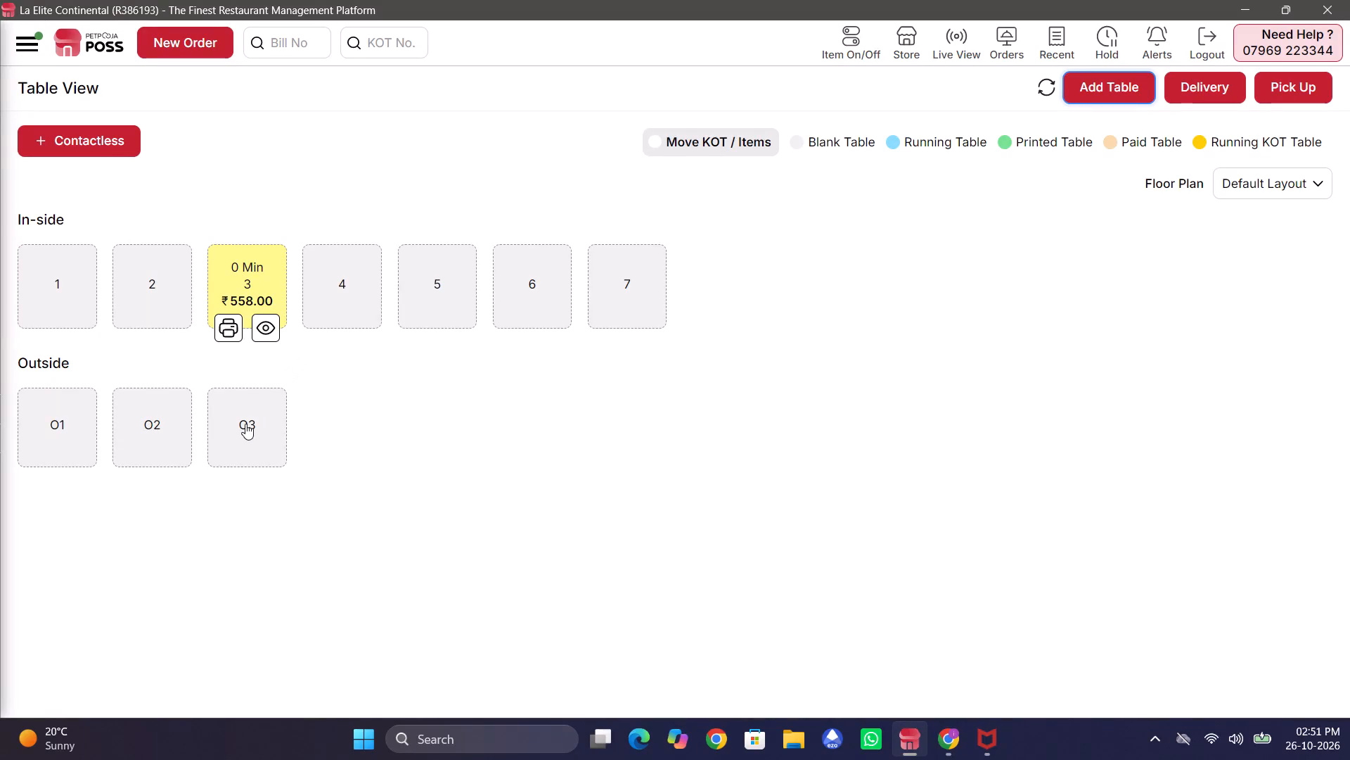
# Start a dine-in order for outside table O3, search the menu for bir, and add a Veg Biryani.
pyautogui.click(245, 424)
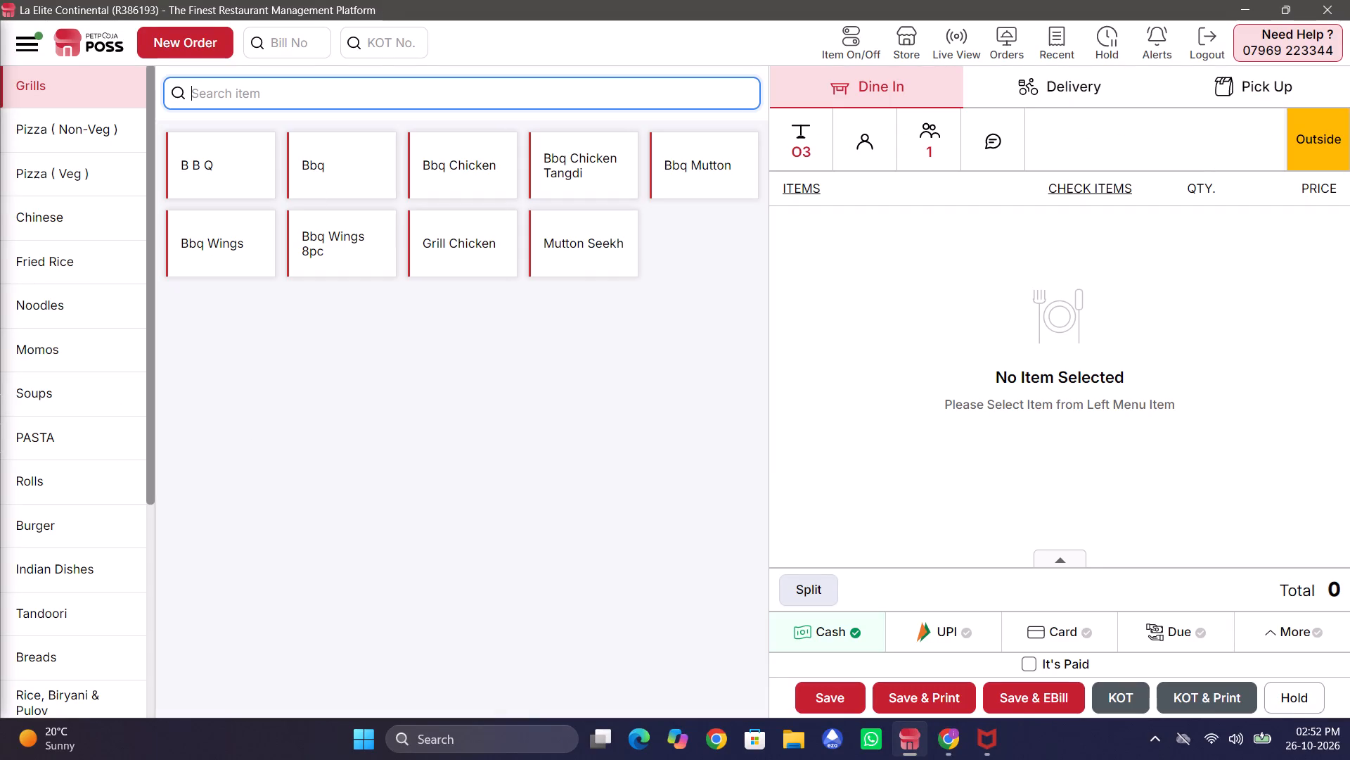
pyautogui.click(382, 106)
pyautogui.write('bir')
pyautogui.press('Return')
pyautogui.doubleClick(570, 180)
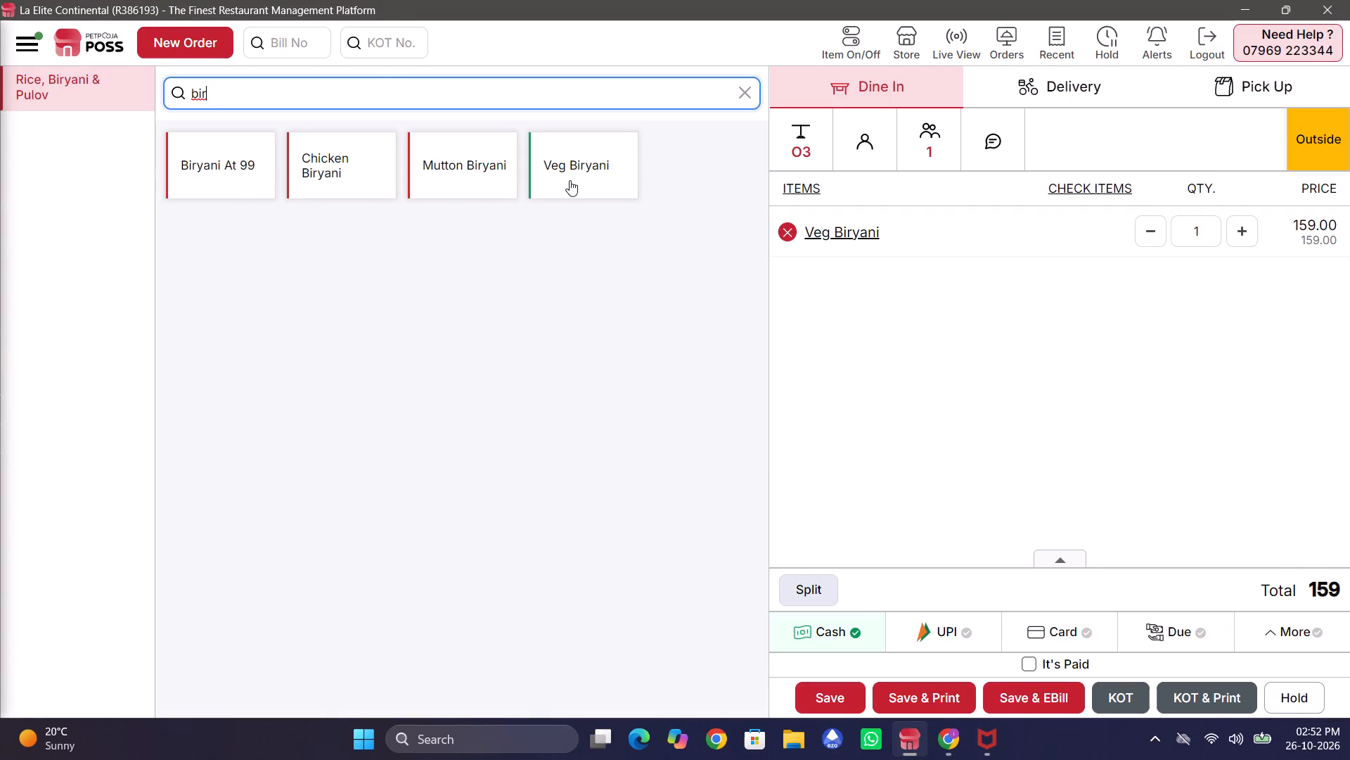
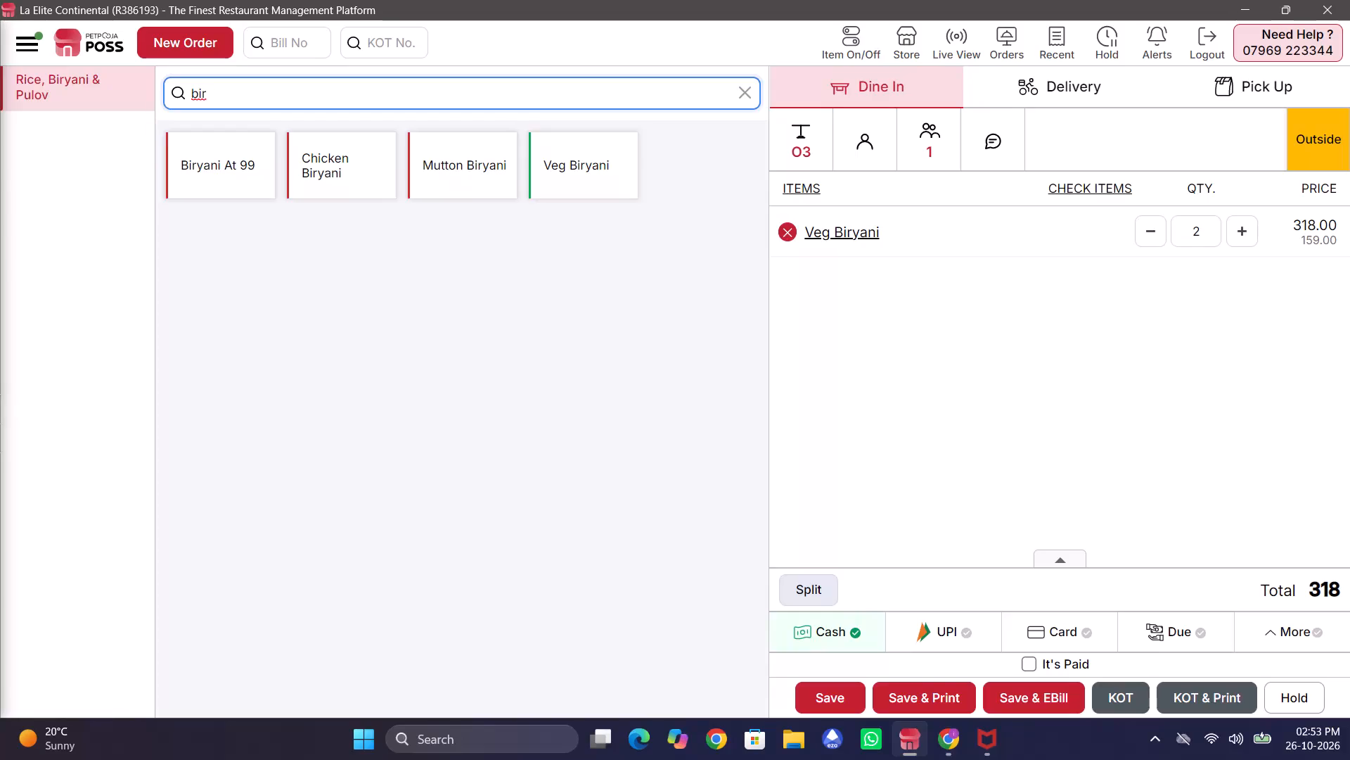
# Search the menu for fried and add two Chicken Fried Momo (10 Pcs) from the Momos category to the O3 order.
pyautogui.hotkey('ctrl', 'a')
pyautogui.write('fried')
pyautogui.press('Return')
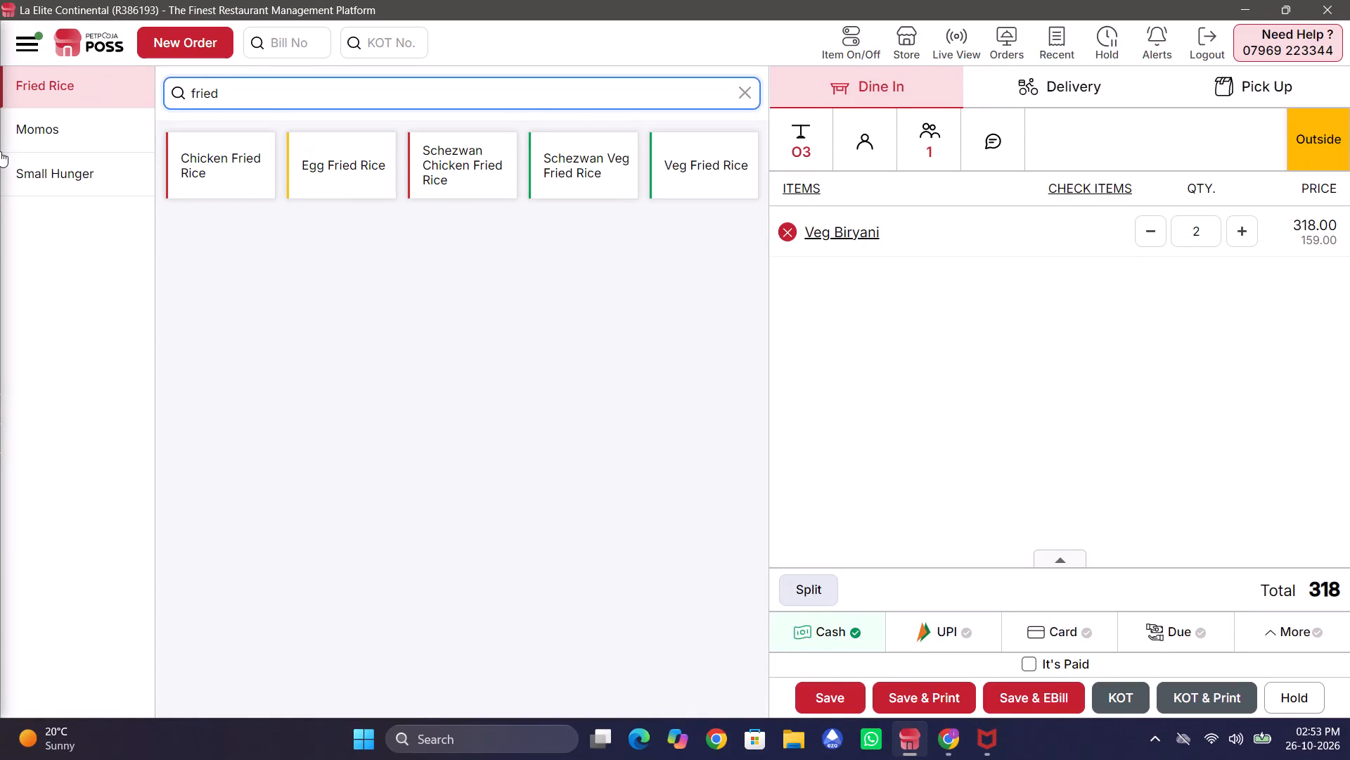
pyautogui.click(1, 128)
pyautogui.doubleClick(258, 170)
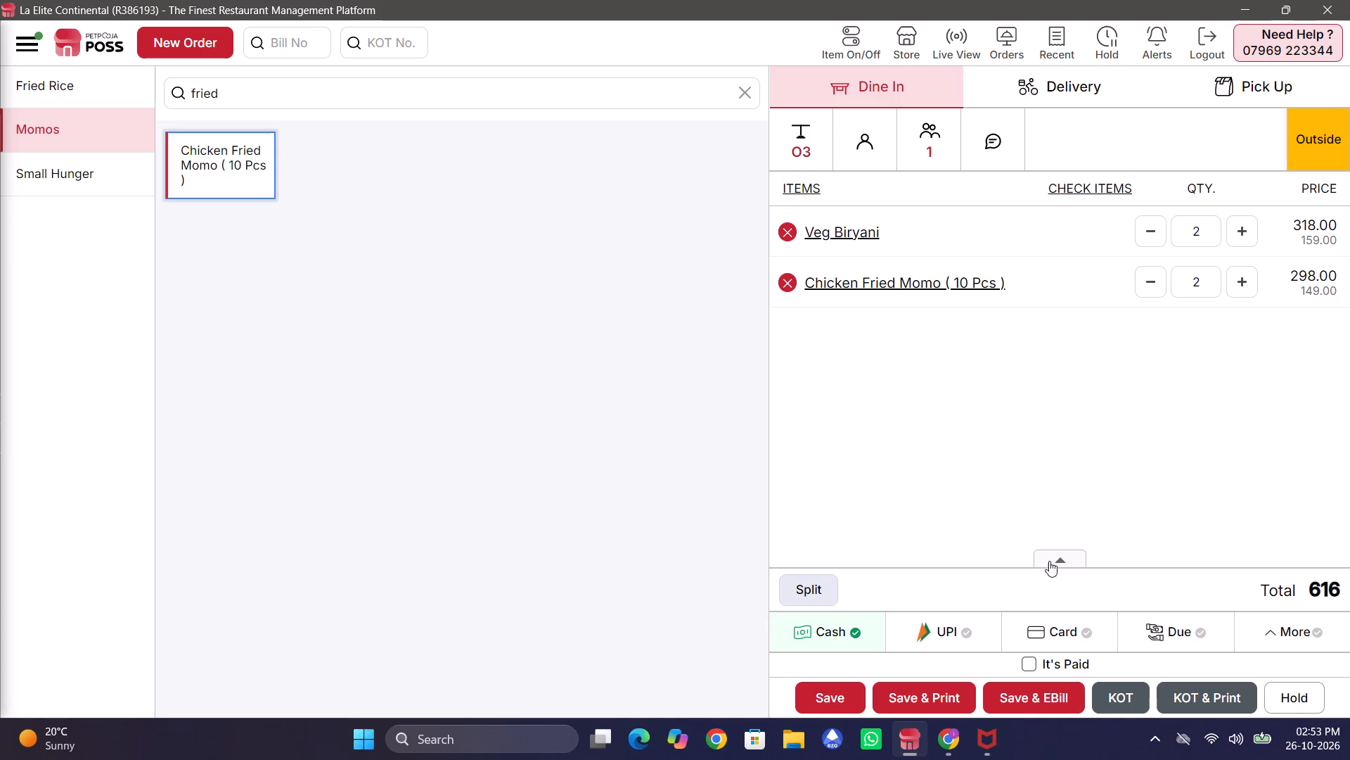
# Submit table O3's order to the kitchen as a KOT with printing.
pyautogui.click(1206, 693)
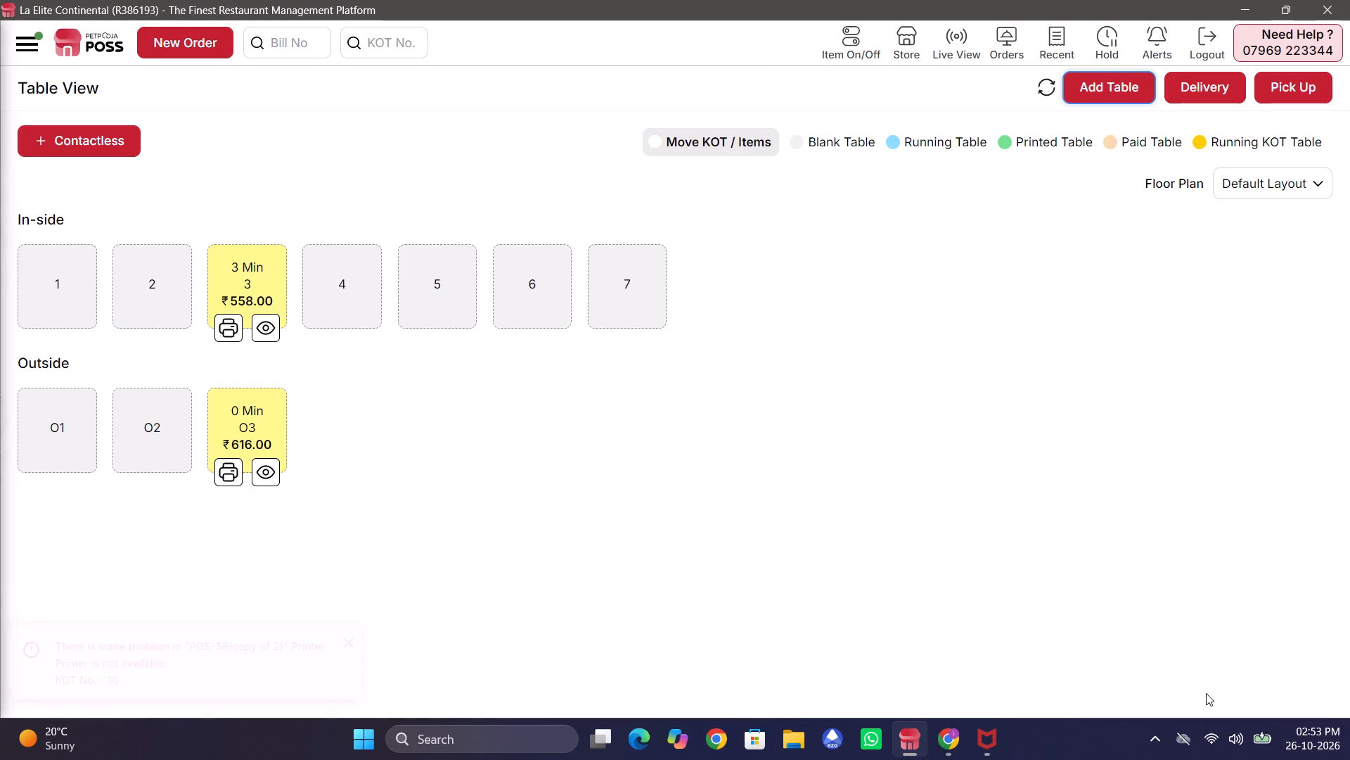
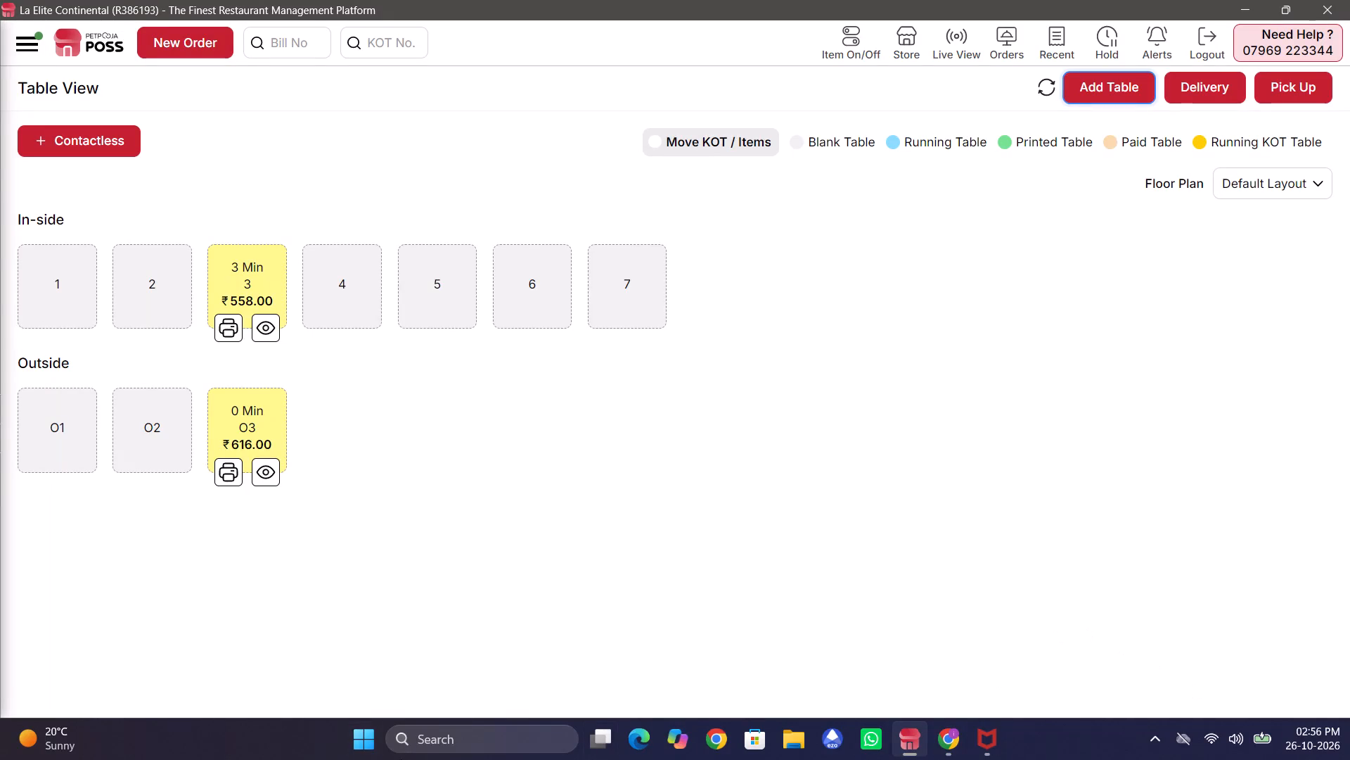
# Open table O3's running order and set the Veg Biryani quantity to 3.
pyautogui.click(270, 475)
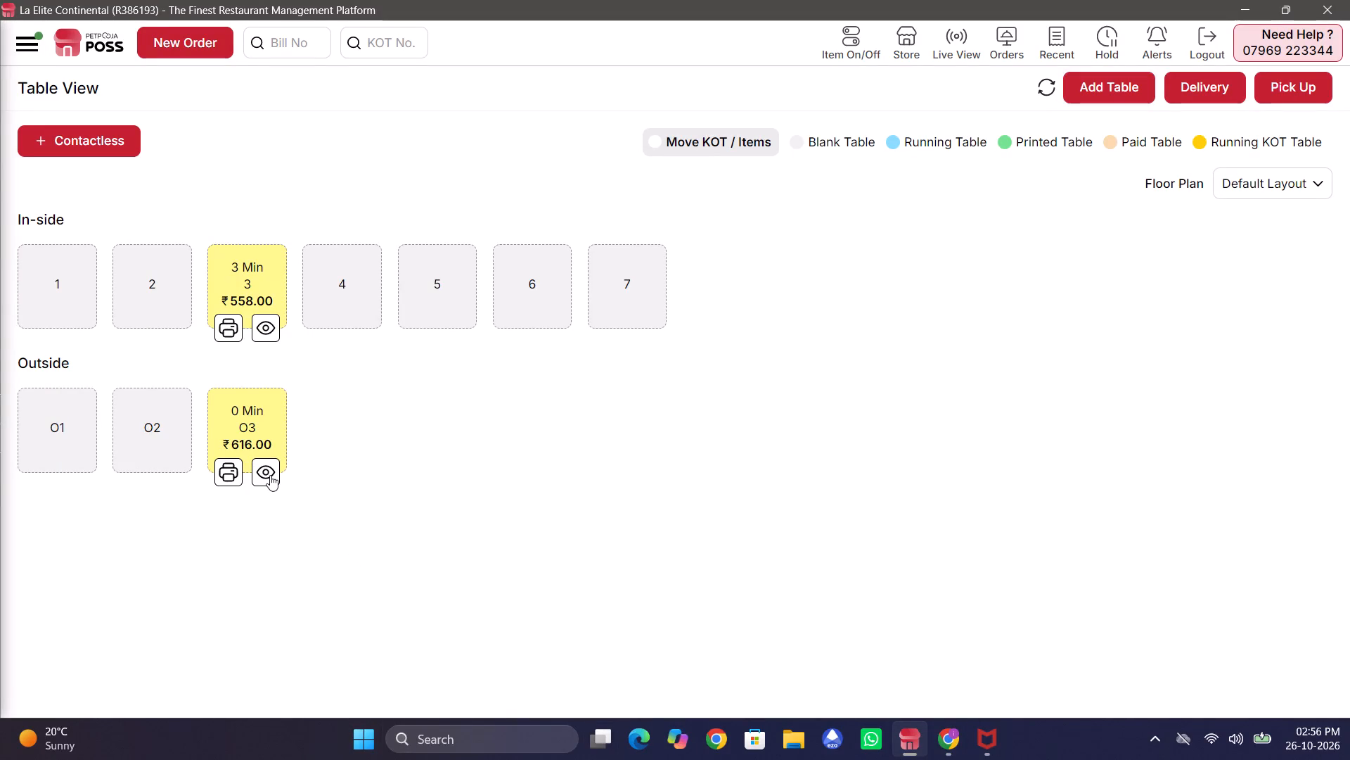
pyautogui.click(1226, 251)
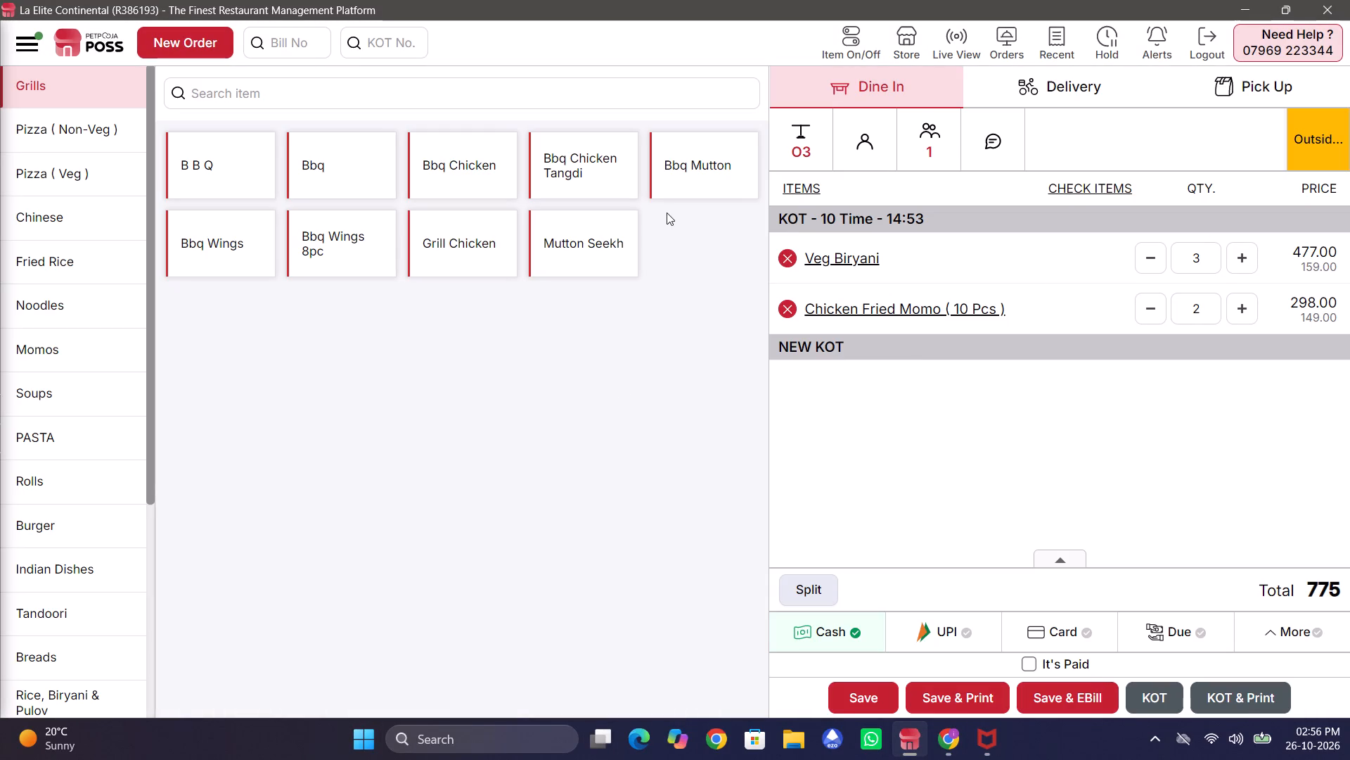
# Search the menu for water and add one Water from the Beverages category to the O3 order.
pyautogui.click(548, 99)
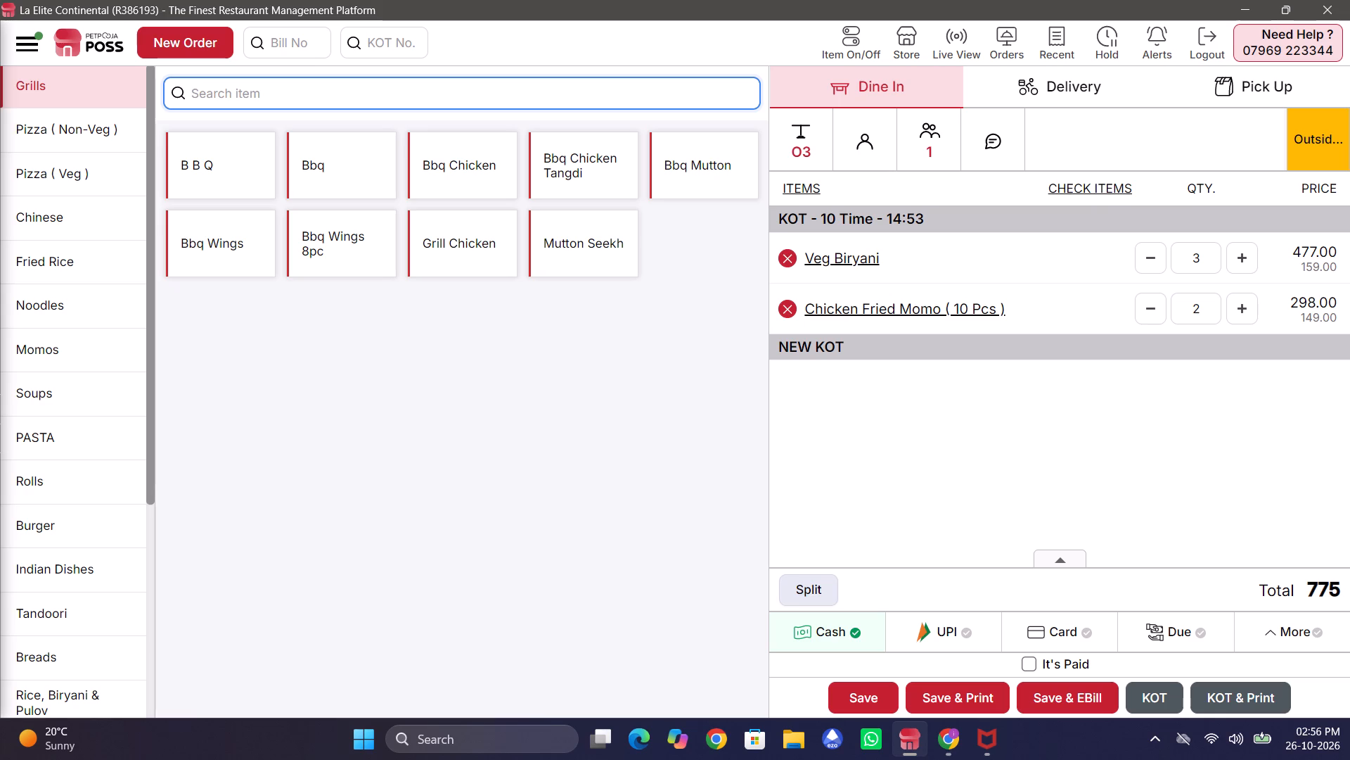
pyautogui.write('water')
pyautogui.press('Return')
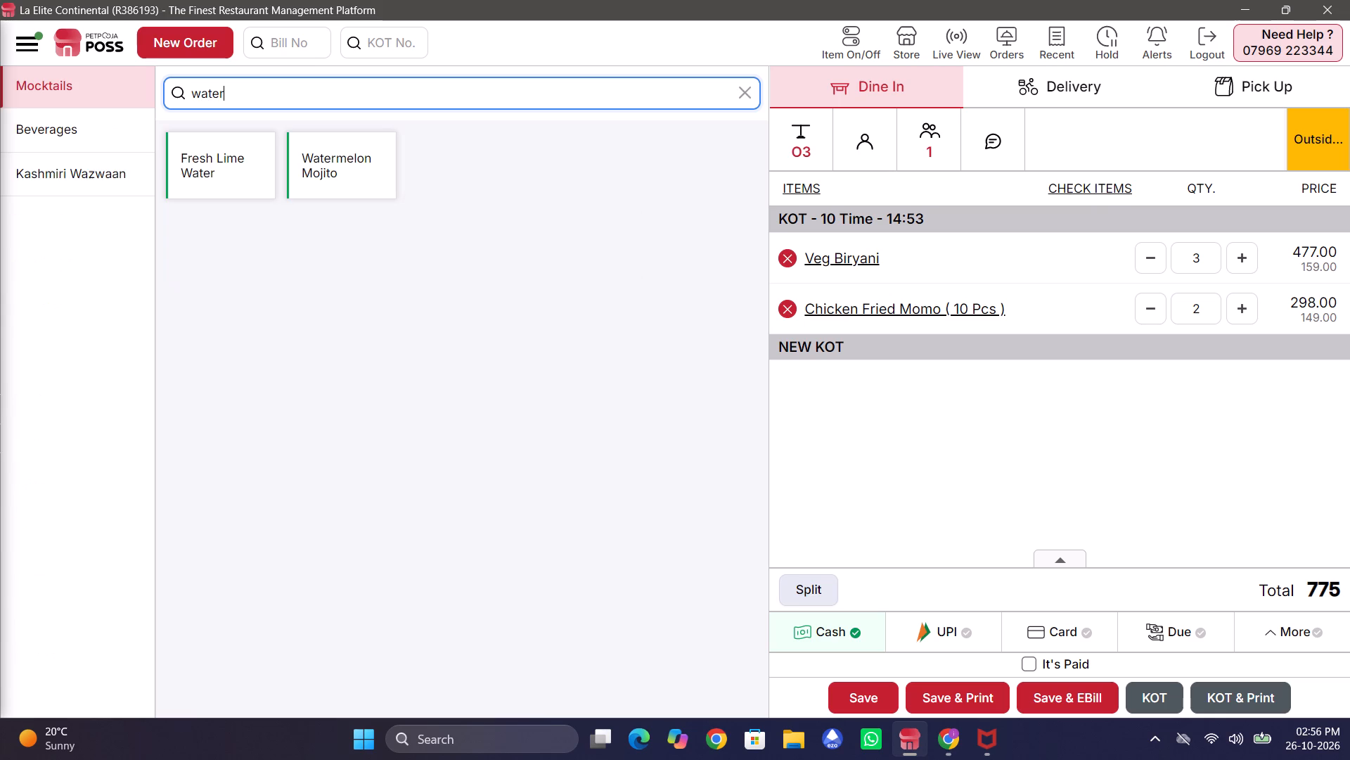
pyautogui.click(71, 120)
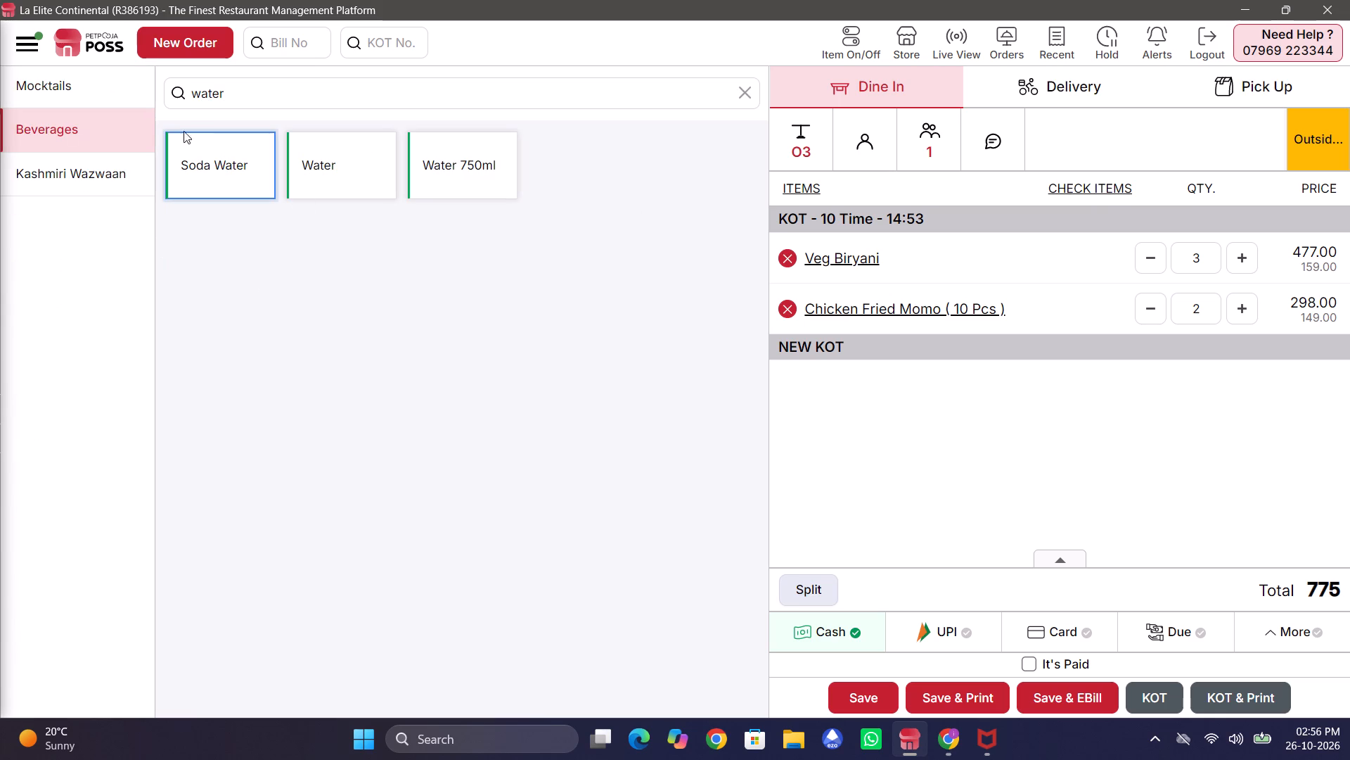
pyautogui.click(349, 198)
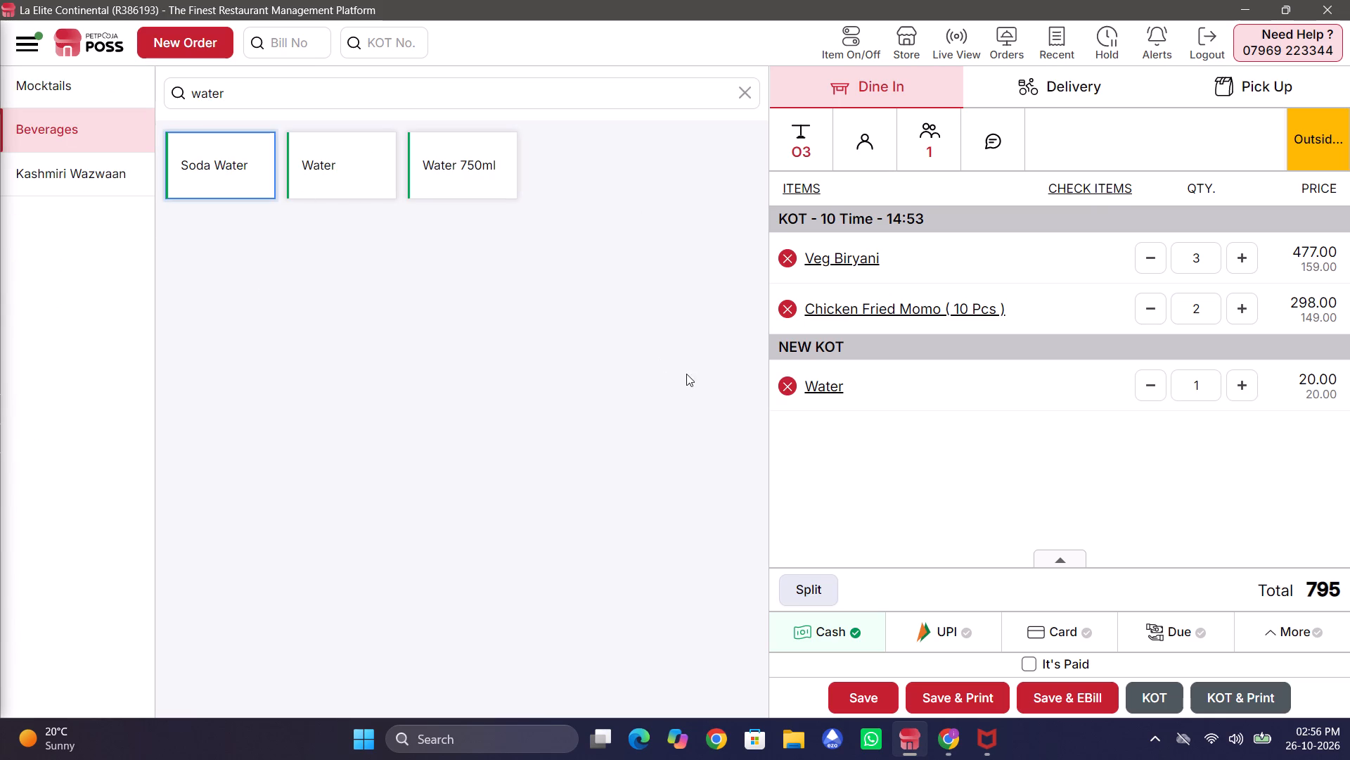
# Submit table O3's updated order to the kitchen as a KOT without printing.
pyautogui.click(1147, 689)
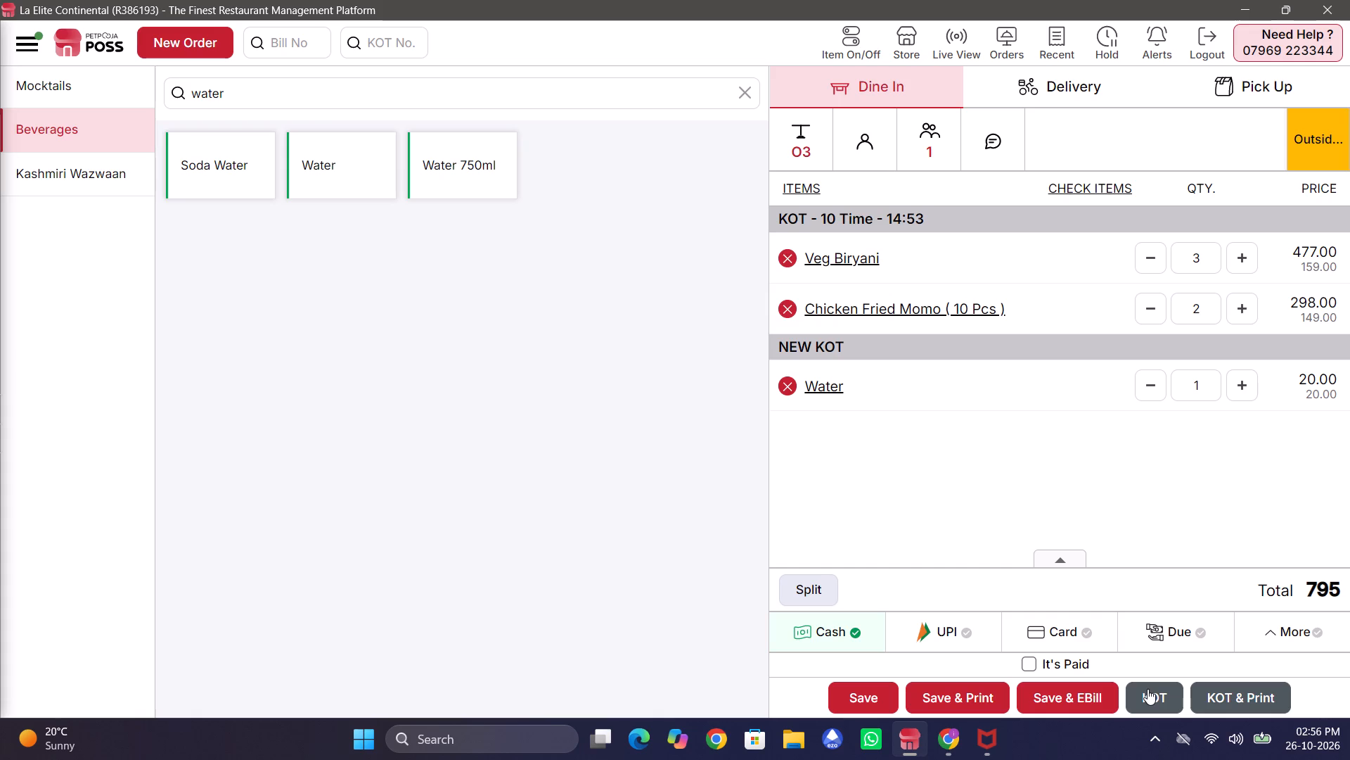
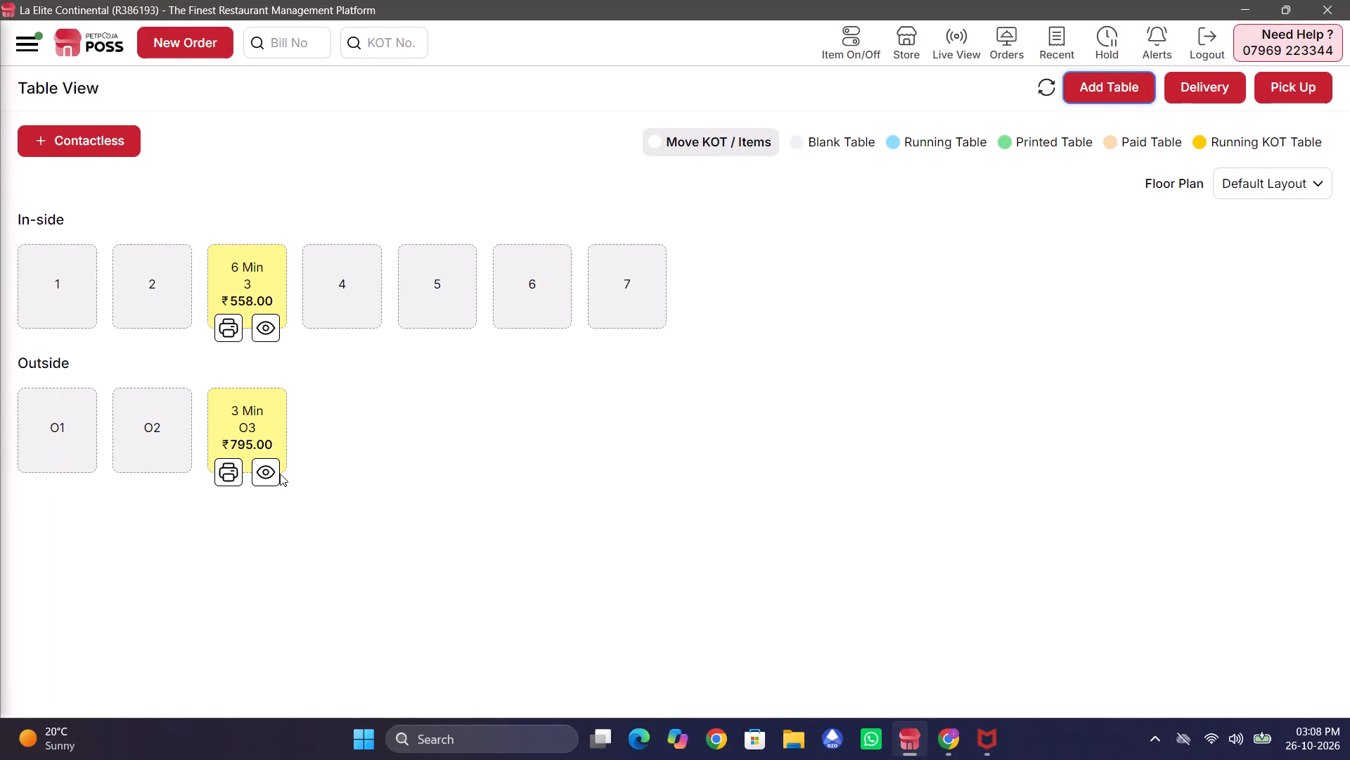
# Check the items on table O3's running order and return to the table overview.
pyautogui.click(266, 474)
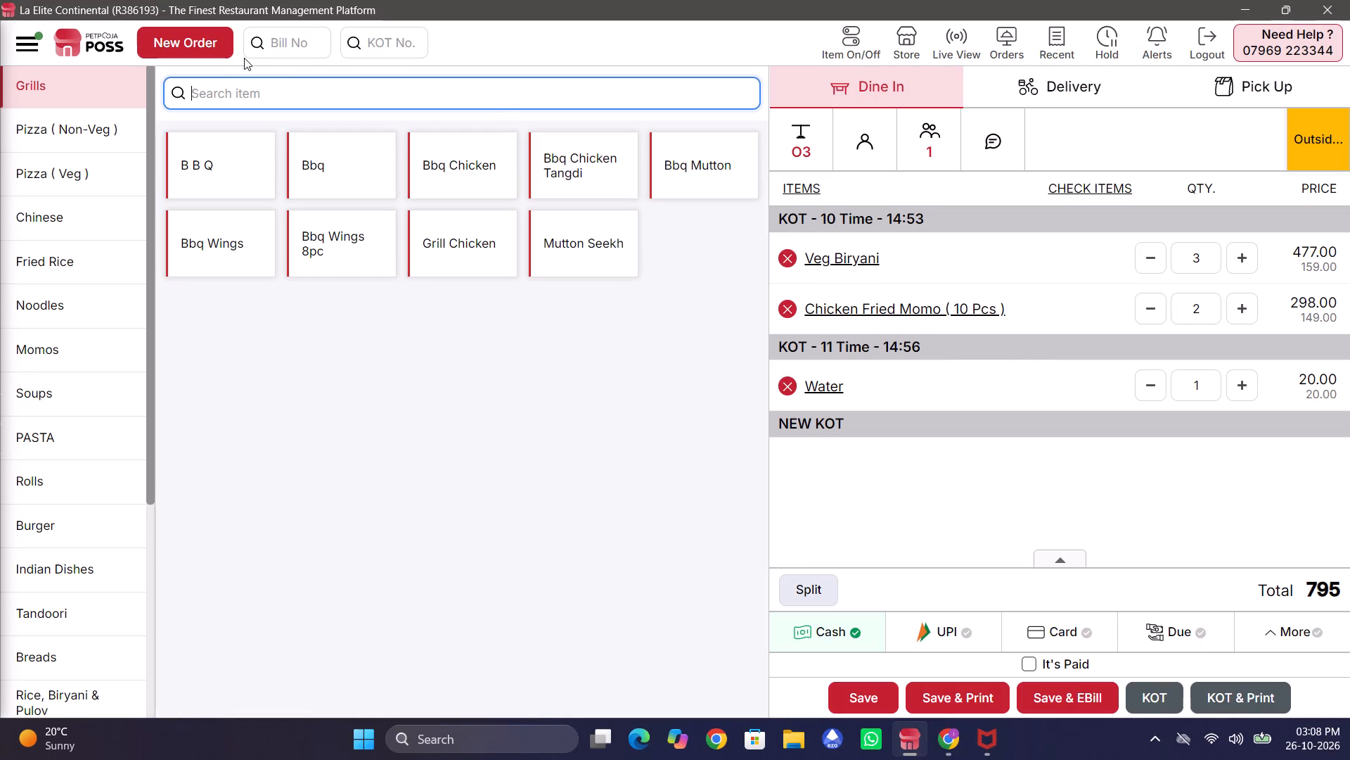
pyautogui.click(202, 43)
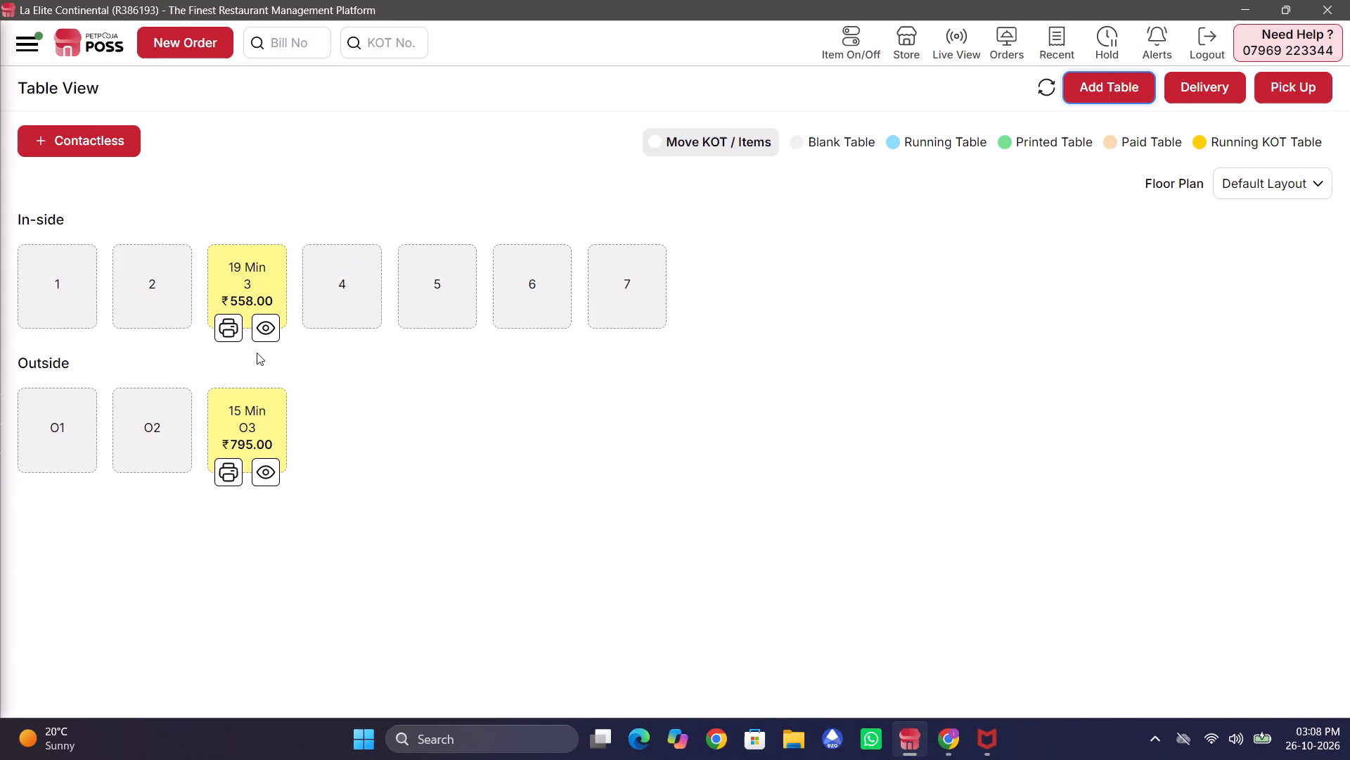
# Open inside table 3's running order, search the menu for water and add one Water from the Beverages category.
pyautogui.click(265, 334)
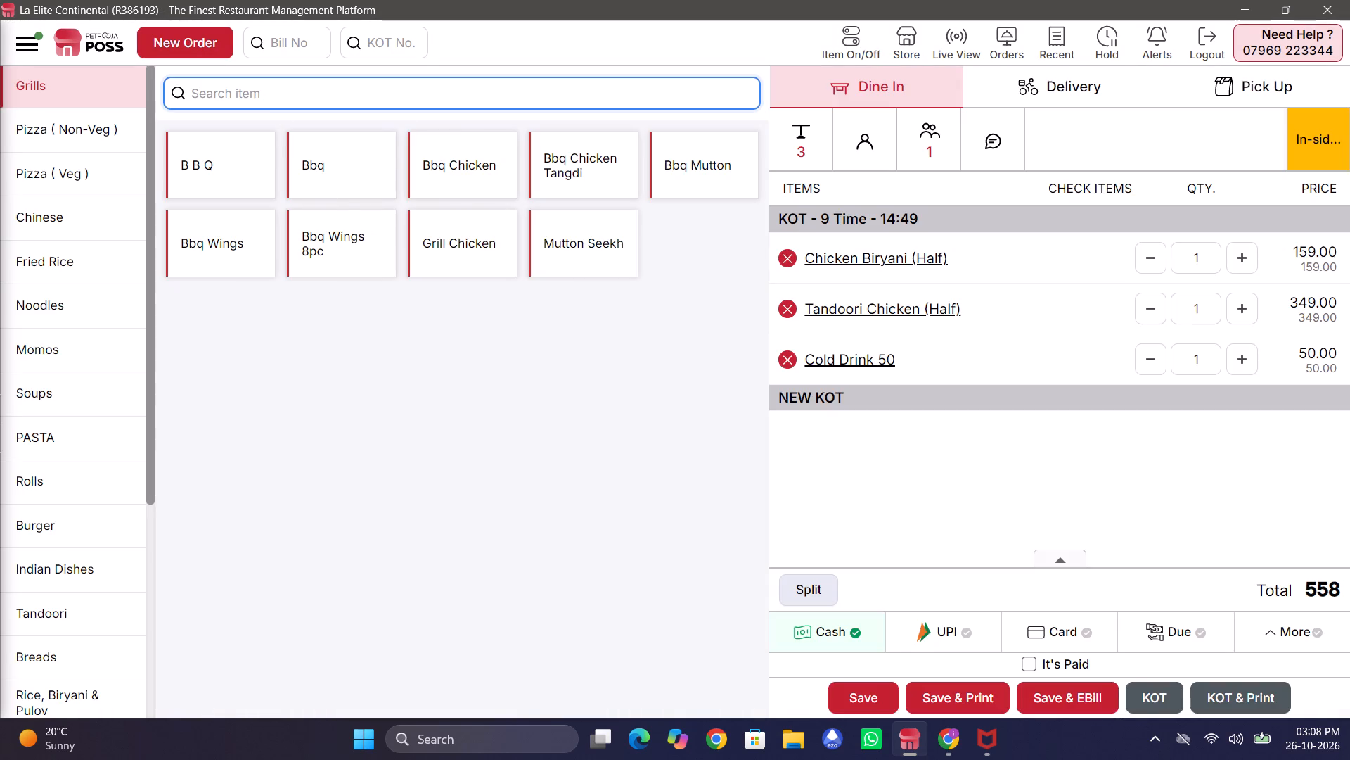
pyautogui.click(292, 92)
pyautogui.write('ew')
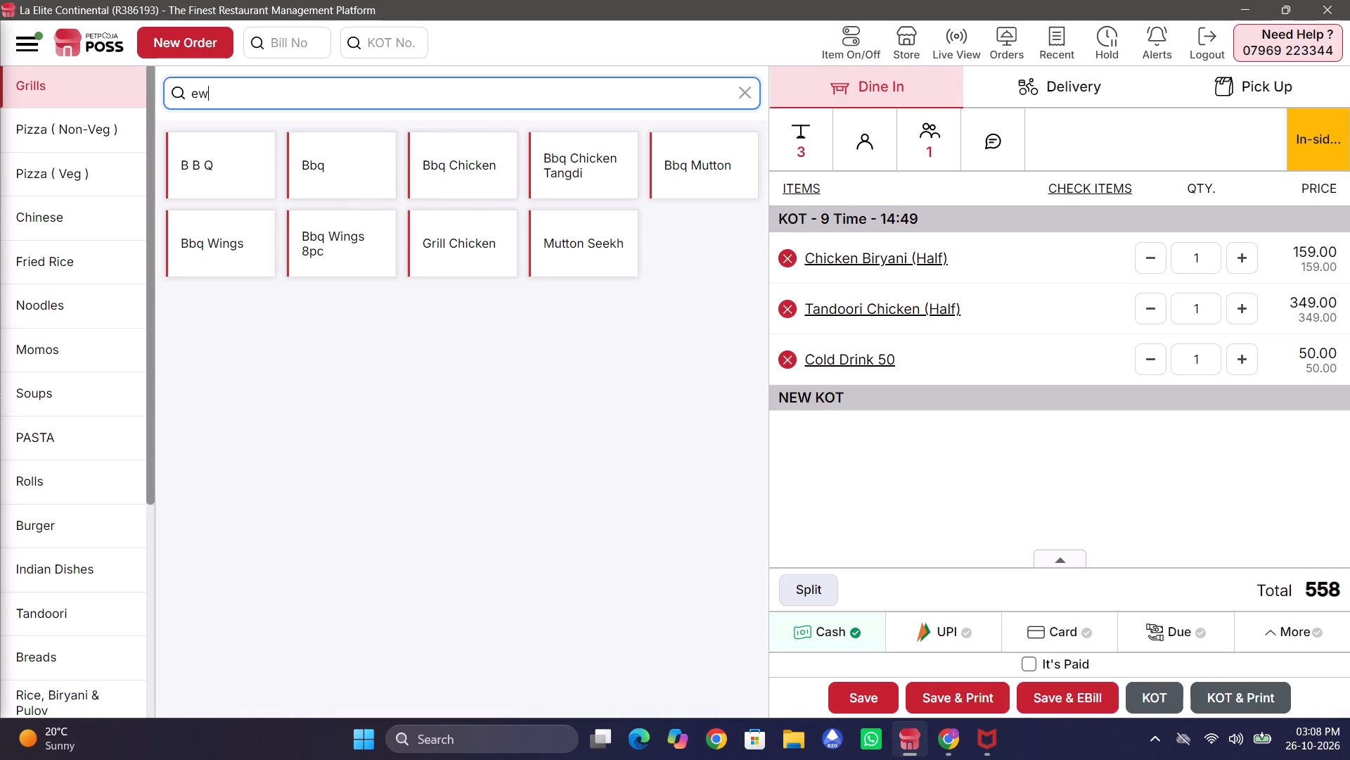
pyautogui.press('BackSpace')
pyautogui.press('BackSpace')
pyautogui.write('water')
pyautogui.press('Return')
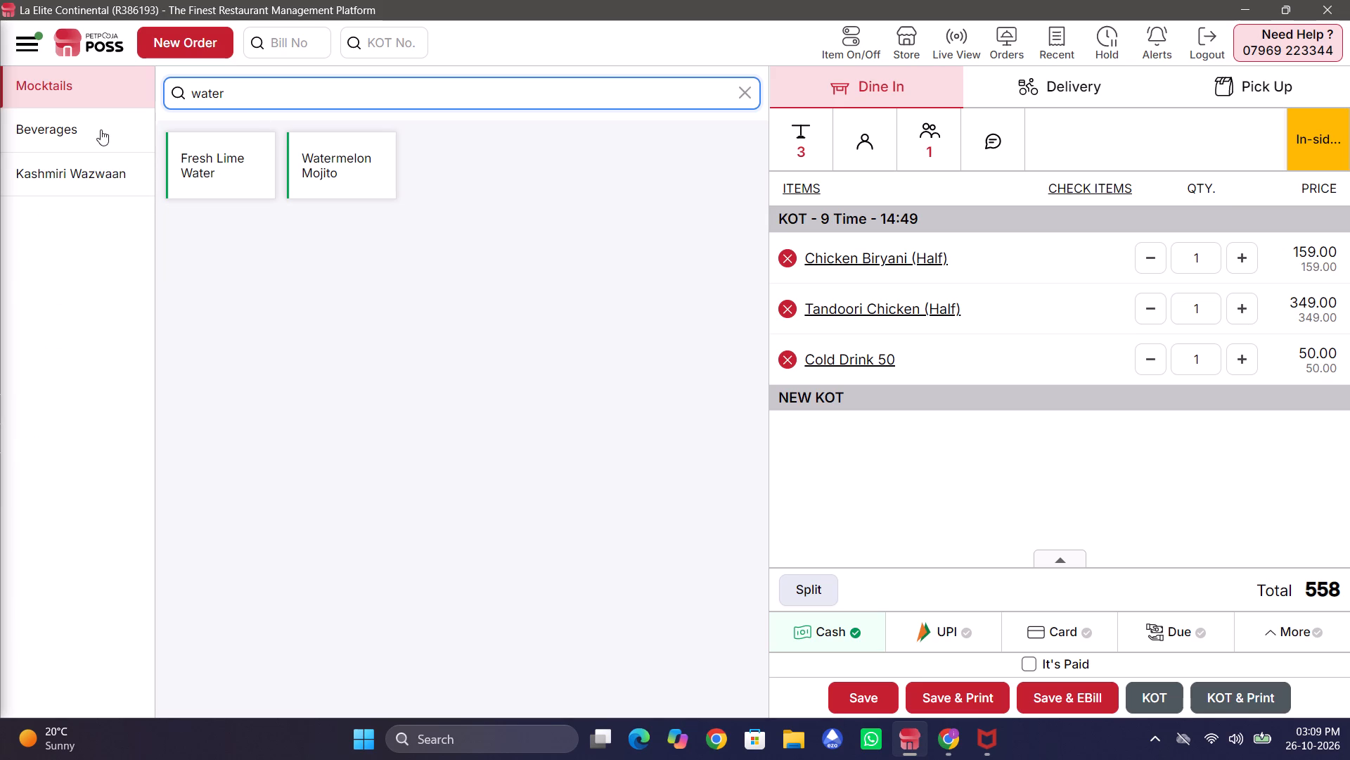
pyautogui.click(101, 129)
pyautogui.click(354, 154)
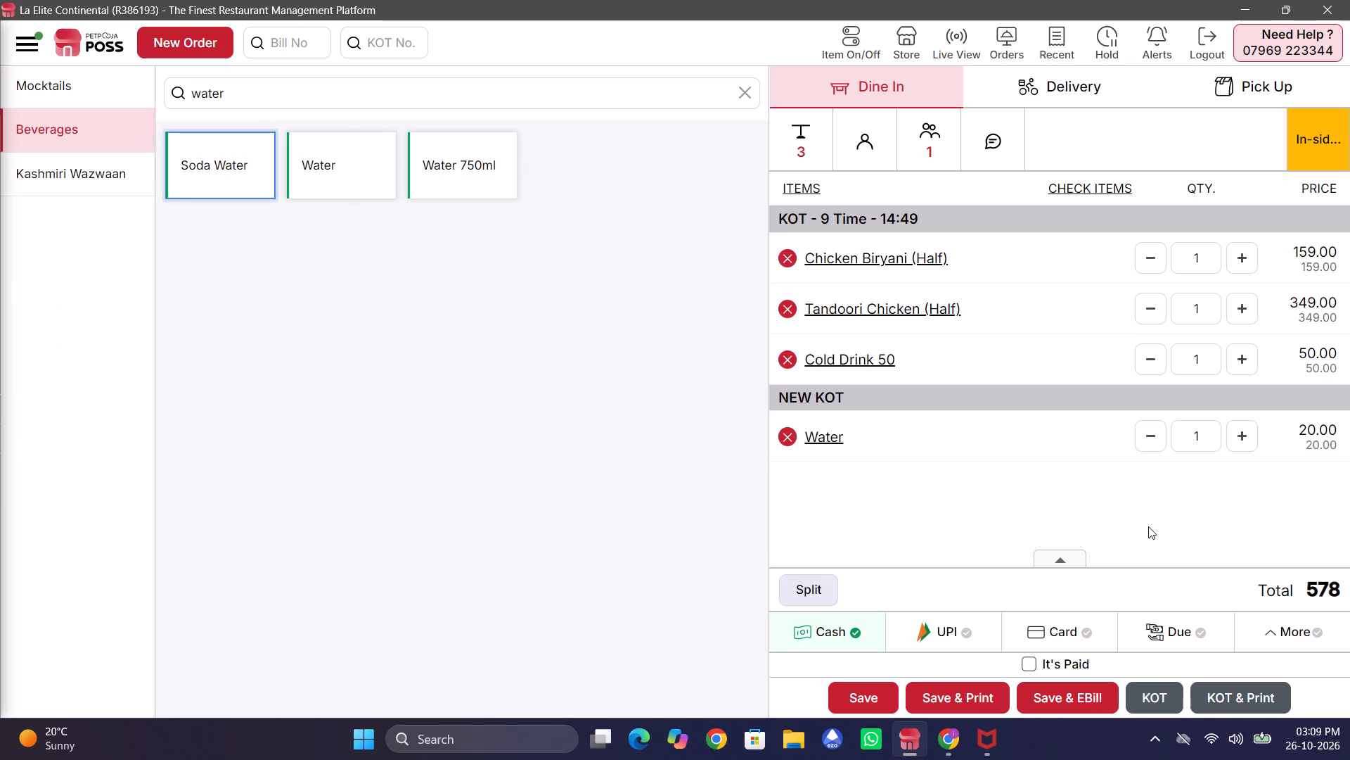
# Submit table 3's added item to the kitchen as a KOT without printing.
pyautogui.click(1166, 698)
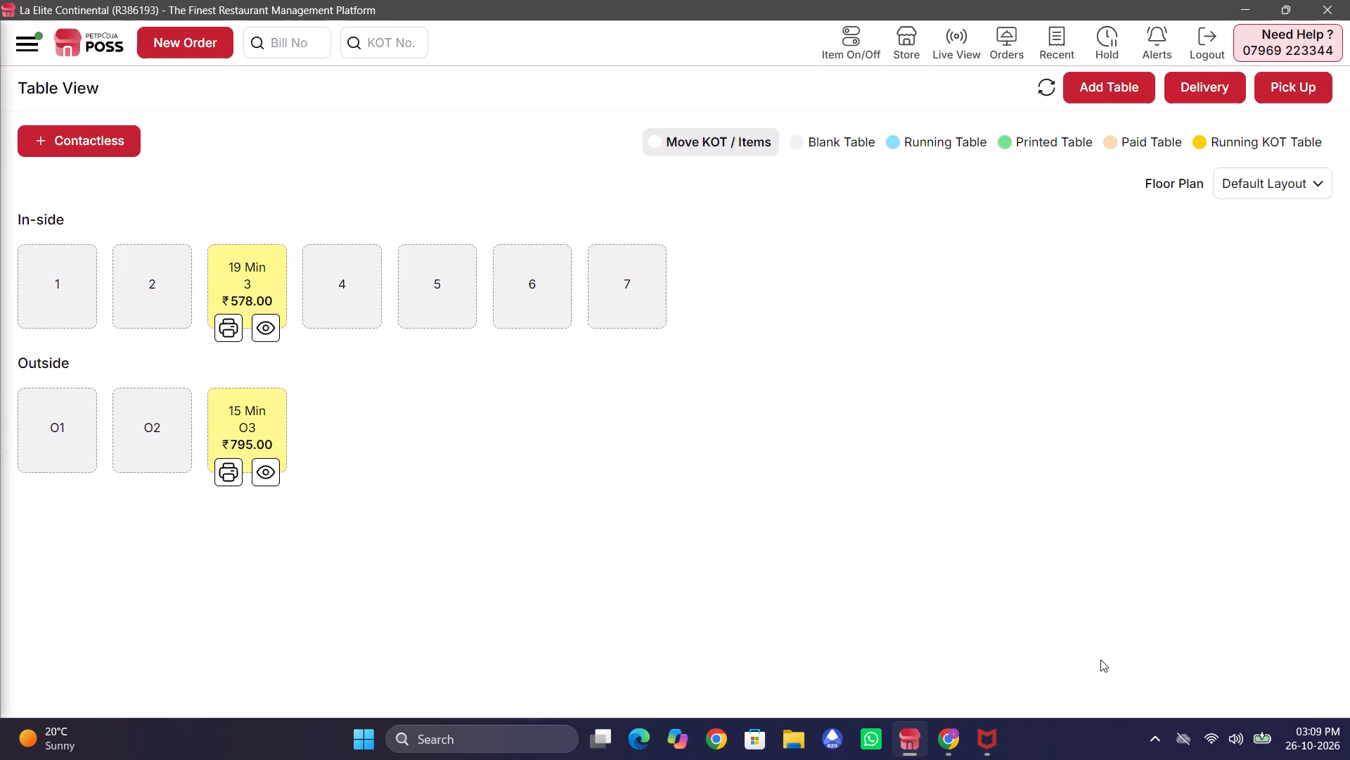
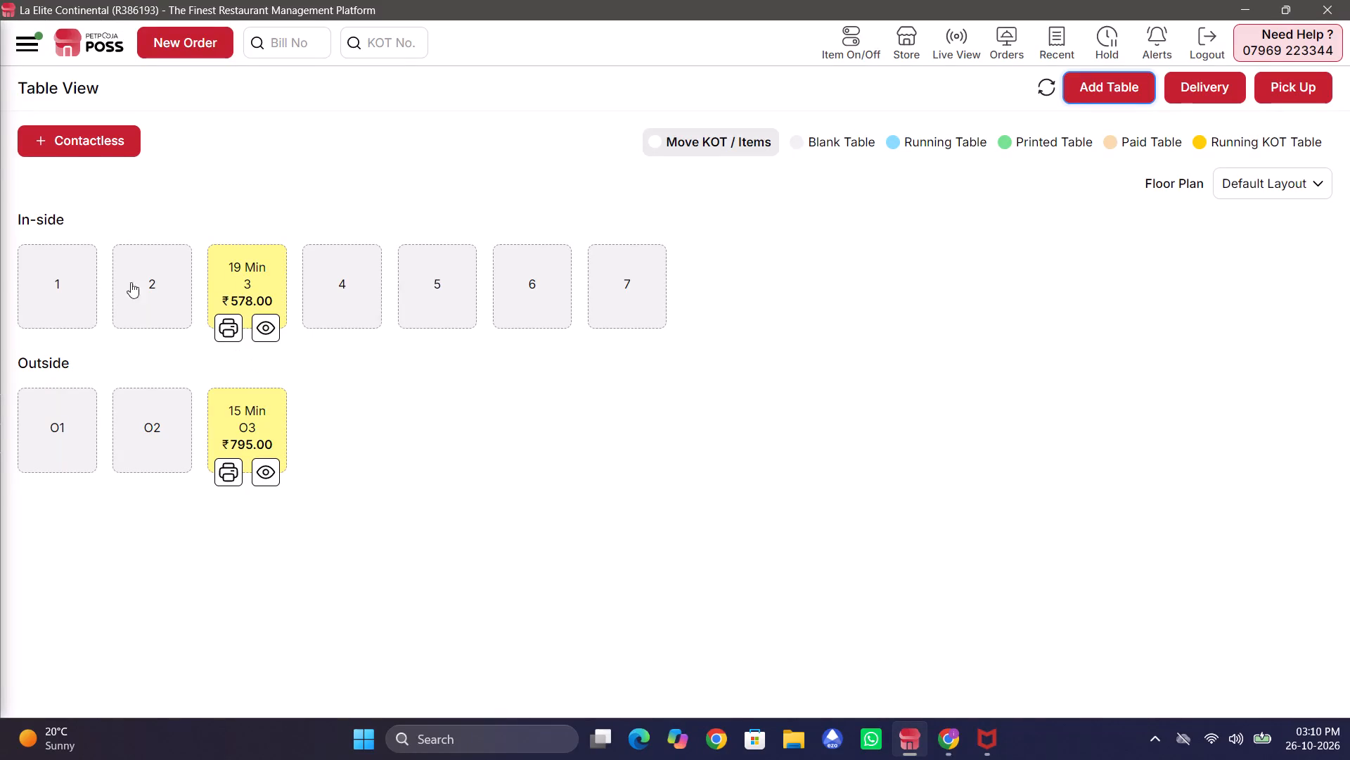
# Add one Curd to outside table O3's running order and submit it to the kitchen as a KOT without printing.
pyautogui.click(197, 418)
pyautogui.click(235, 421)
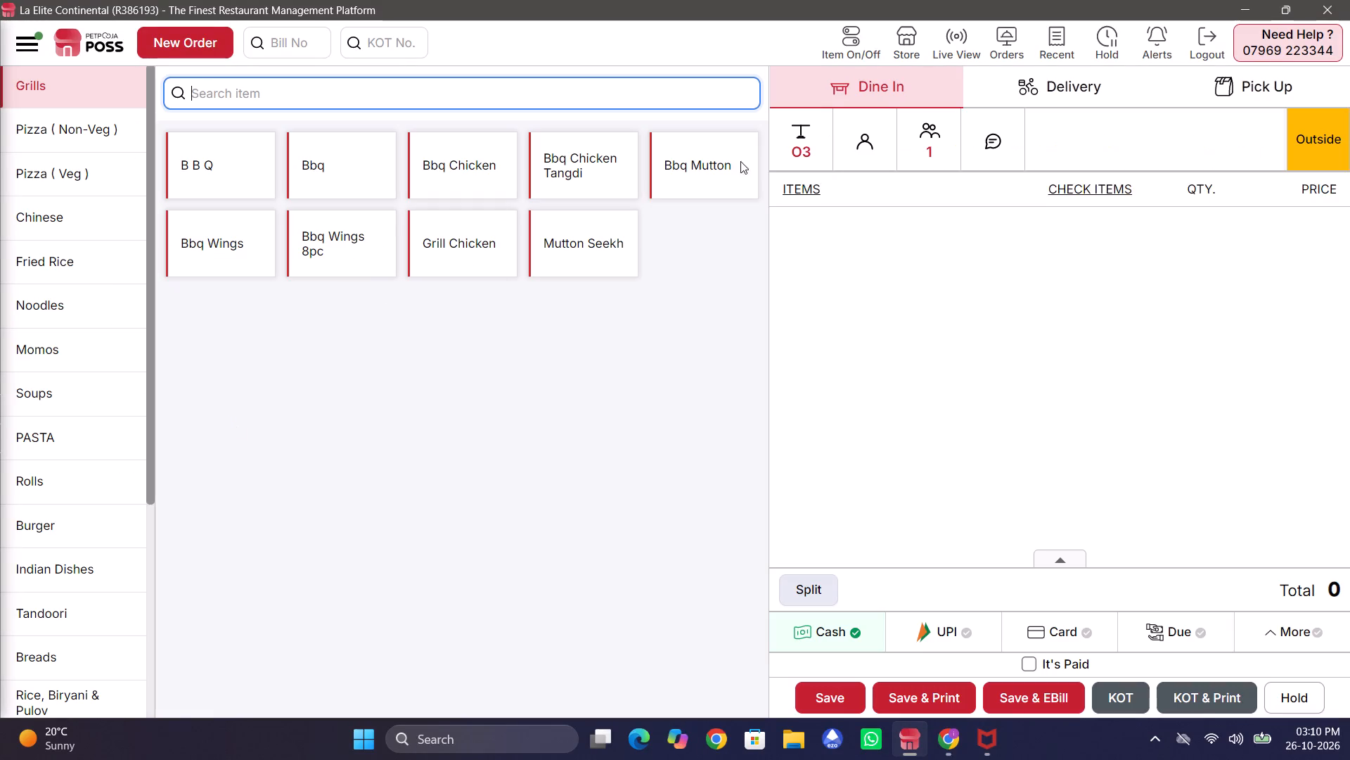
pyautogui.click(1329, 194)
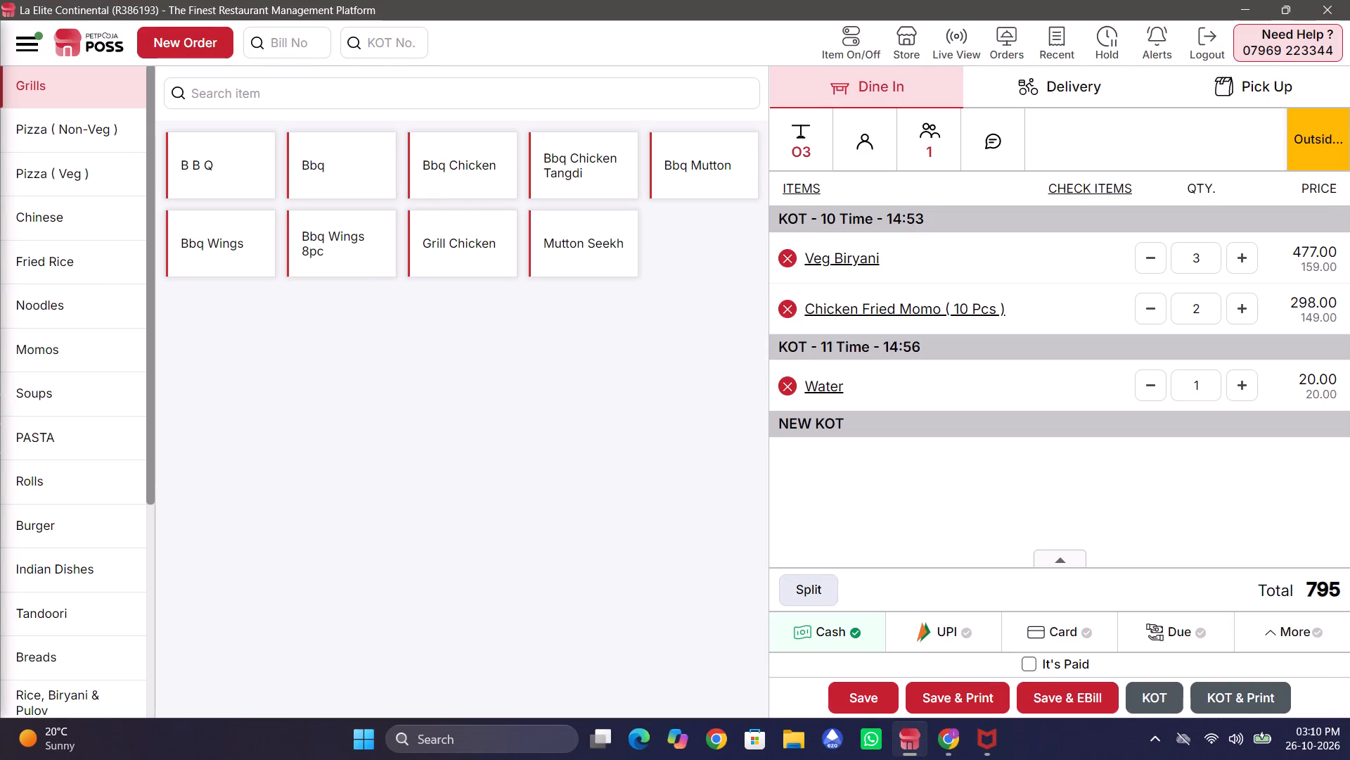
pyautogui.click(638, 99)
pyautogui.write('curd')
pyautogui.press('Return')
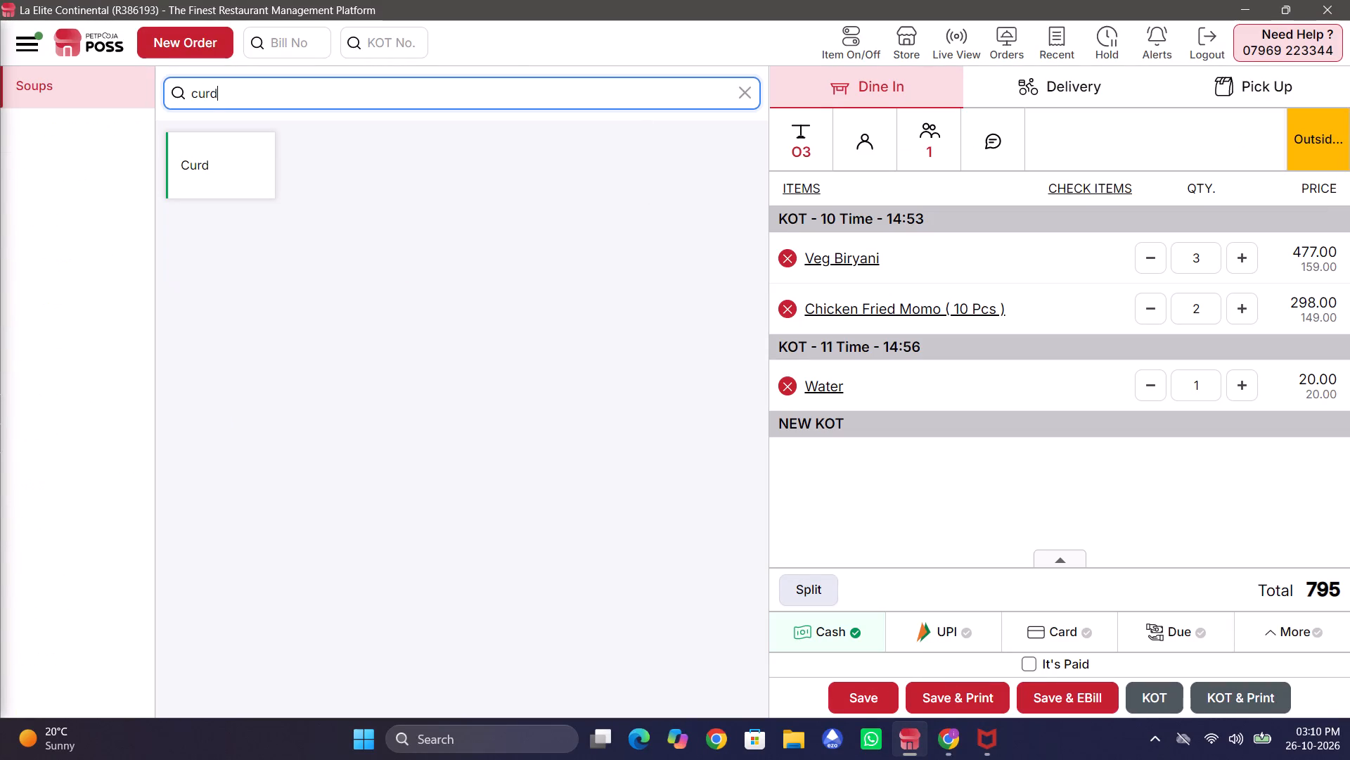
pyautogui.click(262, 153)
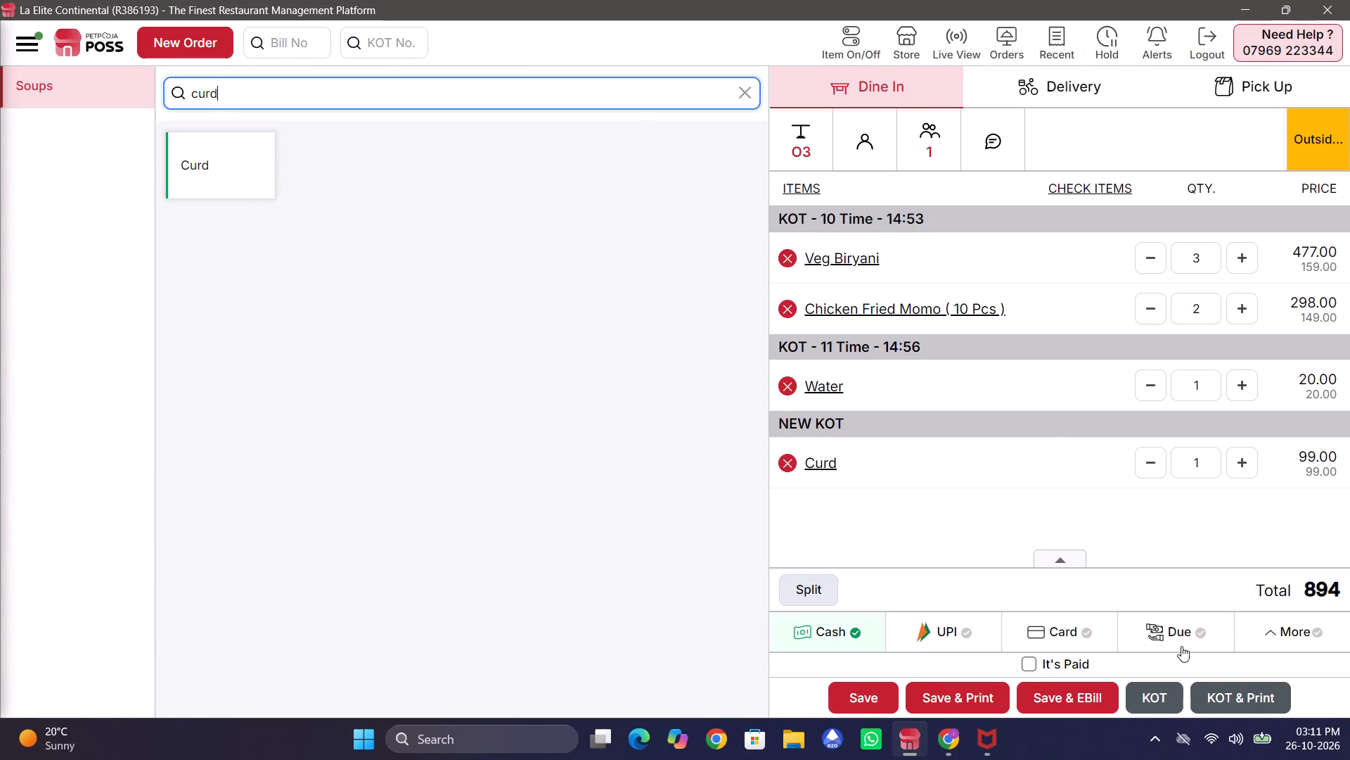
pyautogui.click(1159, 711)
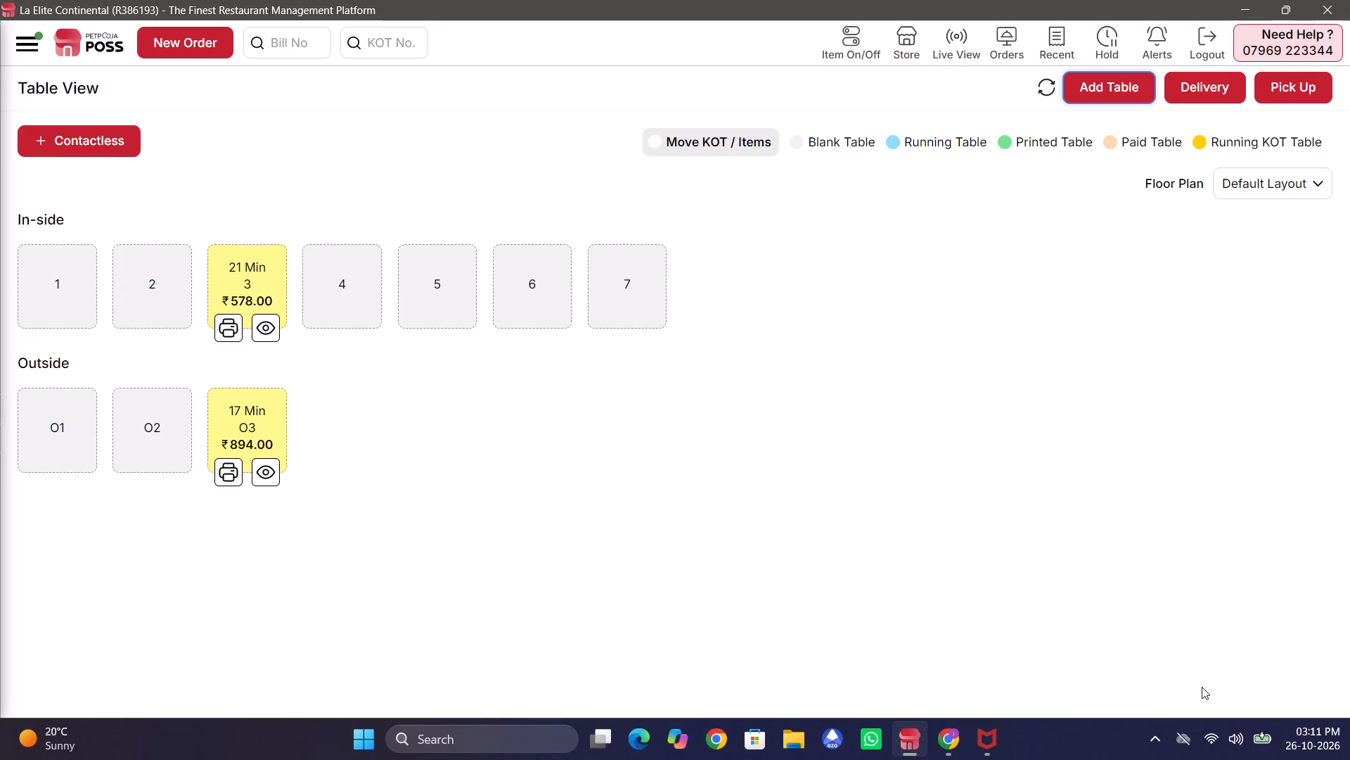
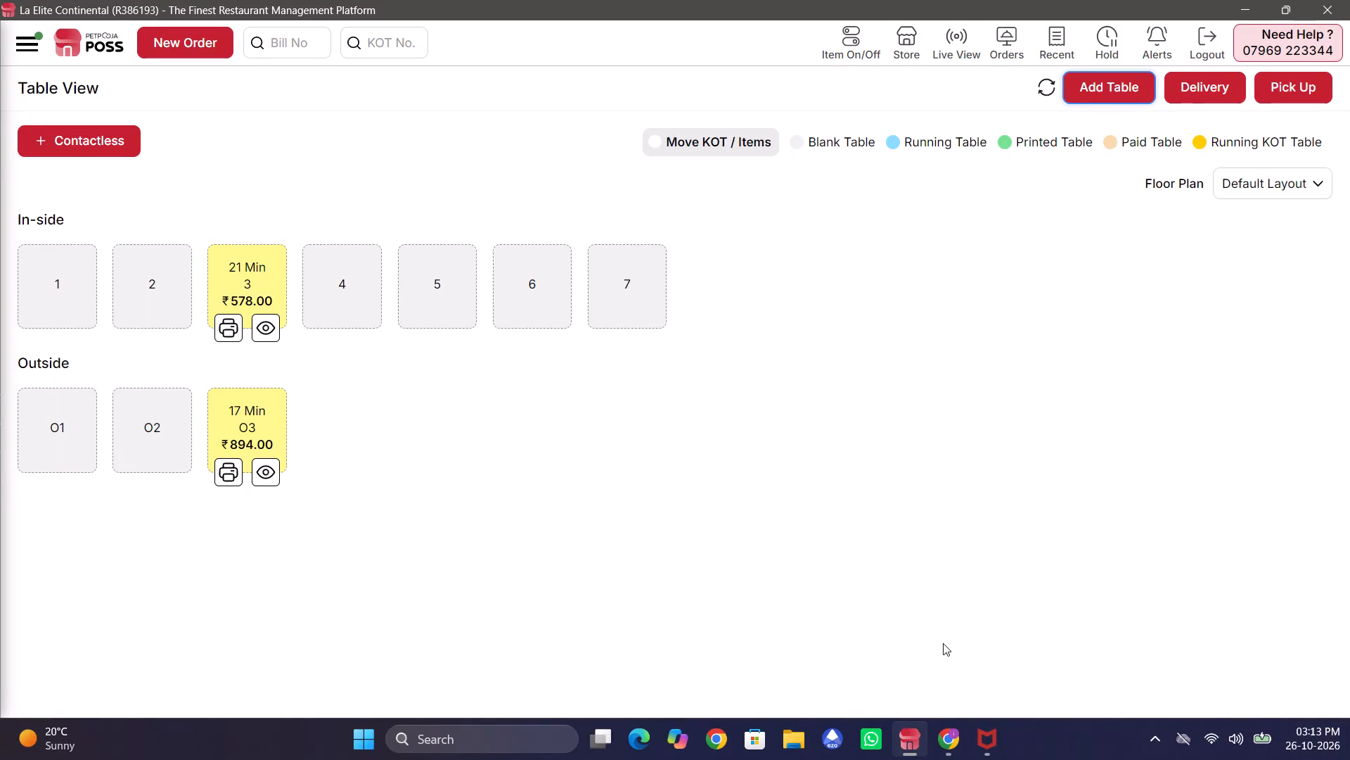
# Review the running order of outside table O3, including its KOT items, and return to the table overview.
pyautogui.click(264, 474)
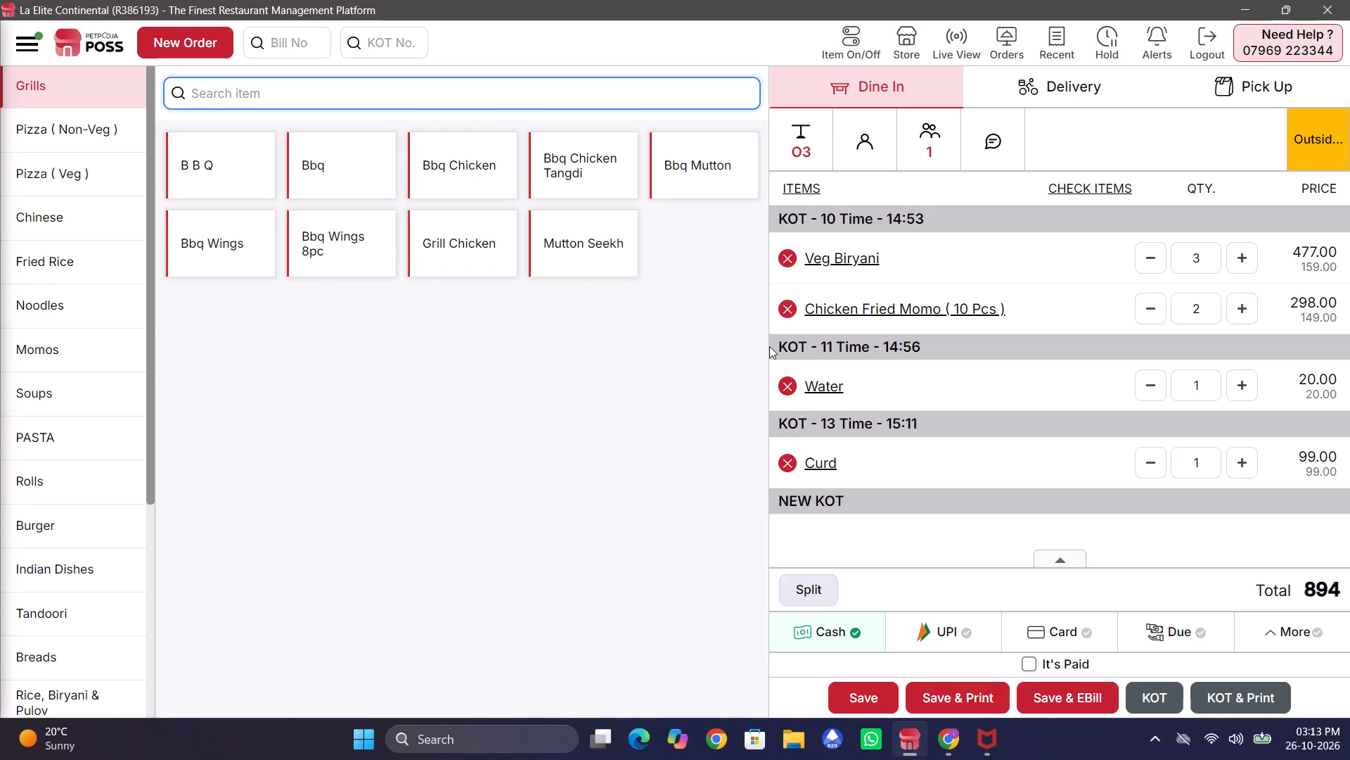
pyautogui.click(196, 45)
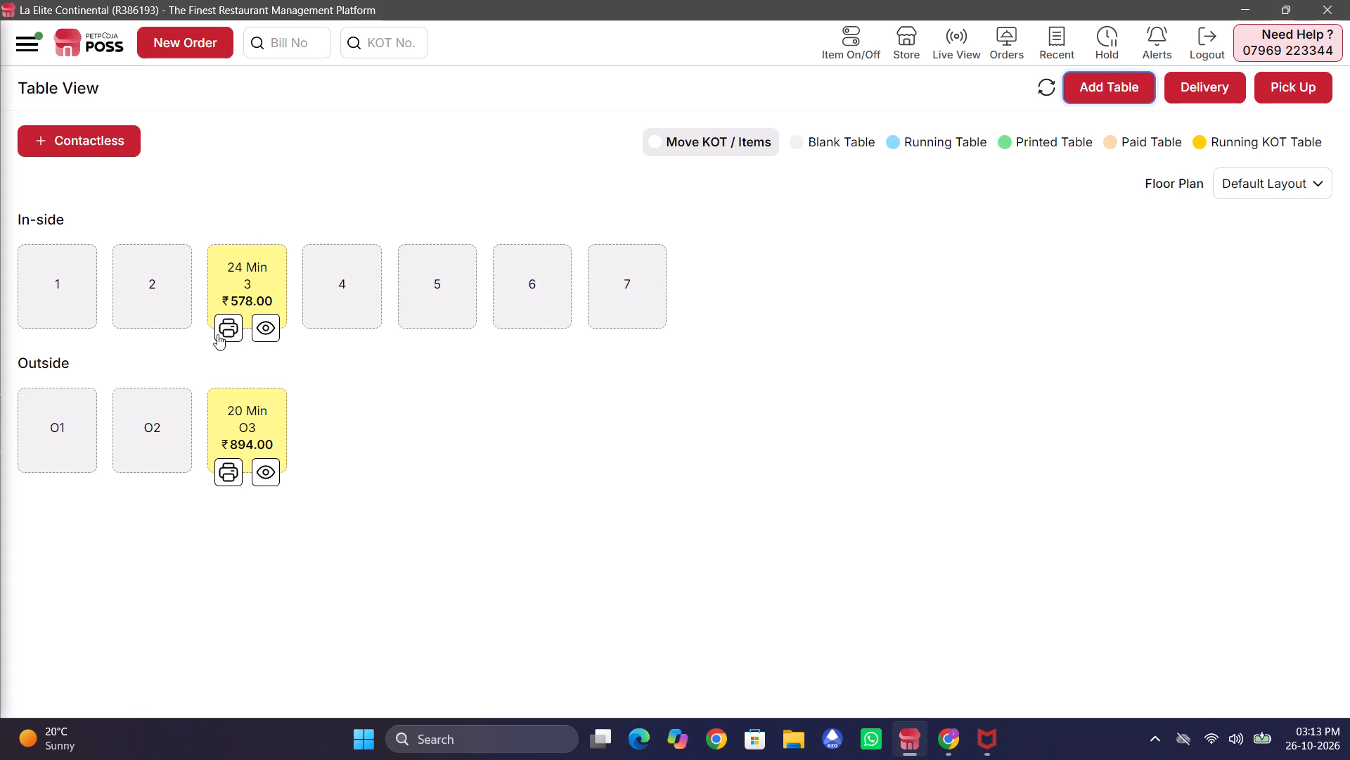
# Print the bill for inside table 3 directly from the table overview.
pyautogui.click(217, 334)
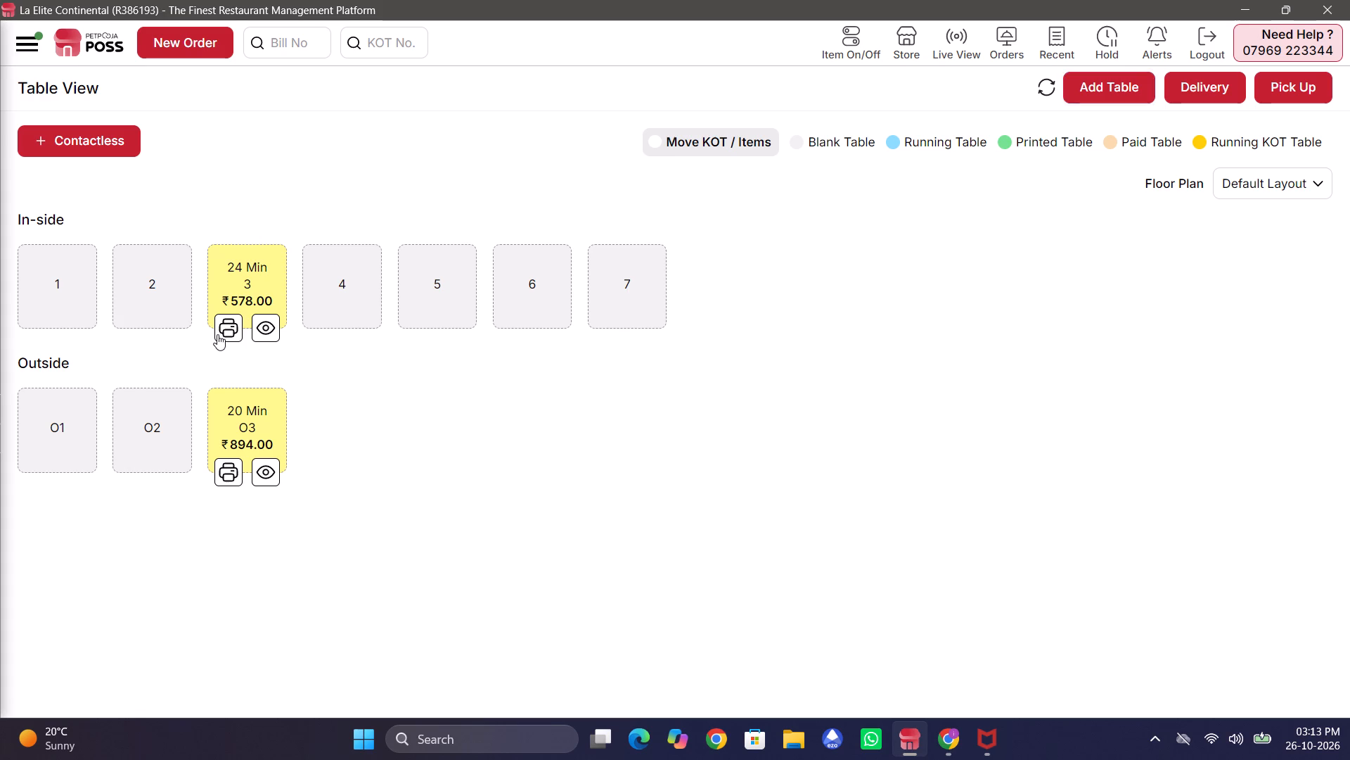
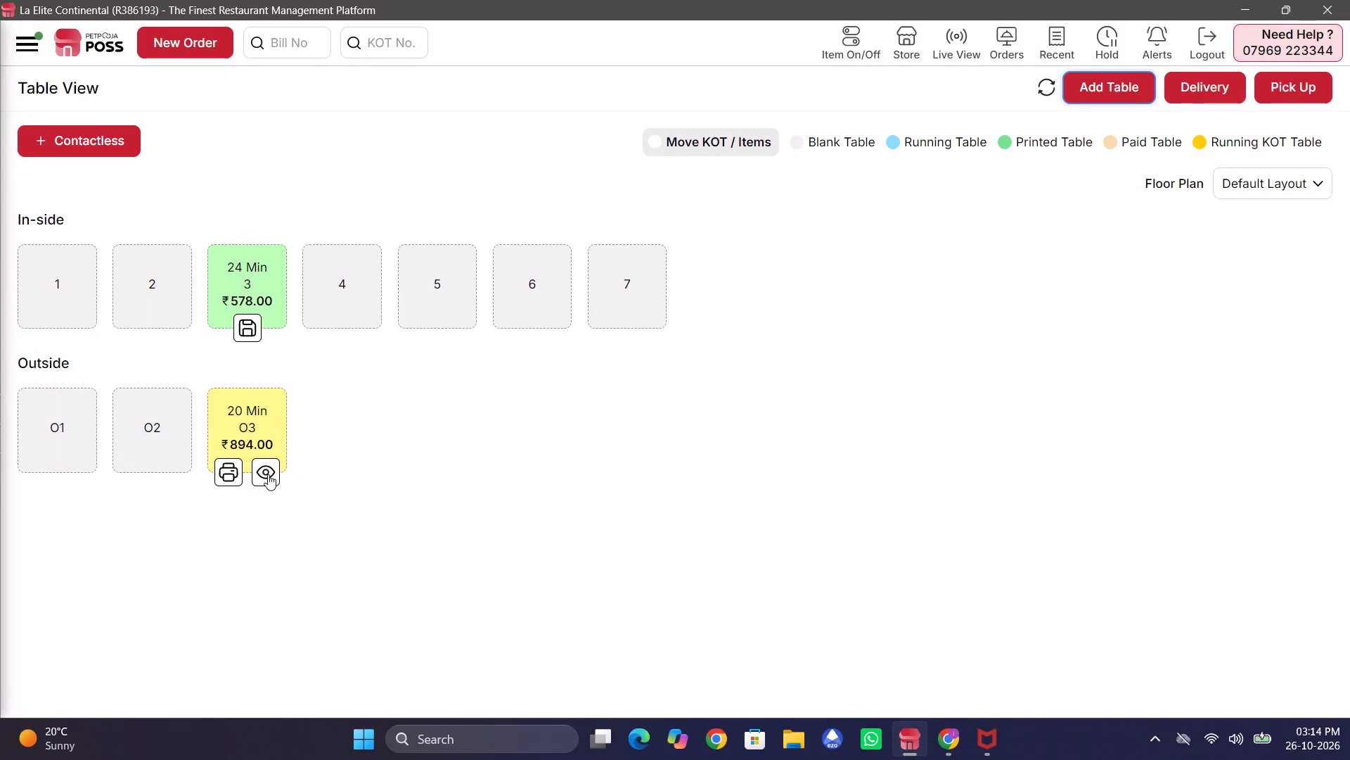
# Set the Water quantity to 2 in outside table O3's running order and submit the updated order as a KOT.
pyautogui.click(266, 474)
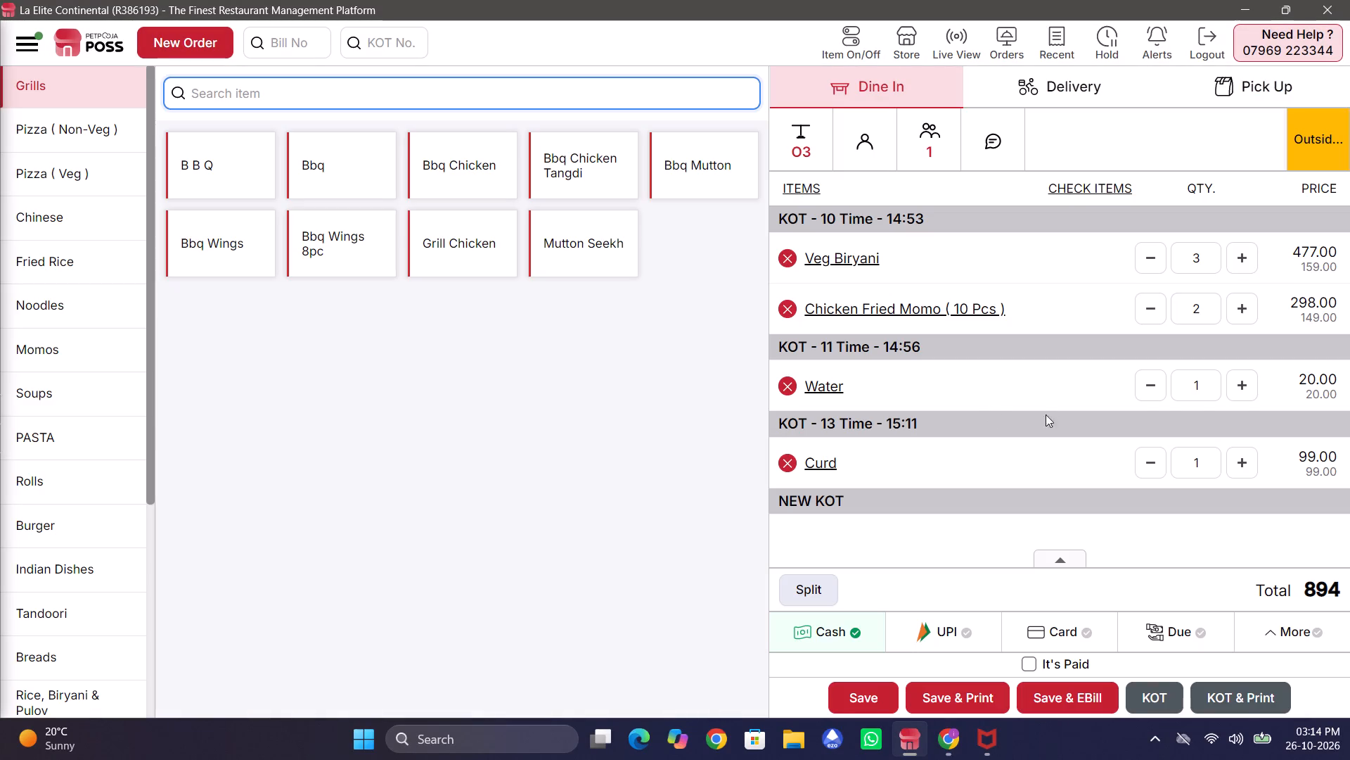
pyautogui.click(1246, 380)
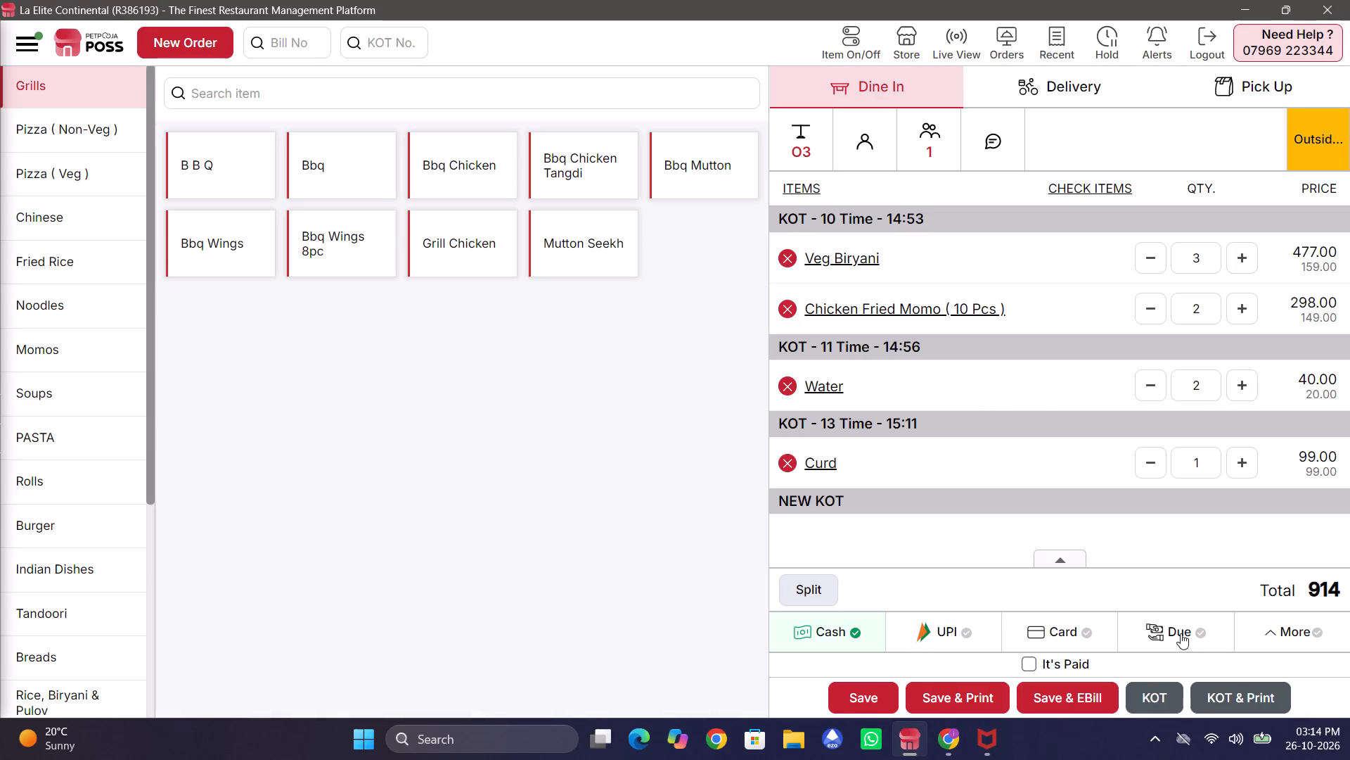
pyautogui.click(1147, 707)
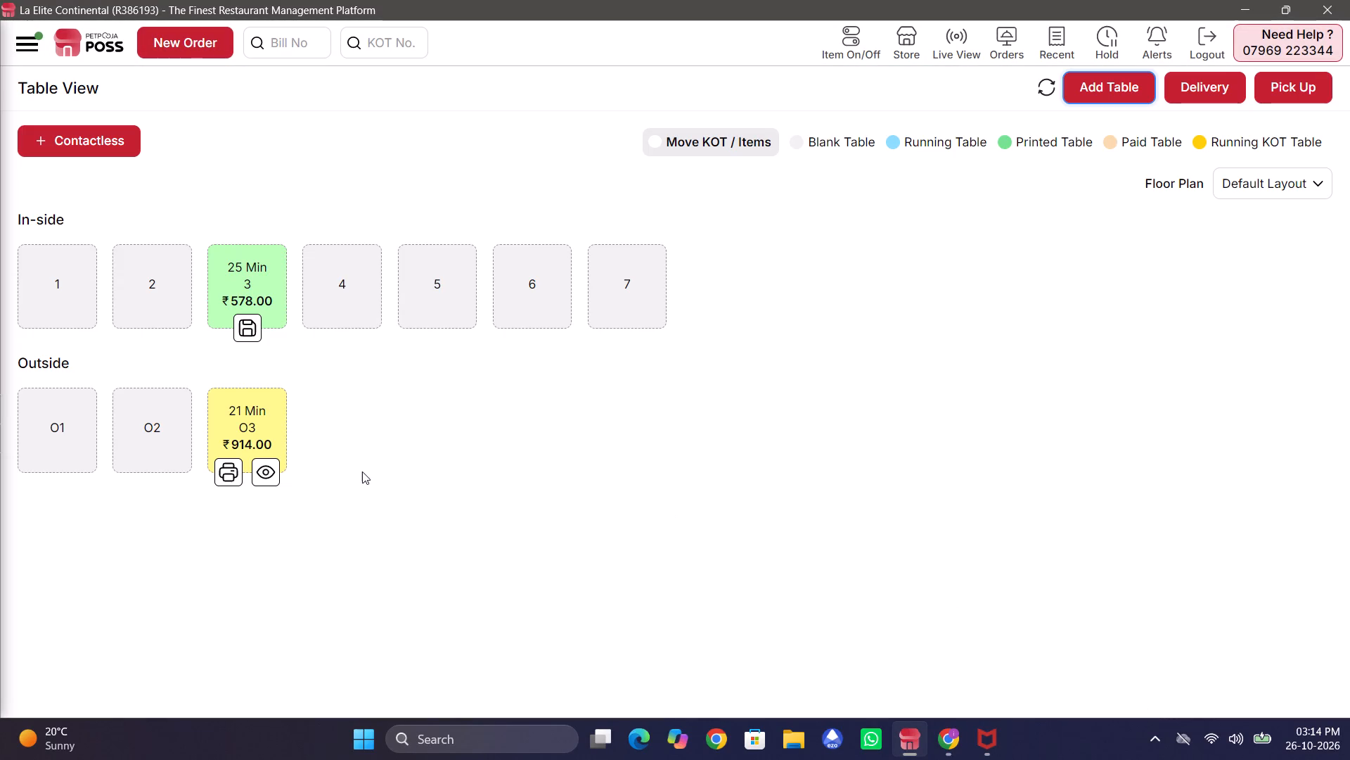
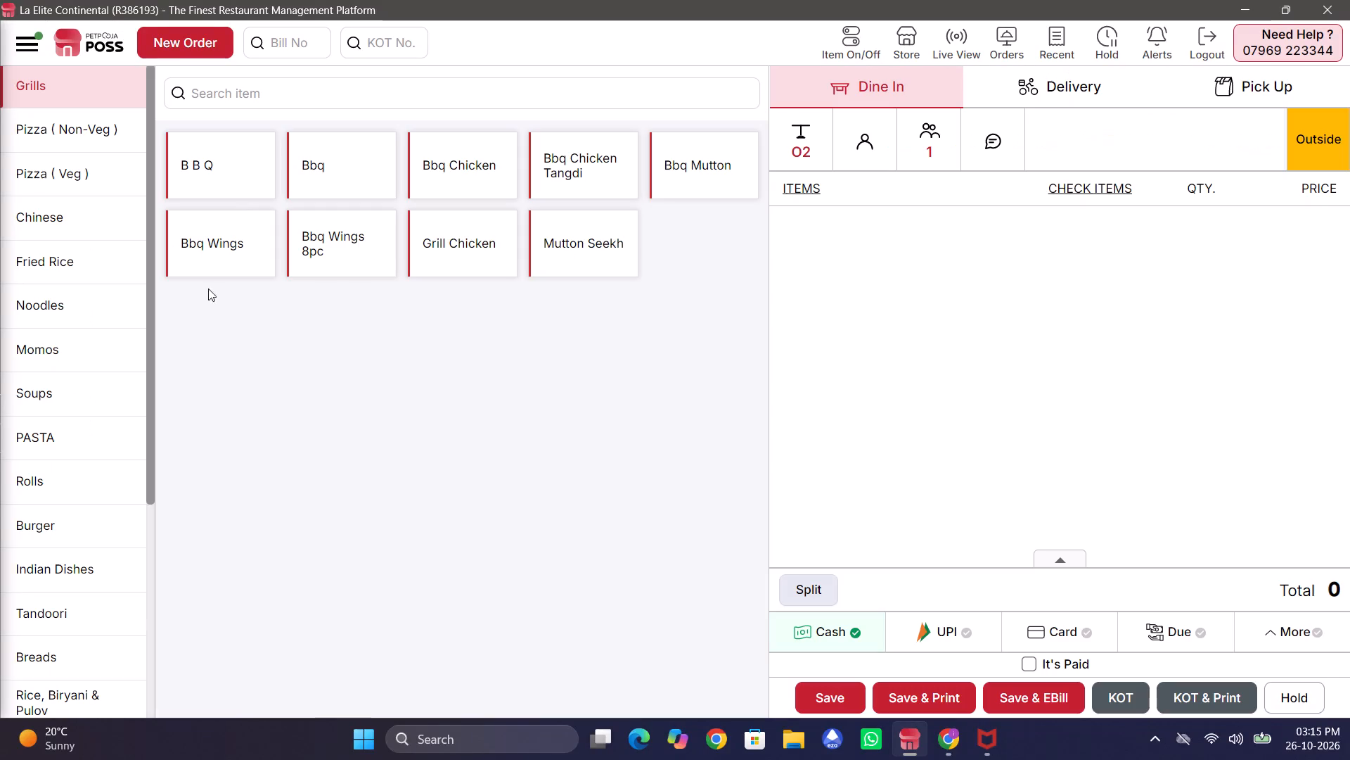
# Search the menu for "veg" and add one Veg Burger from the Burger category to outside table O2's order.
pyautogui.click(261, 87)
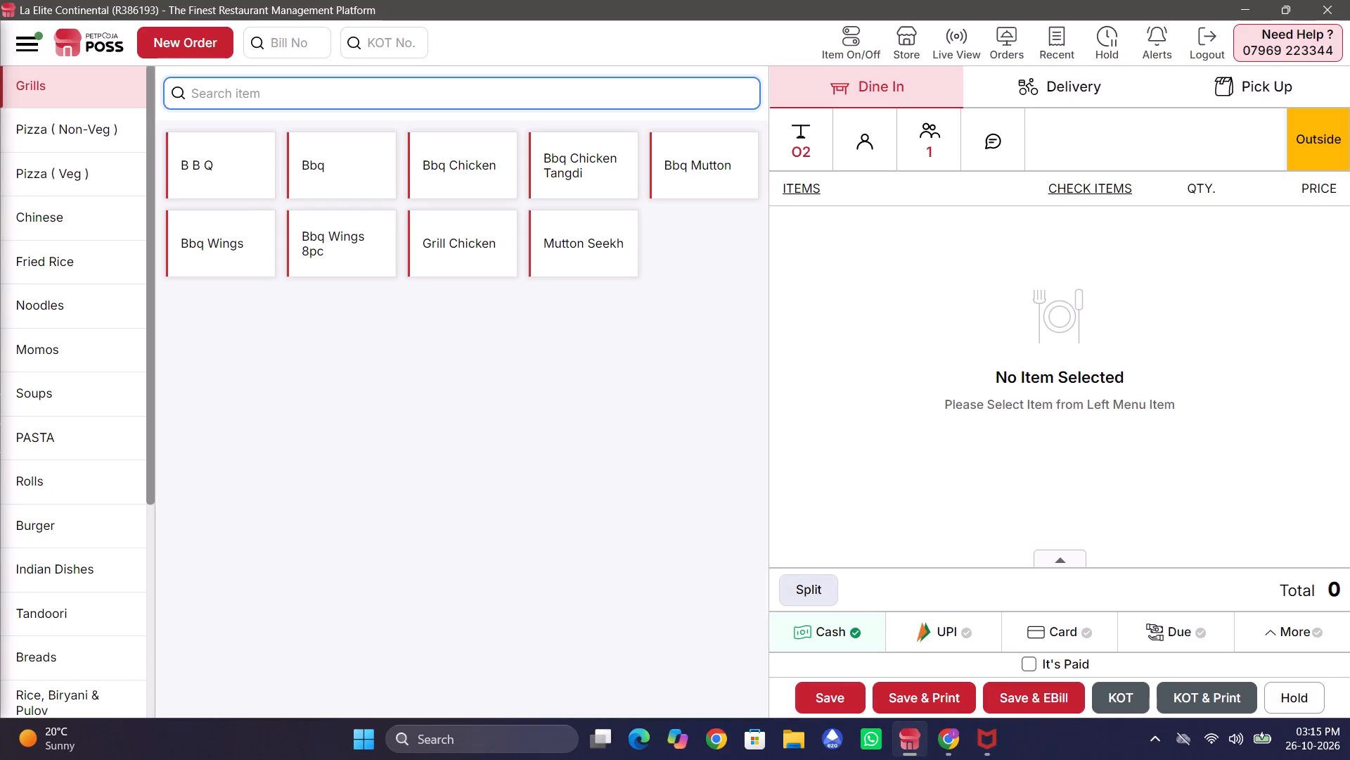
pyautogui.write('veg')
pyautogui.press('Return')
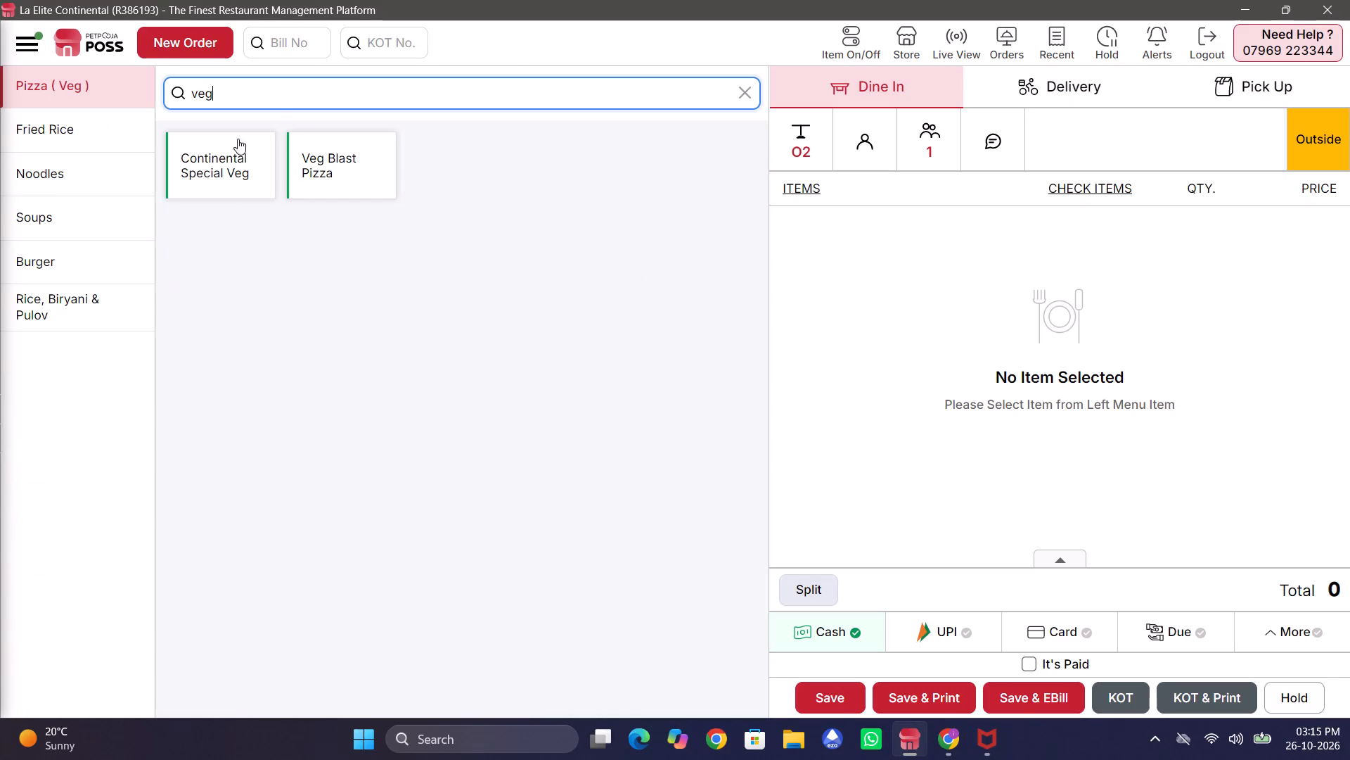
pyautogui.click(80, 276)
pyautogui.click(482, 170)
# Search the menu for "biry" and add one Chicken Biryani in the Half variation to table O2's order.
pyautogui.doubleClick(436, 90)
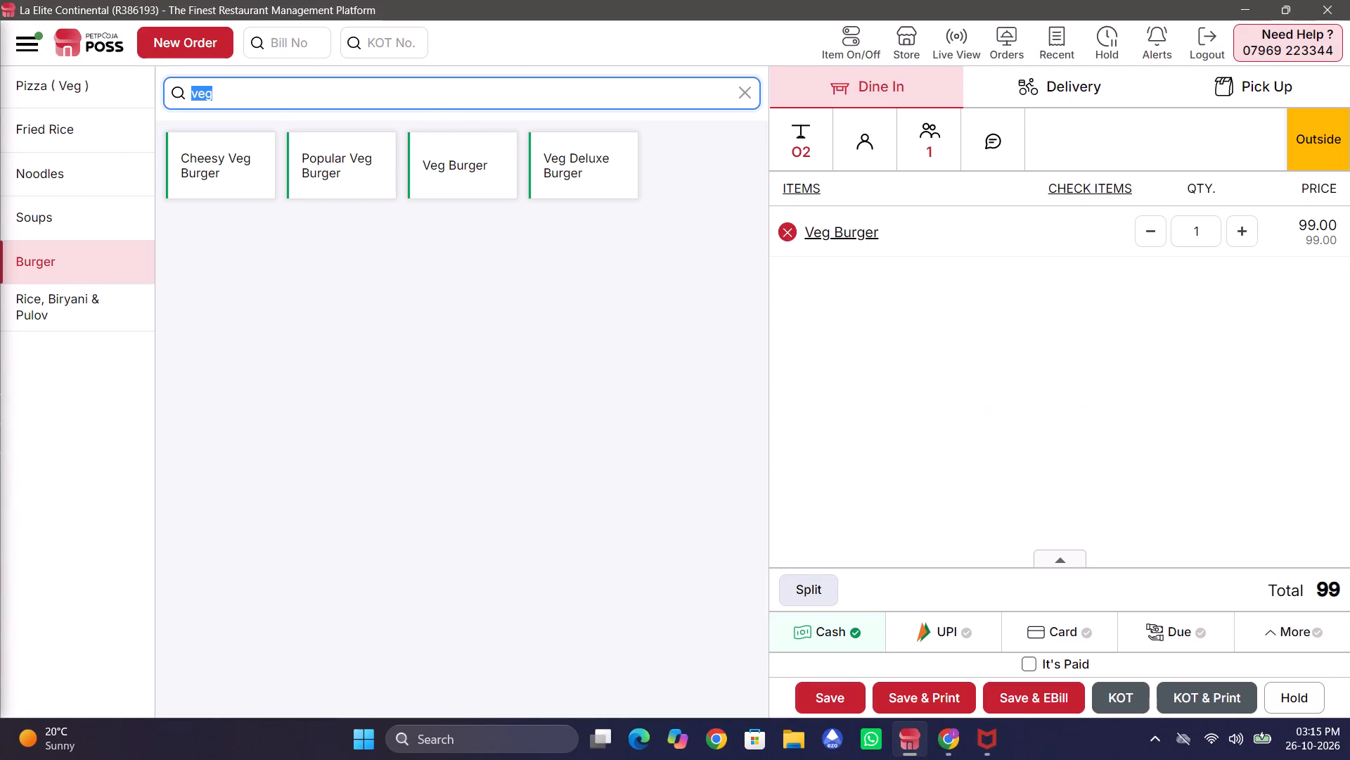
pyautogui.write('biry')
pyautogui.press('Return')
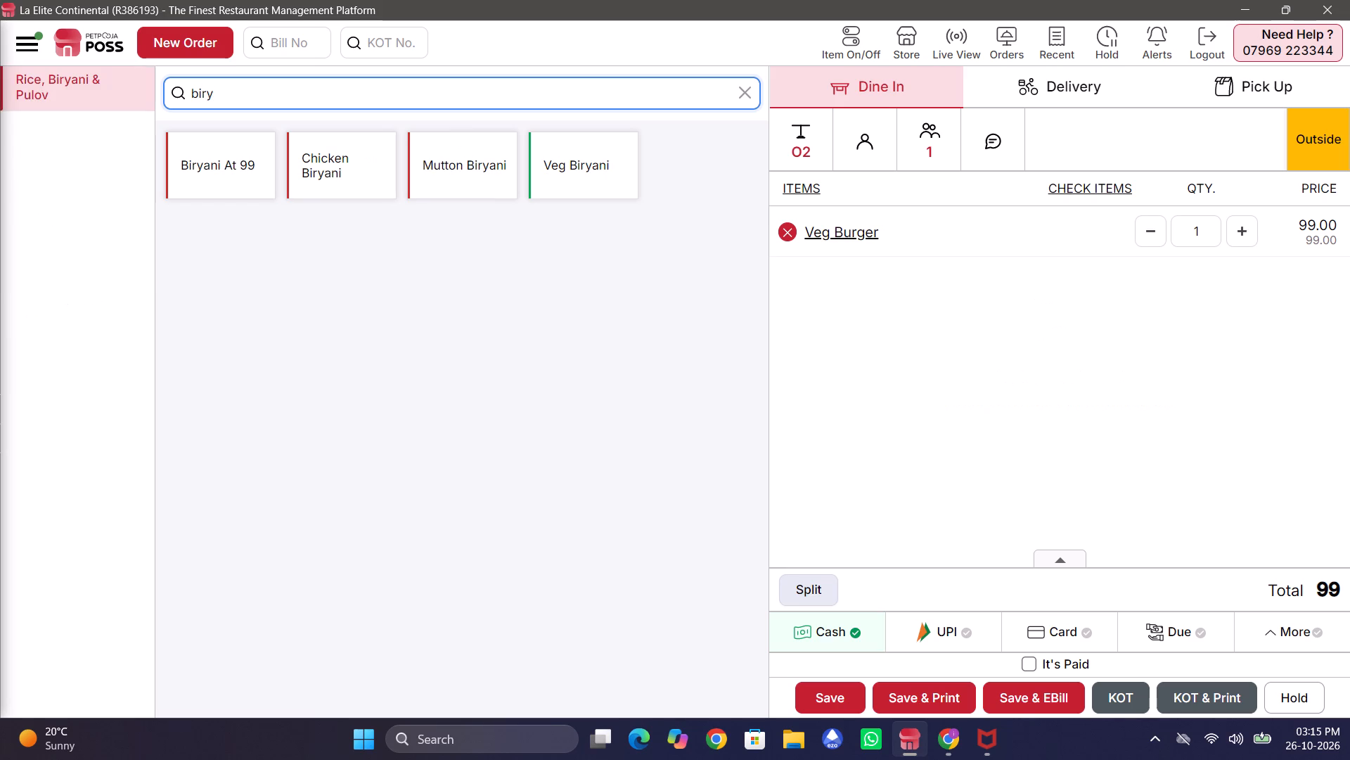
pyautogui.click(376, 149)
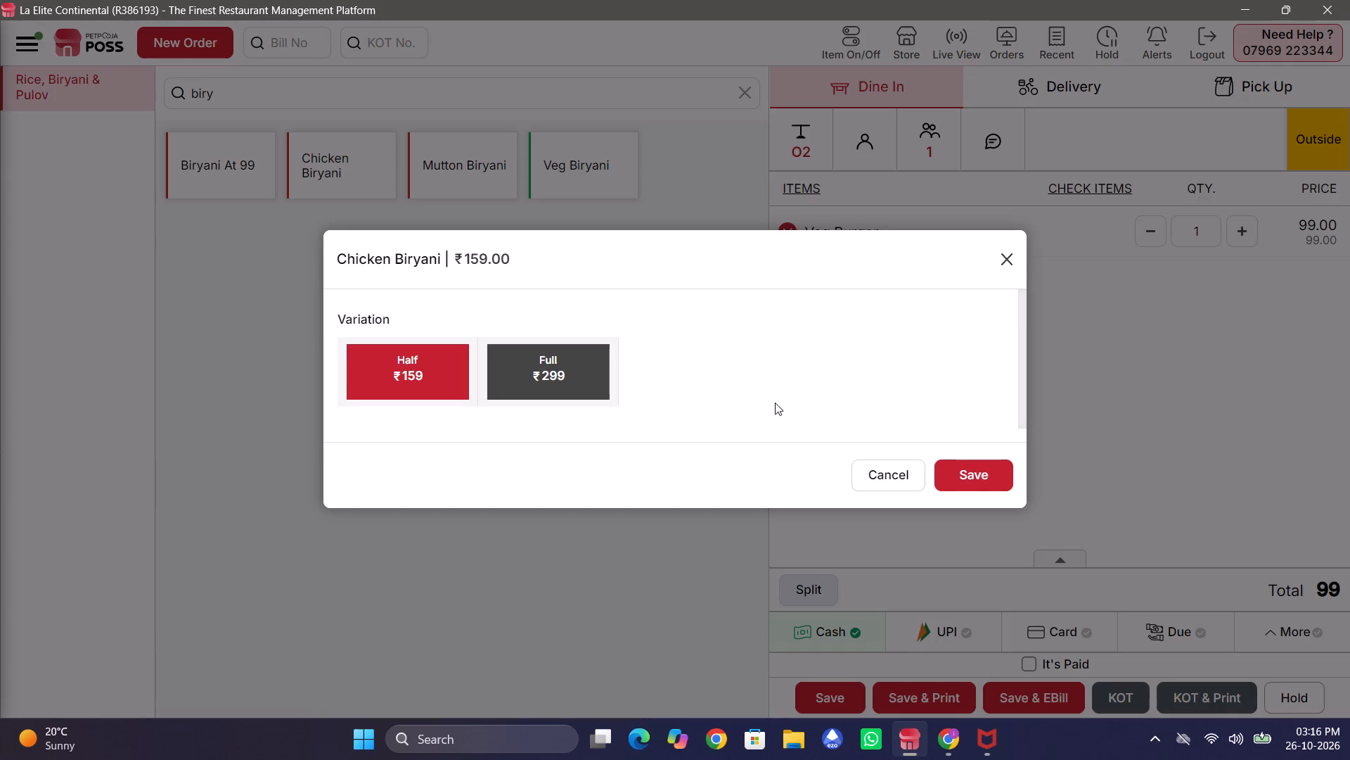
pyautogui.click(985, 474)
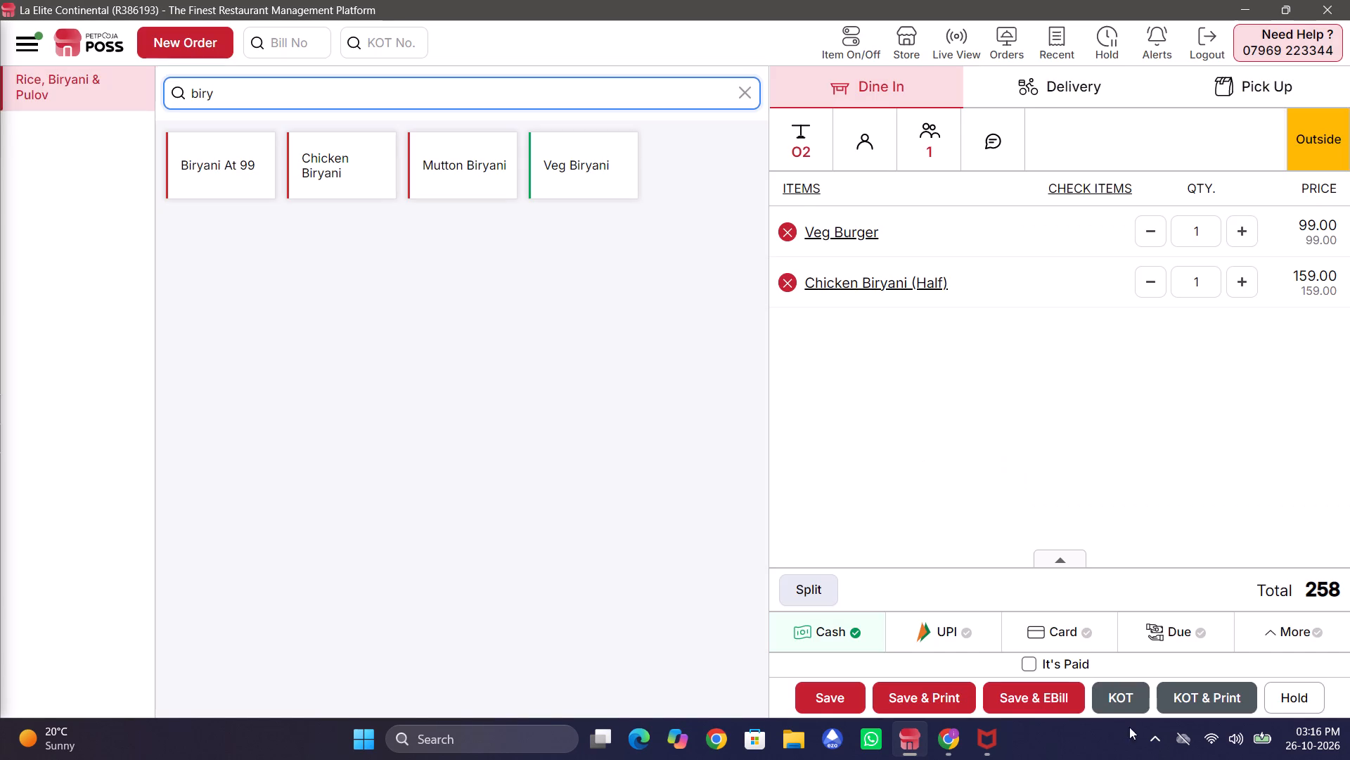
# Look up customer "la" in table O2's customer details and fill in the saved swiggy La Elite customer.
pyautogui.click(872, 146)
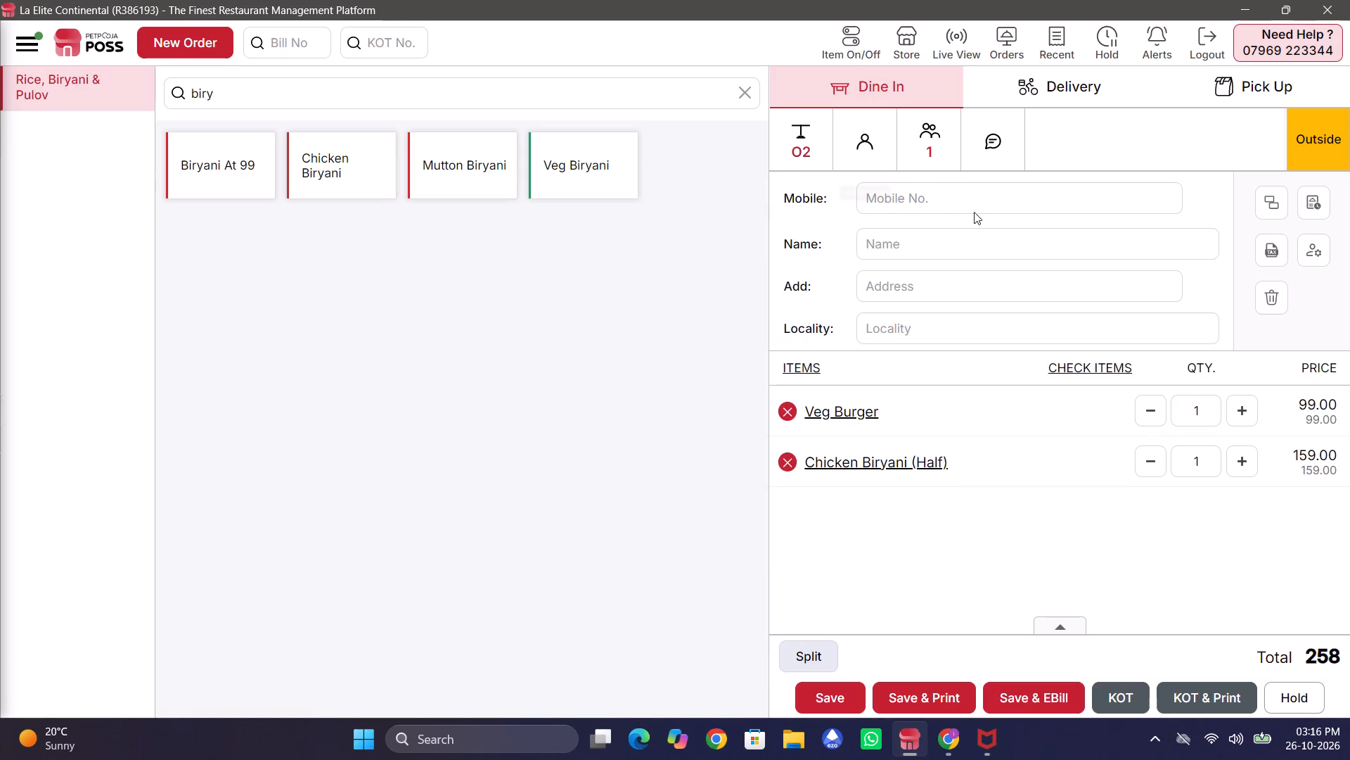
pyautogui.click(983, 248)
pyautogui.press('BackSpace')
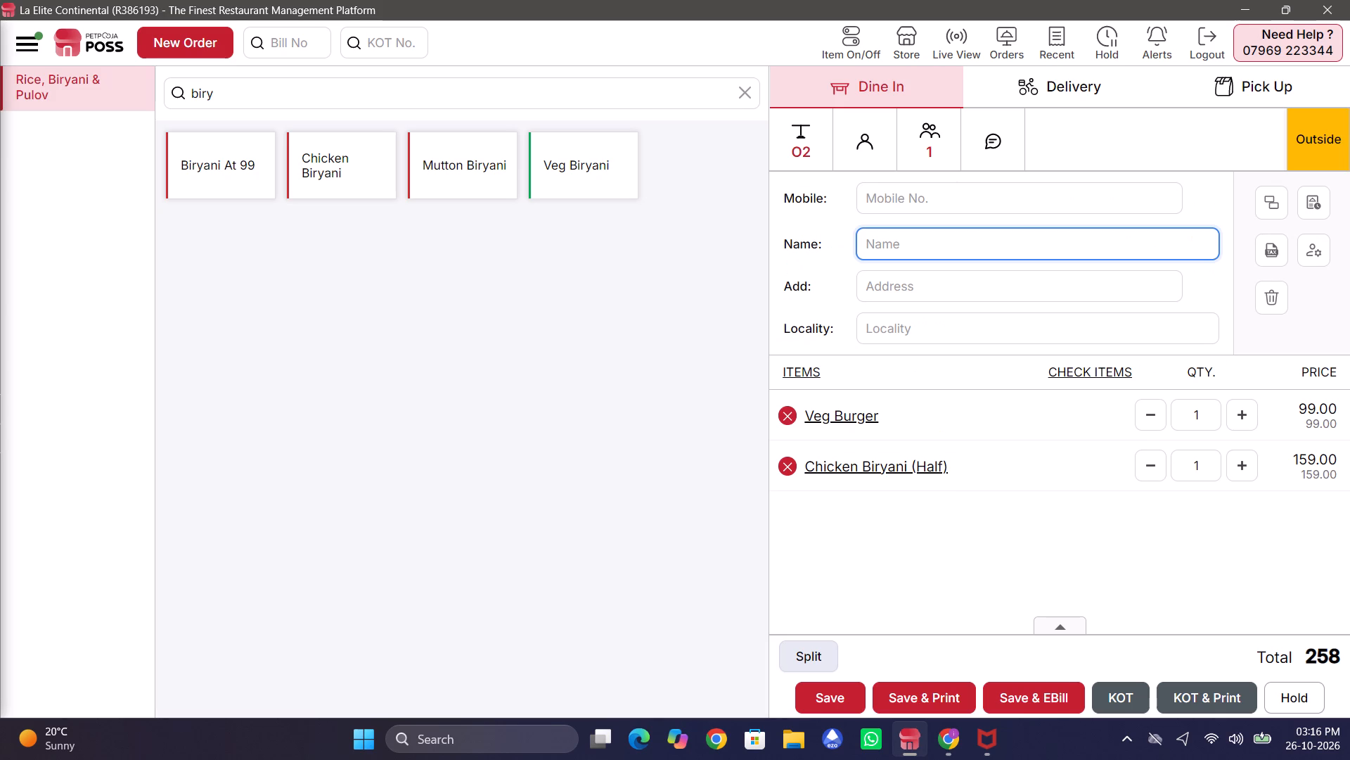
pyautogui.write('la')
pyautogui.click(1008, 196)
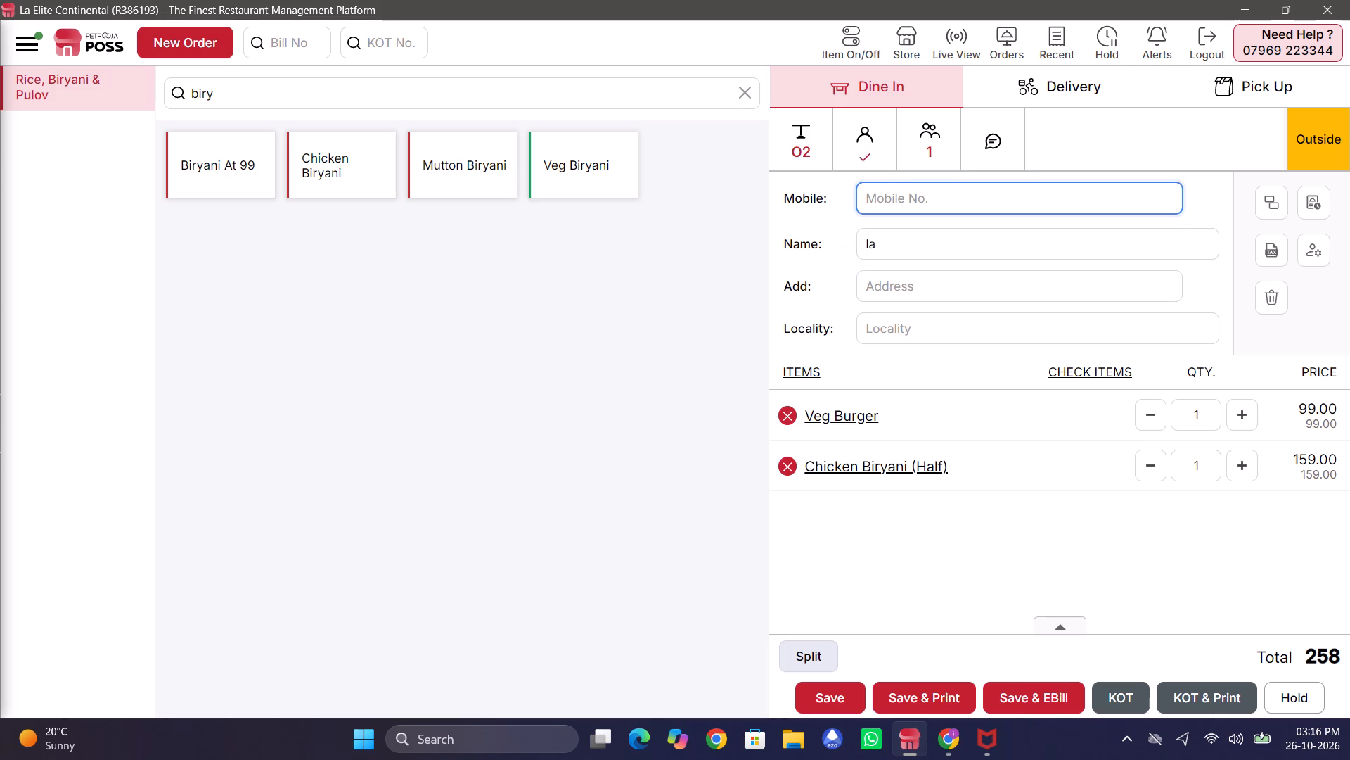
pyautogui.press('space')
pyautogui.click(968, 260)
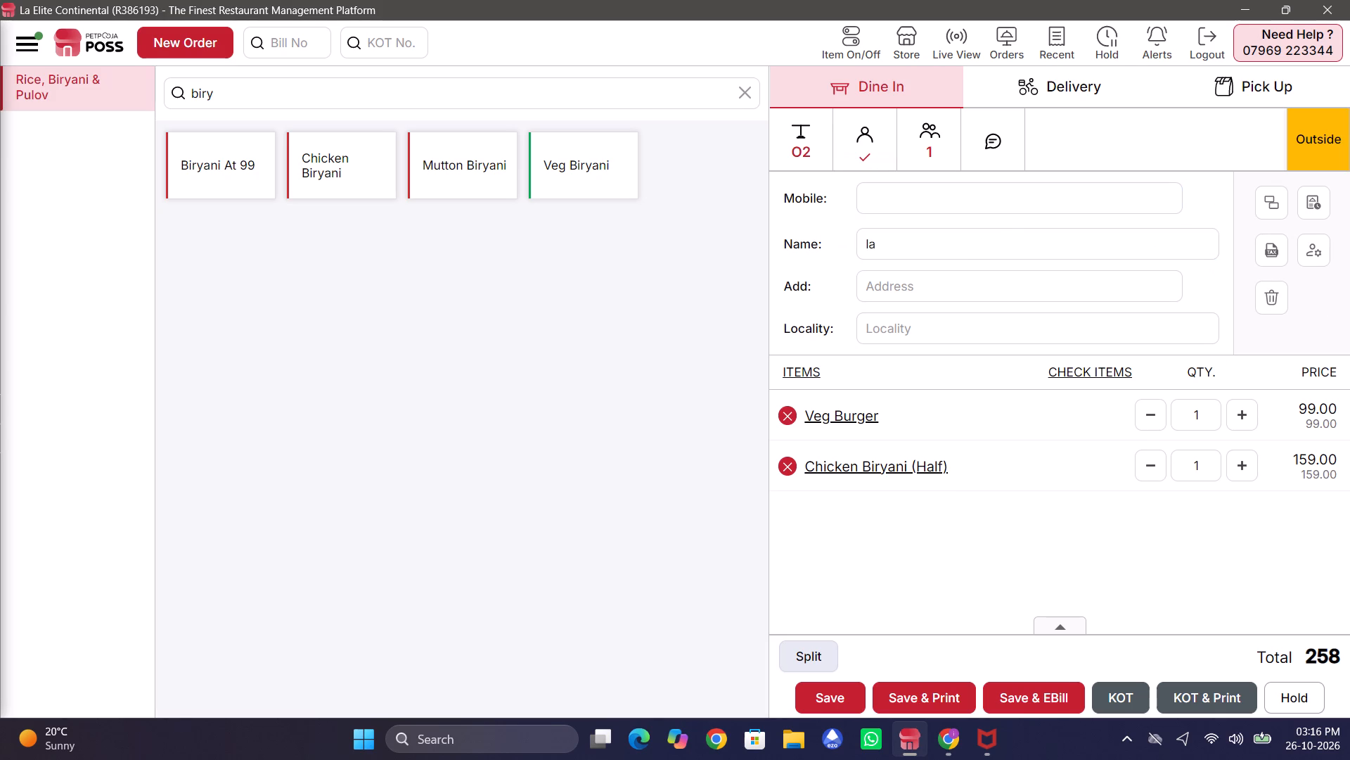
pyautogui.click(964, 247)
pyautogui.press('space')
pyautogui.click(956, 286)
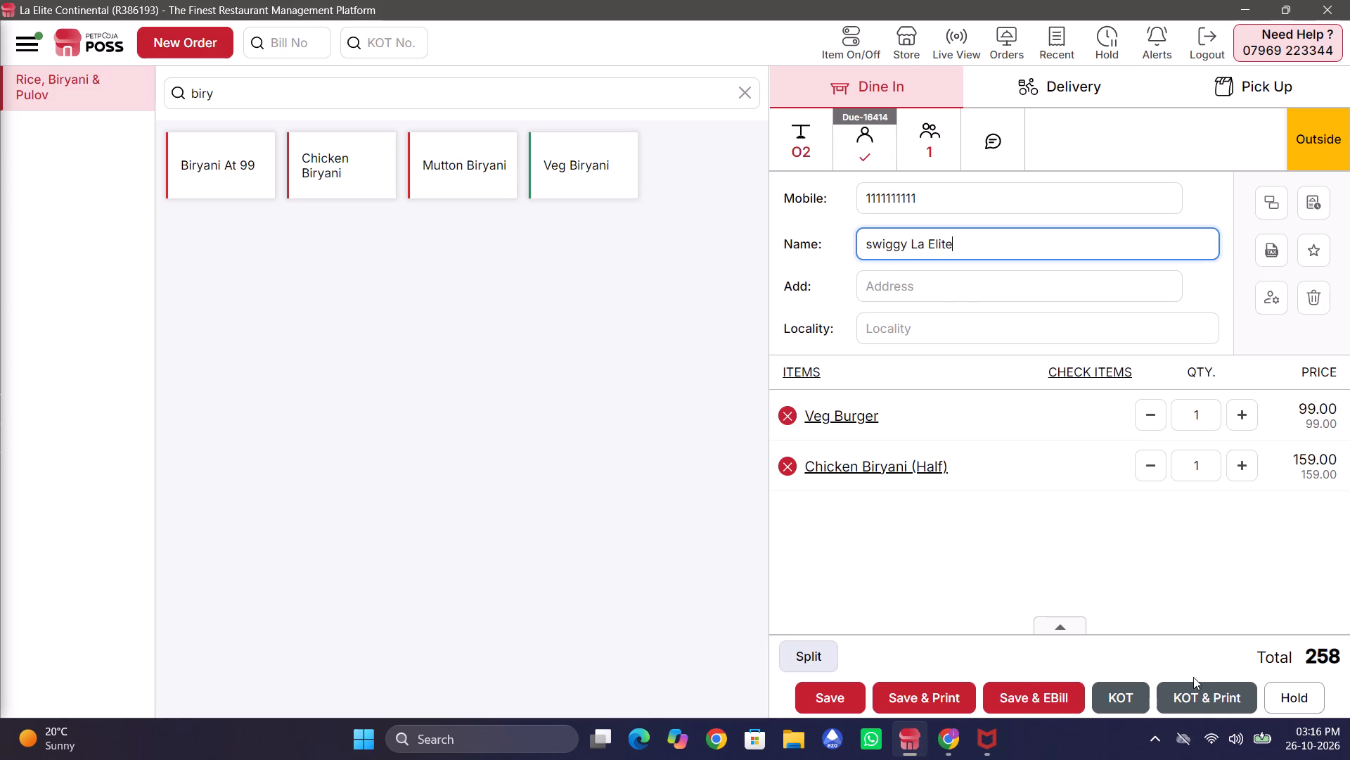
# Submit table O2's order as a KOT with printing.
pyautogui.click(1197, 697)
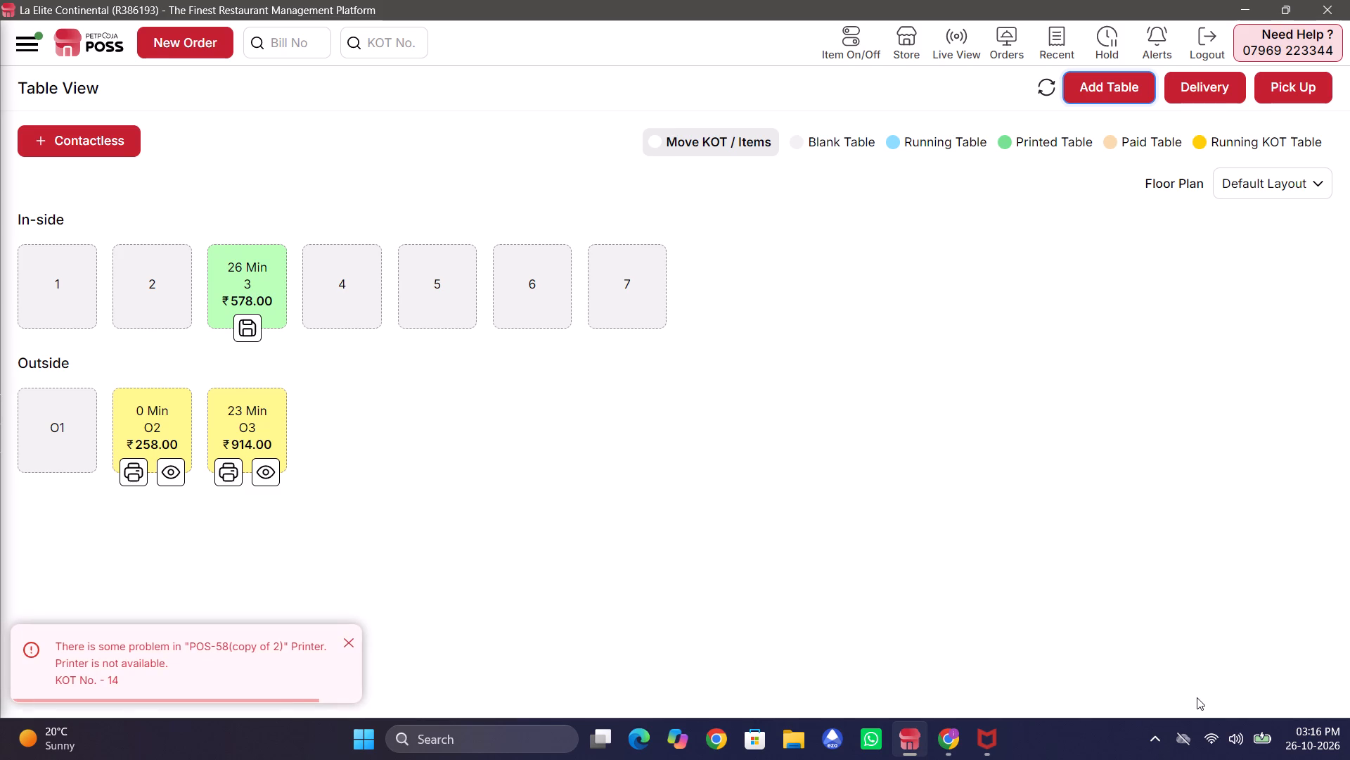
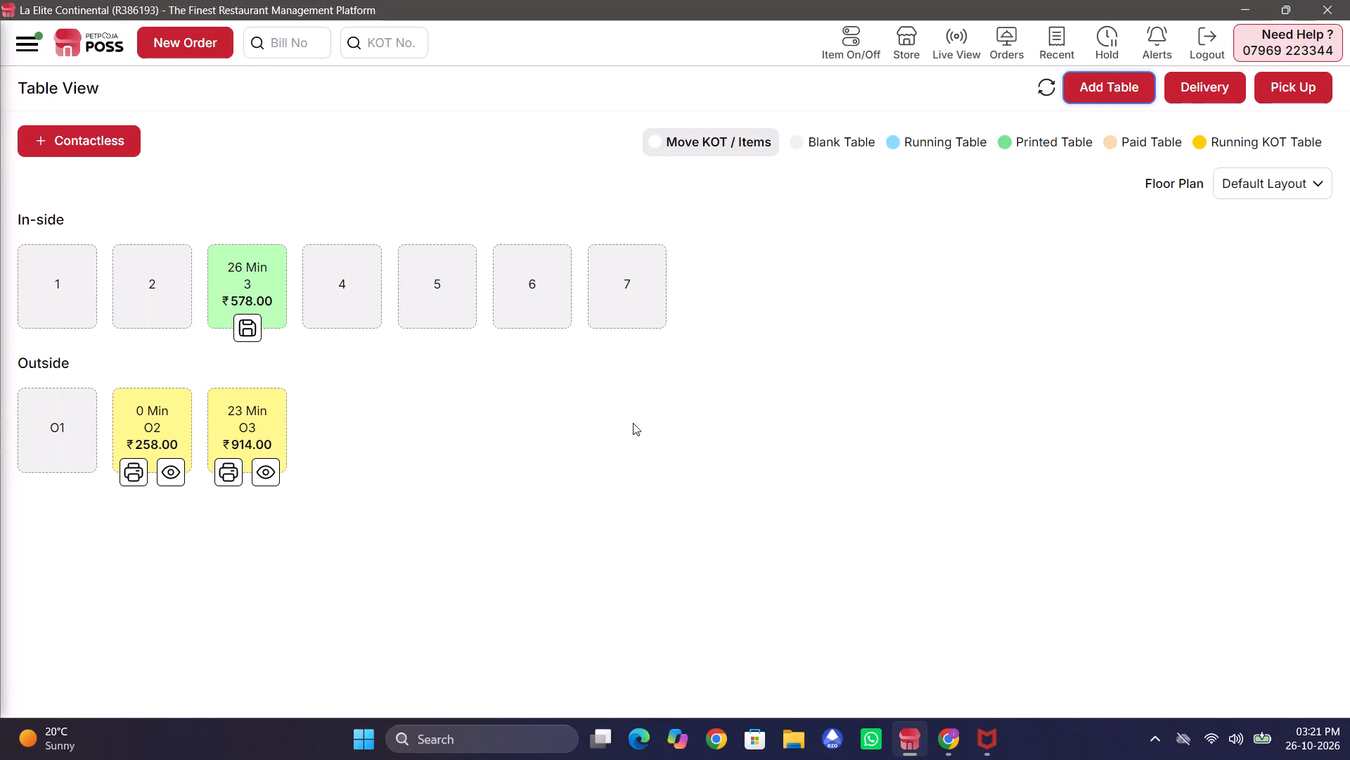
# Open outside table O3's running order and save it with a printed bill.
pyautogui.click(264, 483)
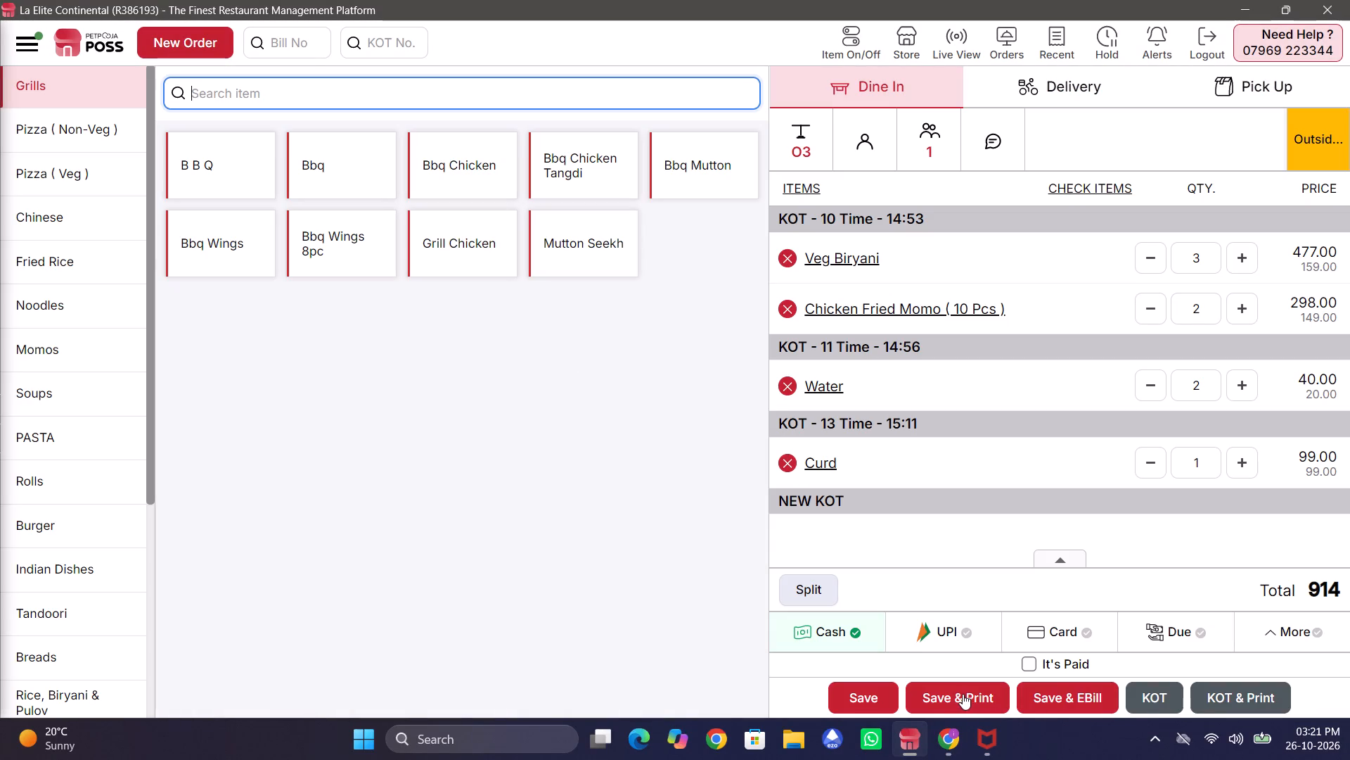
pyautogui.click(962, 694)
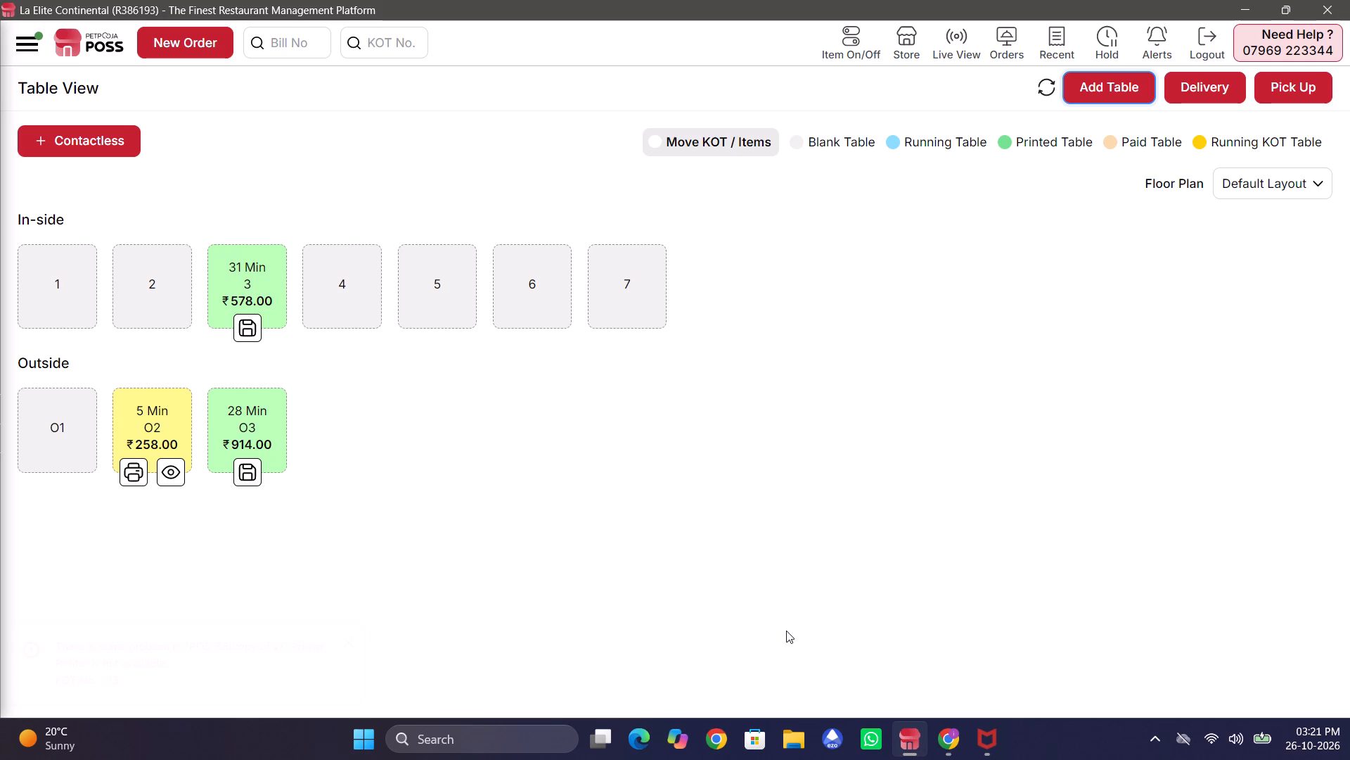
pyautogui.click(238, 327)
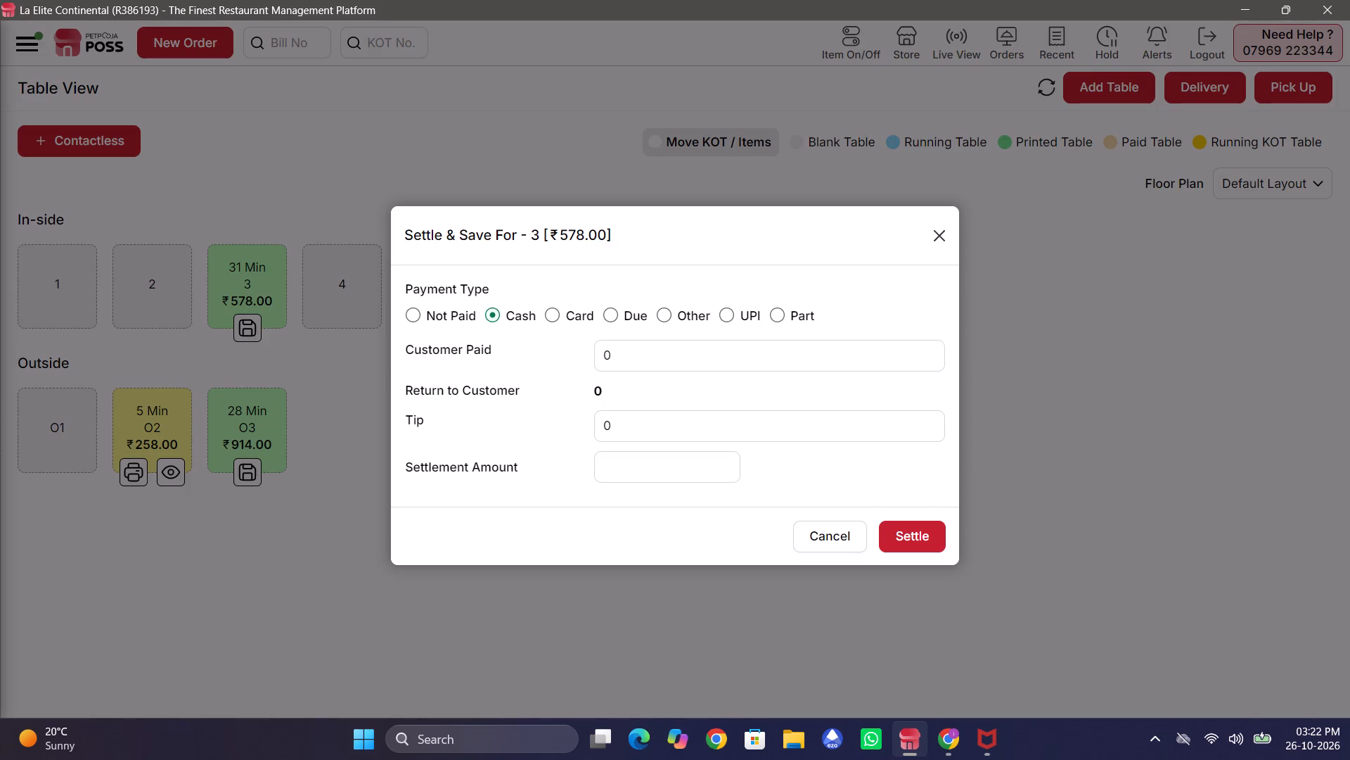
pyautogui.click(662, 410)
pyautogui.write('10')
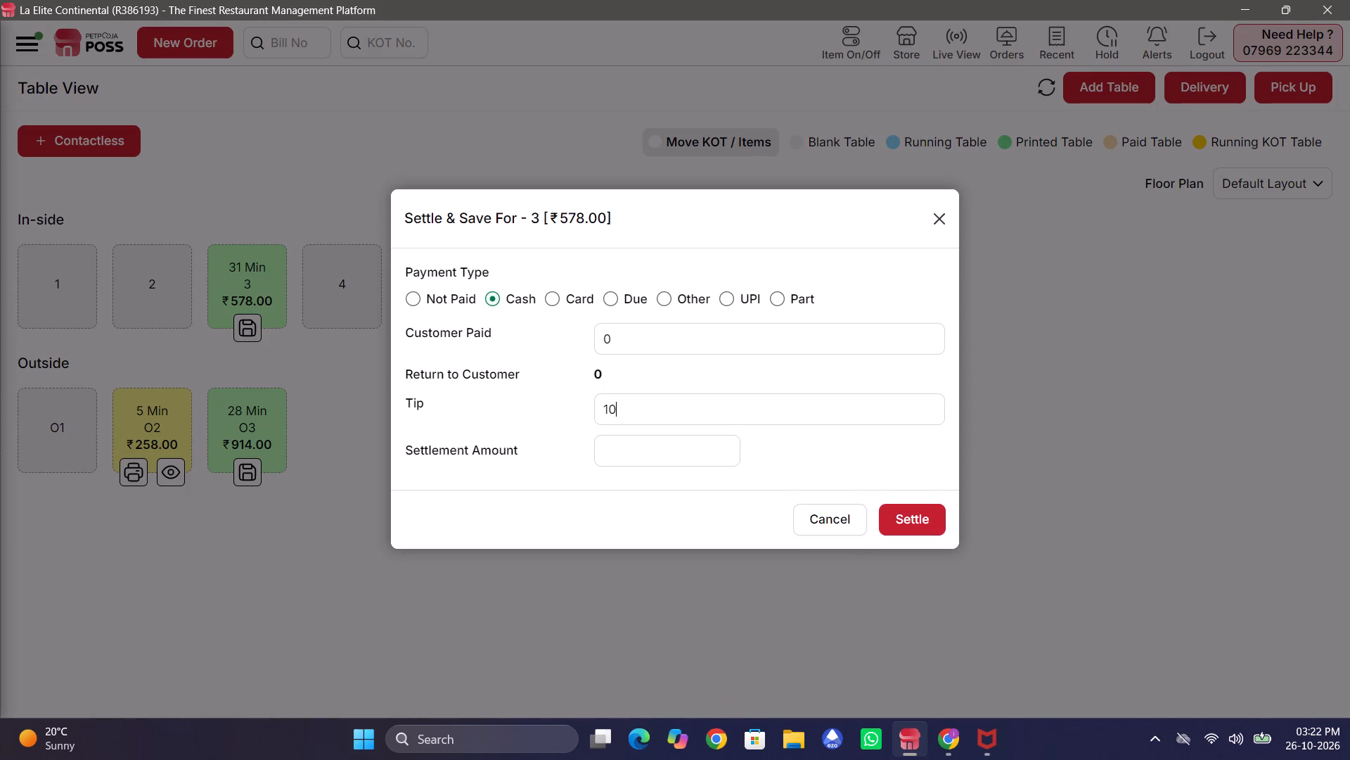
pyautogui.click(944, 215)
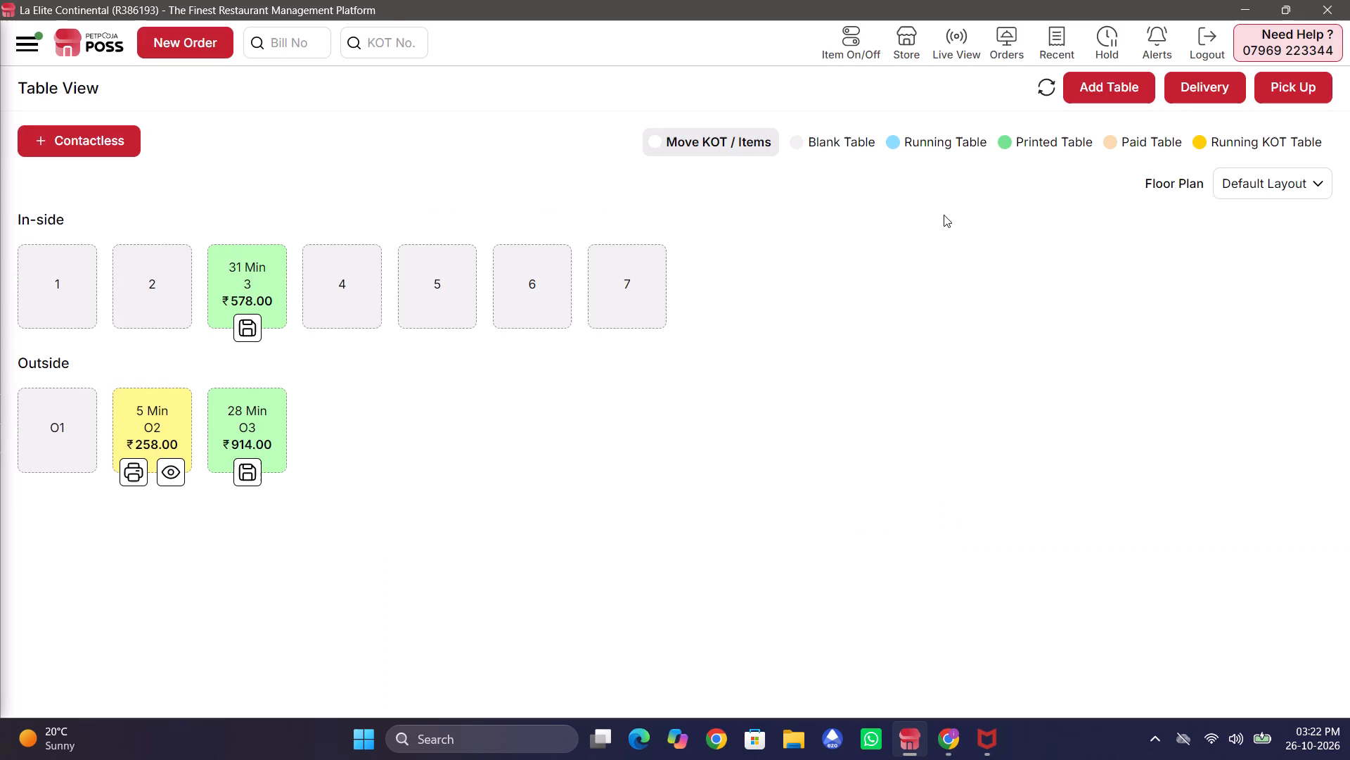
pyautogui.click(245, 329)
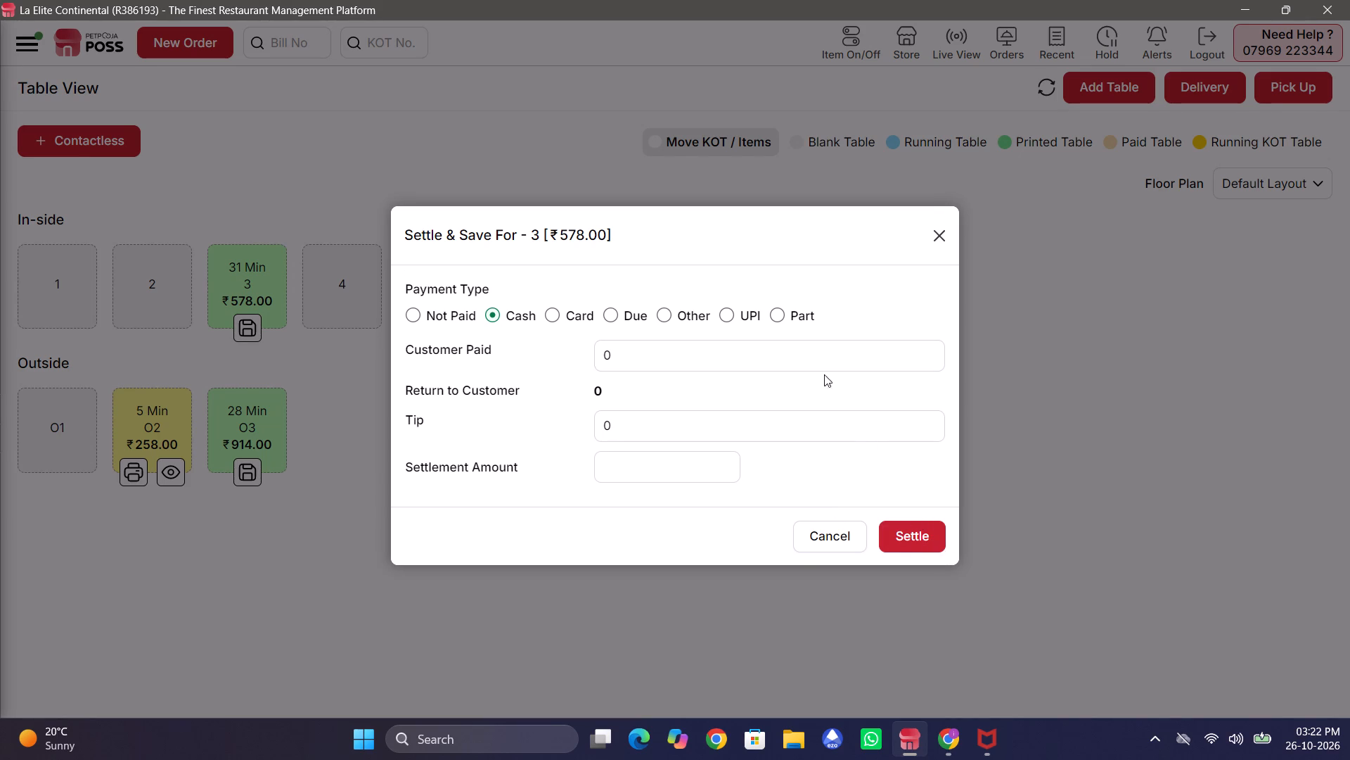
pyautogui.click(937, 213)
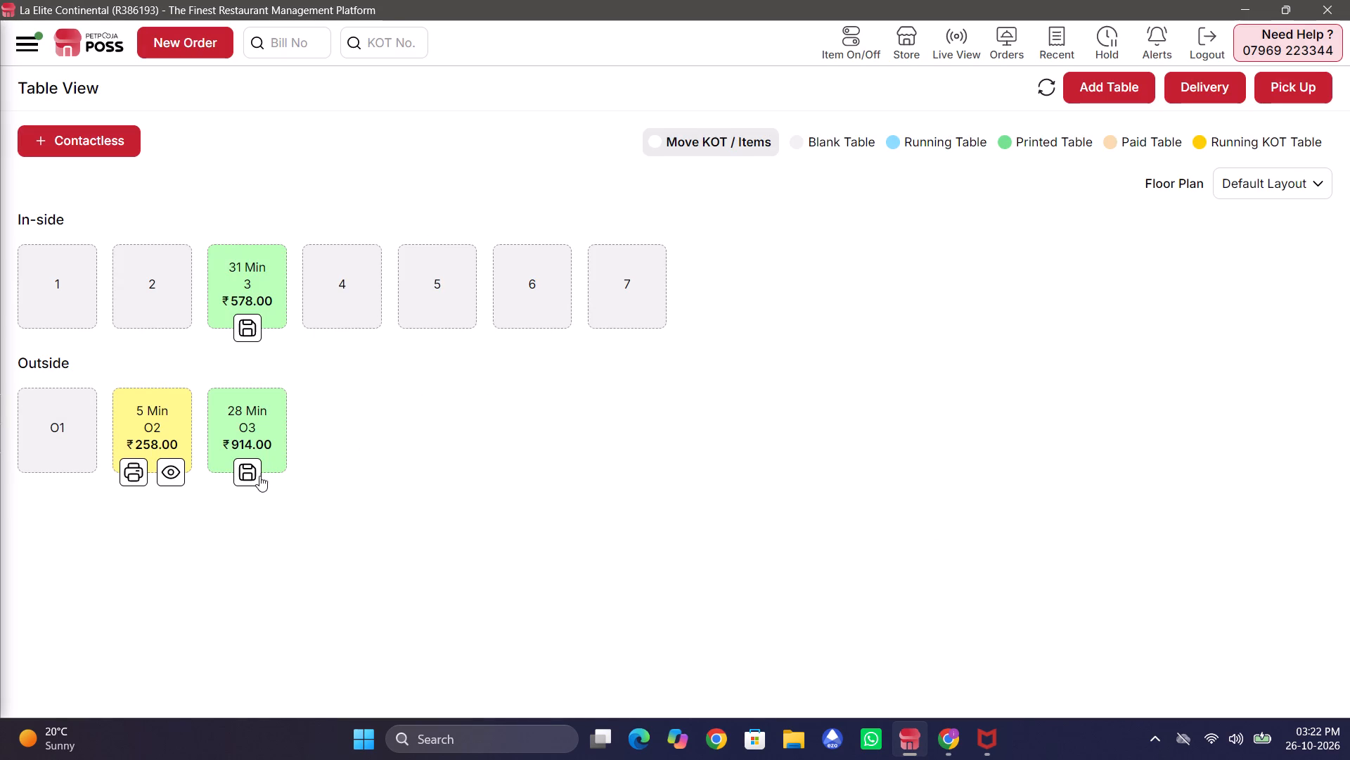
# Settle outside table O3's printed bill with UPI as the payment type.
pyautogui.click(249, 476)
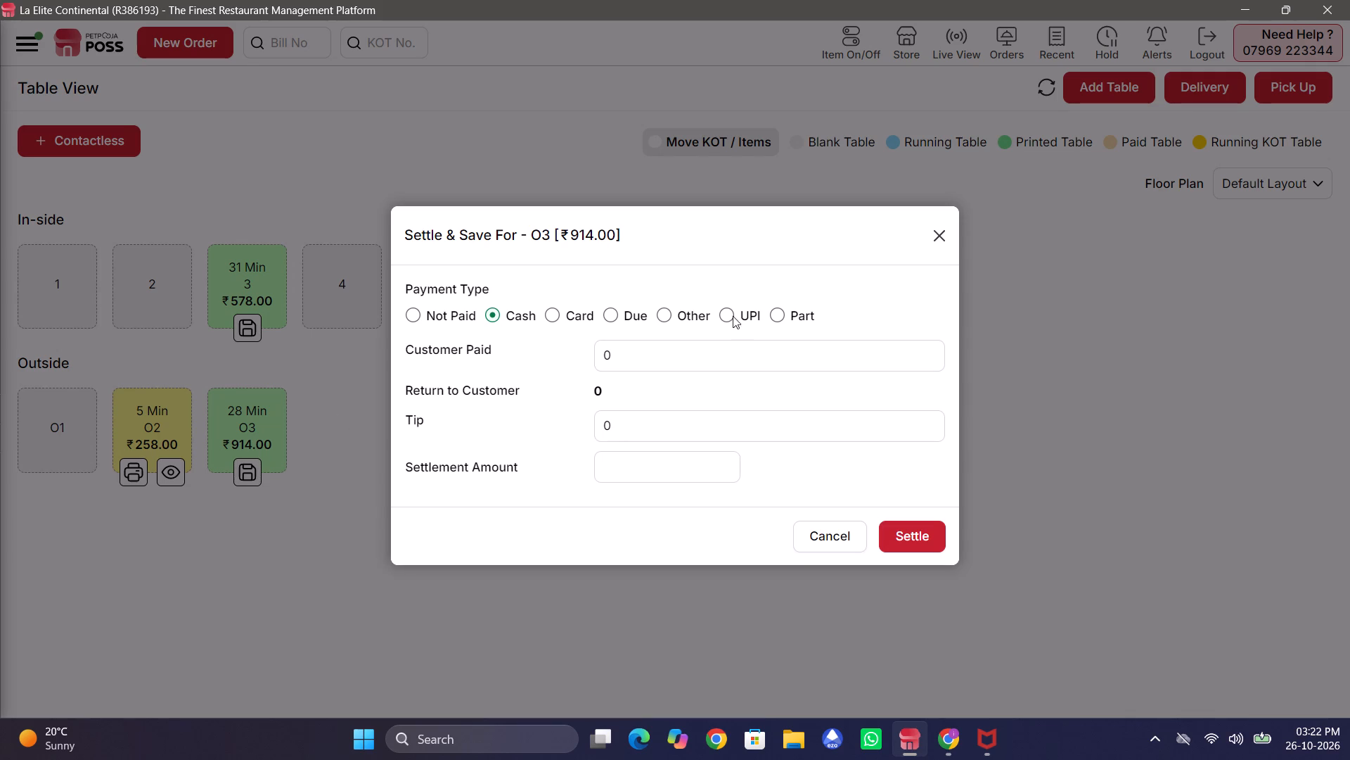
pyautogui.click(721, 299)
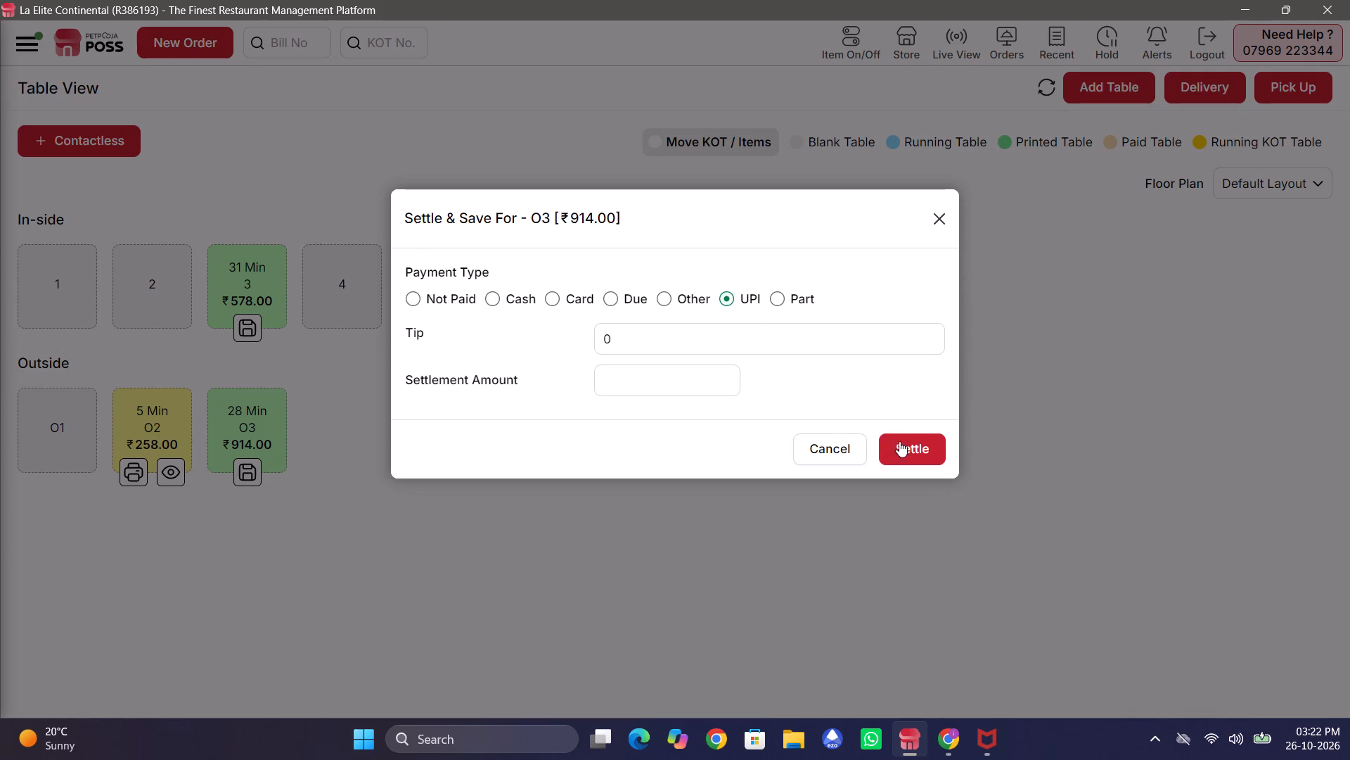
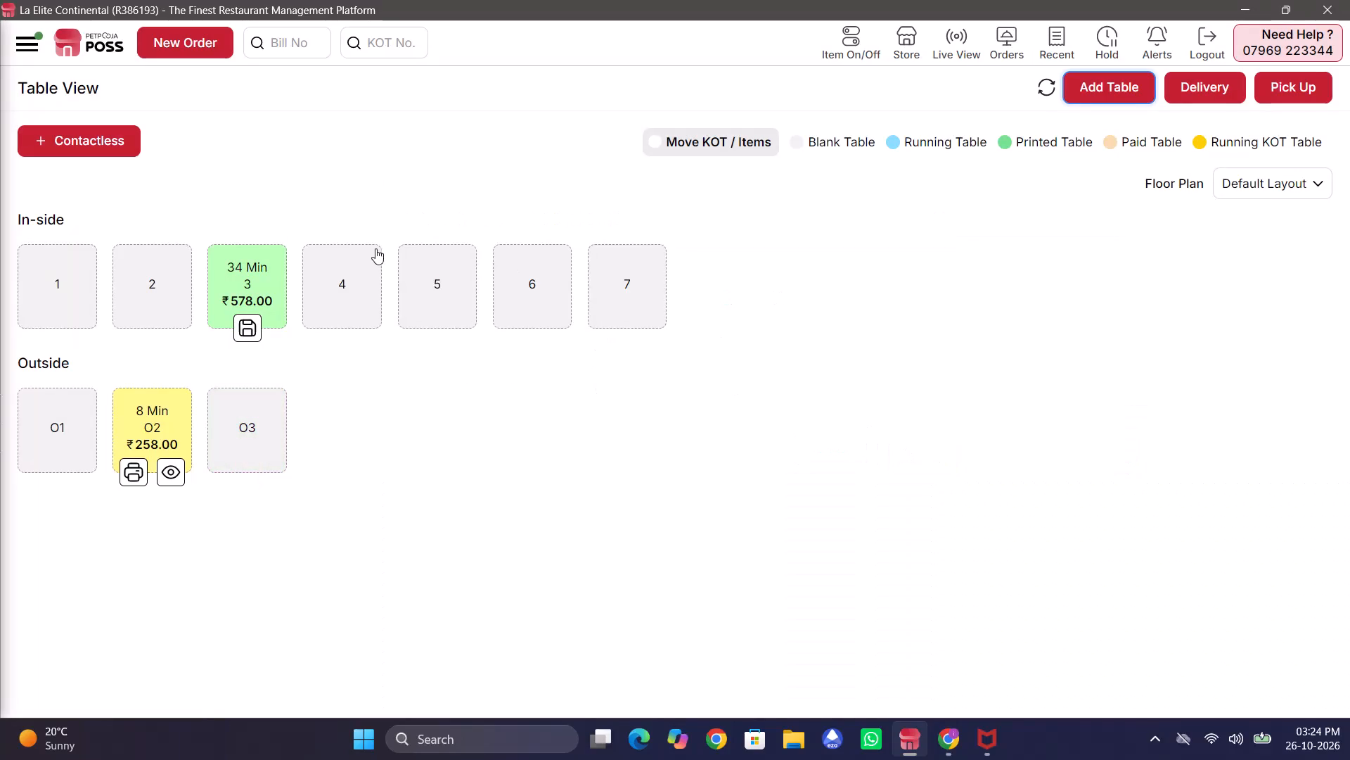
# Settle inside table 3's printed bill with UPI as the payment type and a tip of 20.
pyautogui.click(244, 335)
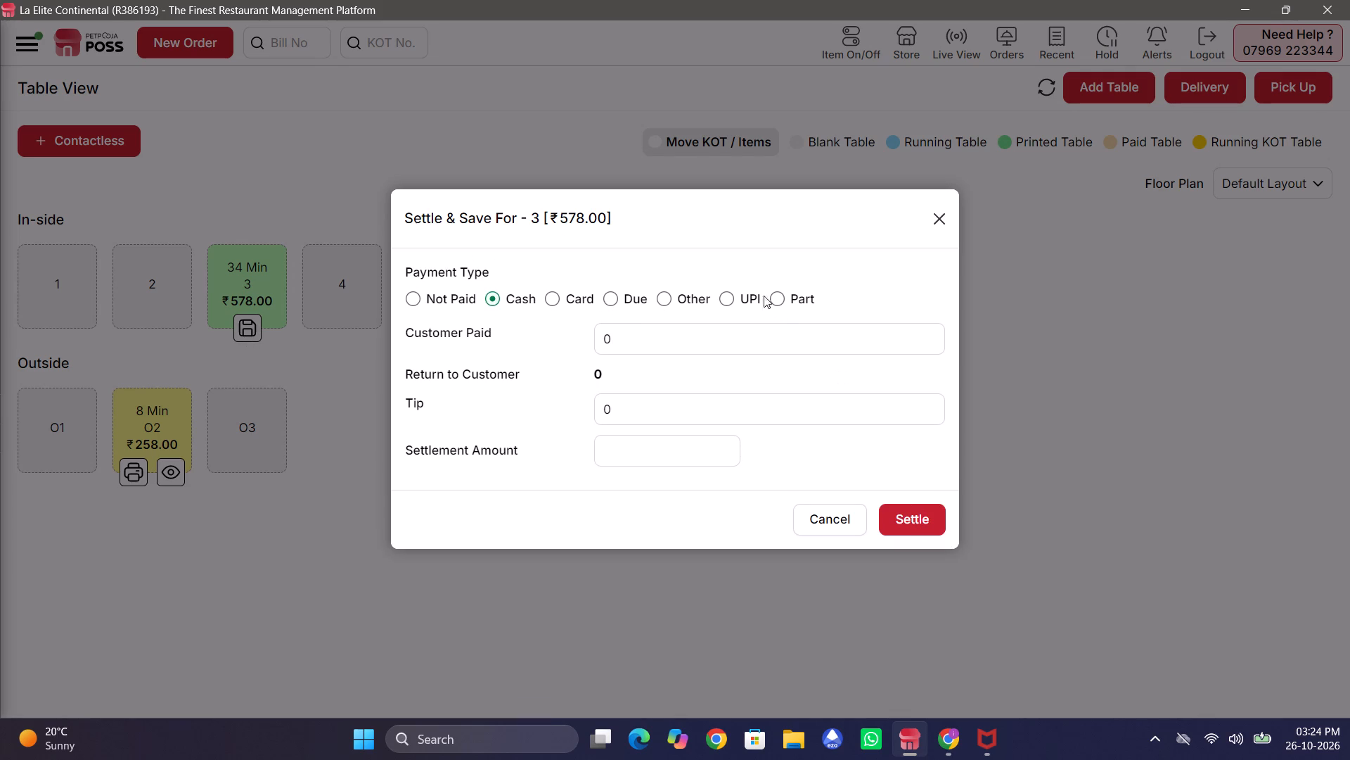
pyautogui.click(721, 301)
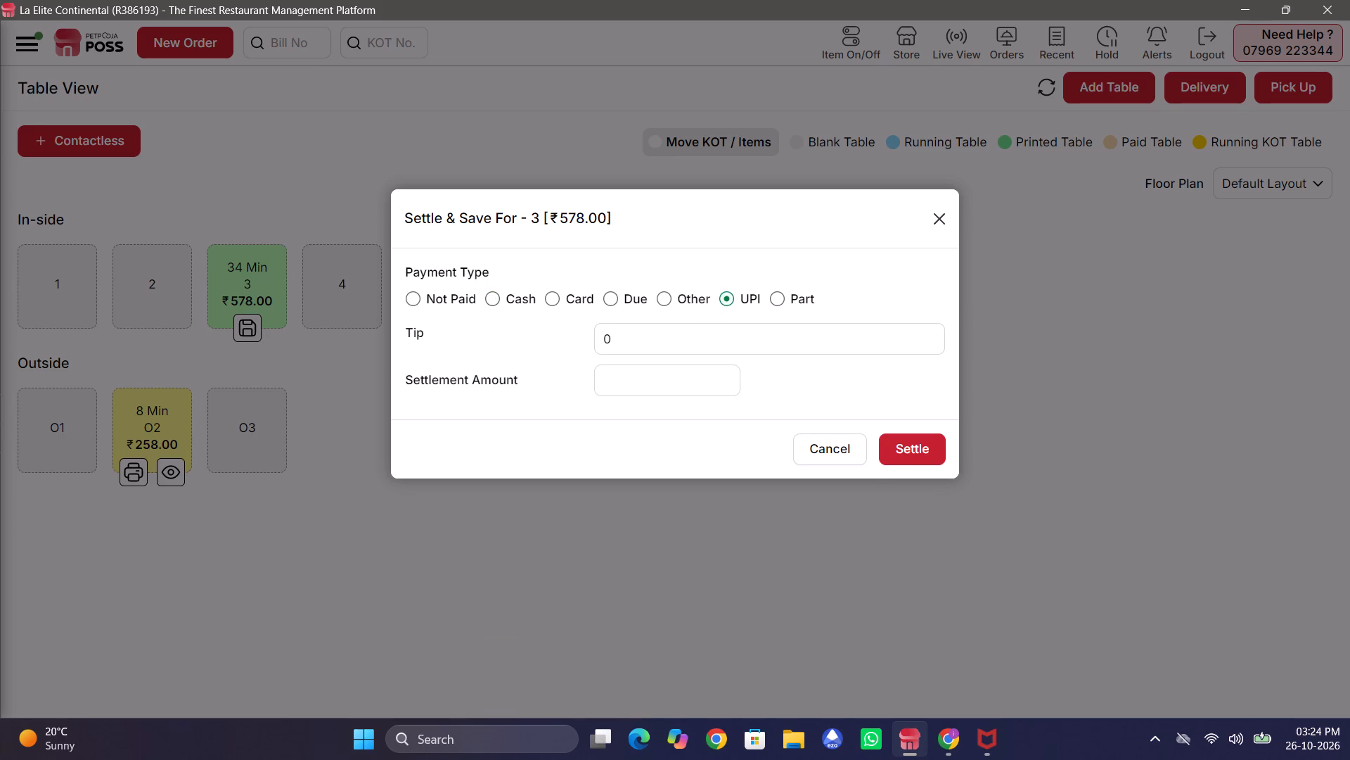
pyautogui.click(623, 341)
pyautogui.write('20')
pyautogui.click(919, 444)
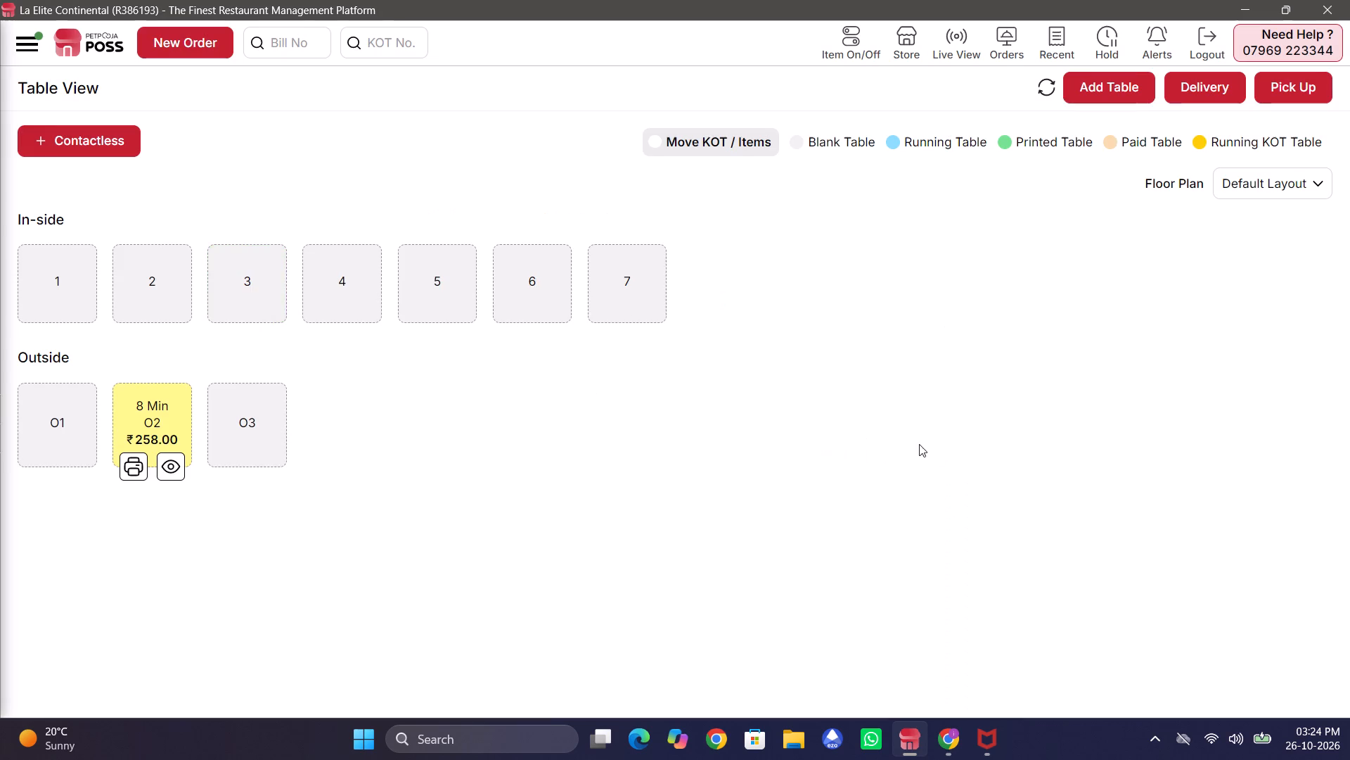
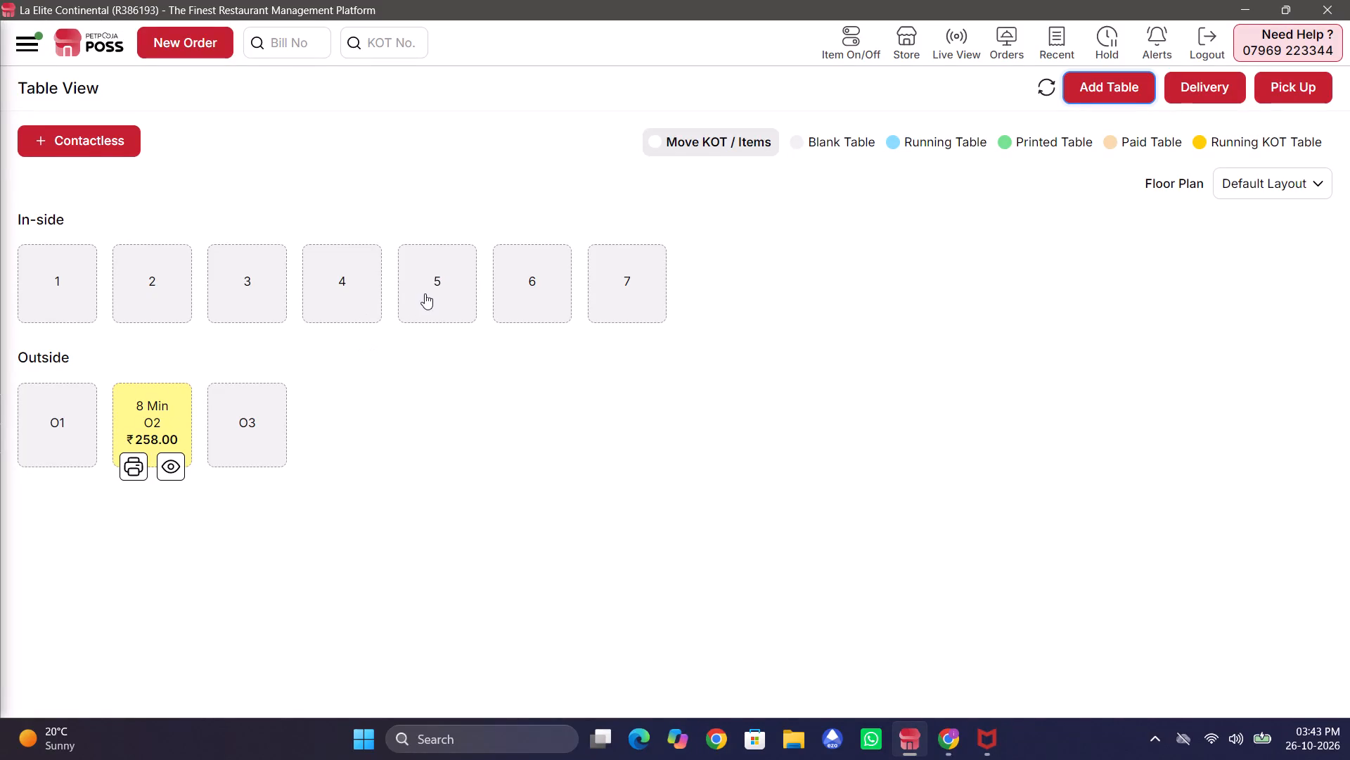
# Order 2 Chicken Fried Rice, 1 Chilli Chicken Gravy, 2 Butter Naan and 2 Roti for inside table 4, saving and printing the KOT.
pyautogui.click(350, 301)
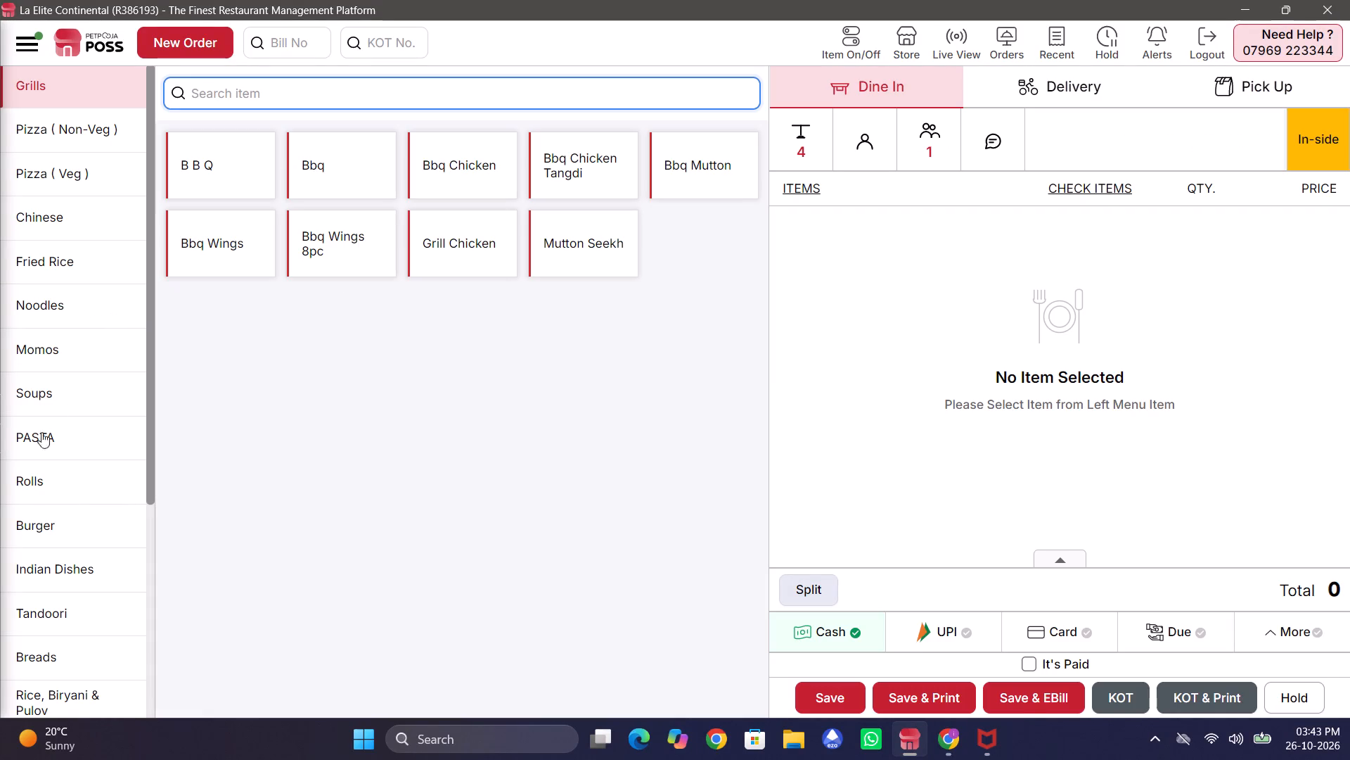
pyautogui.click(53, 263)
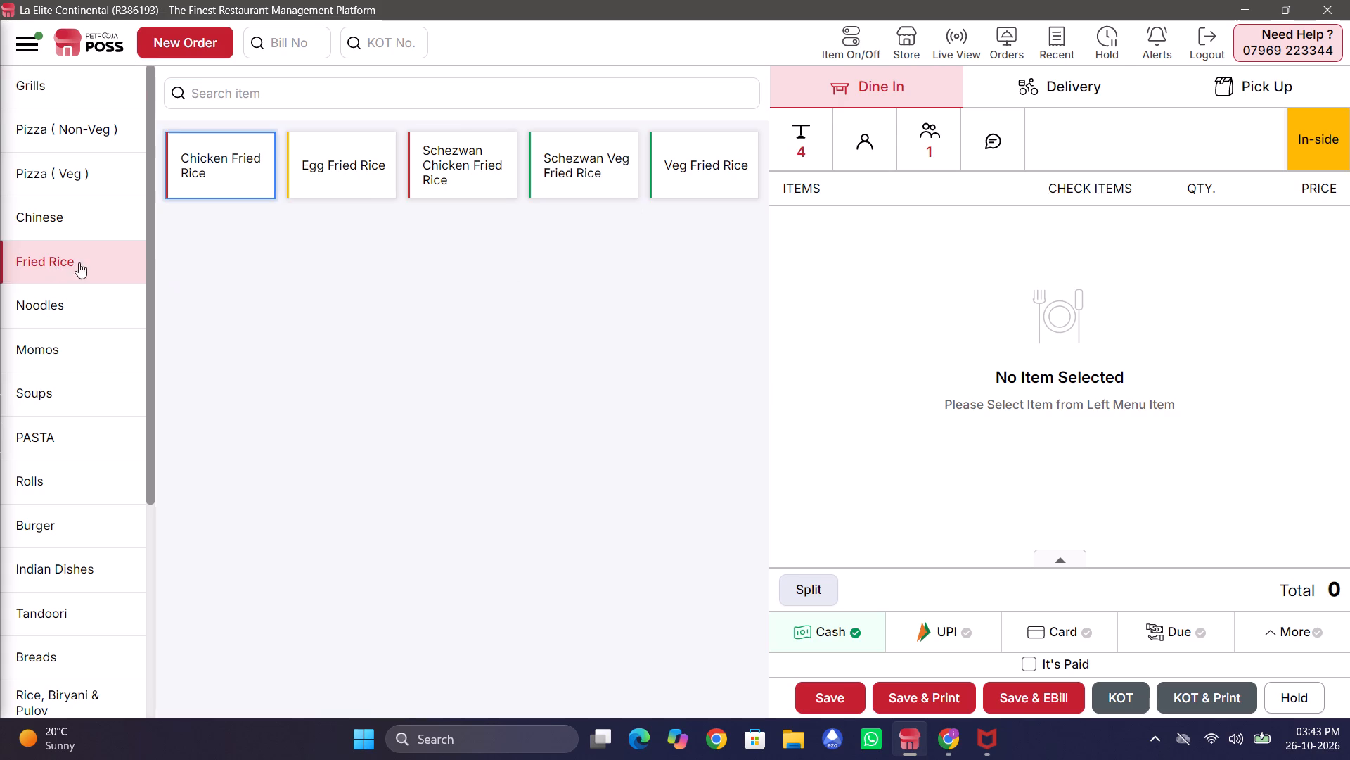
pyautogui.doubleClick(217, 151)
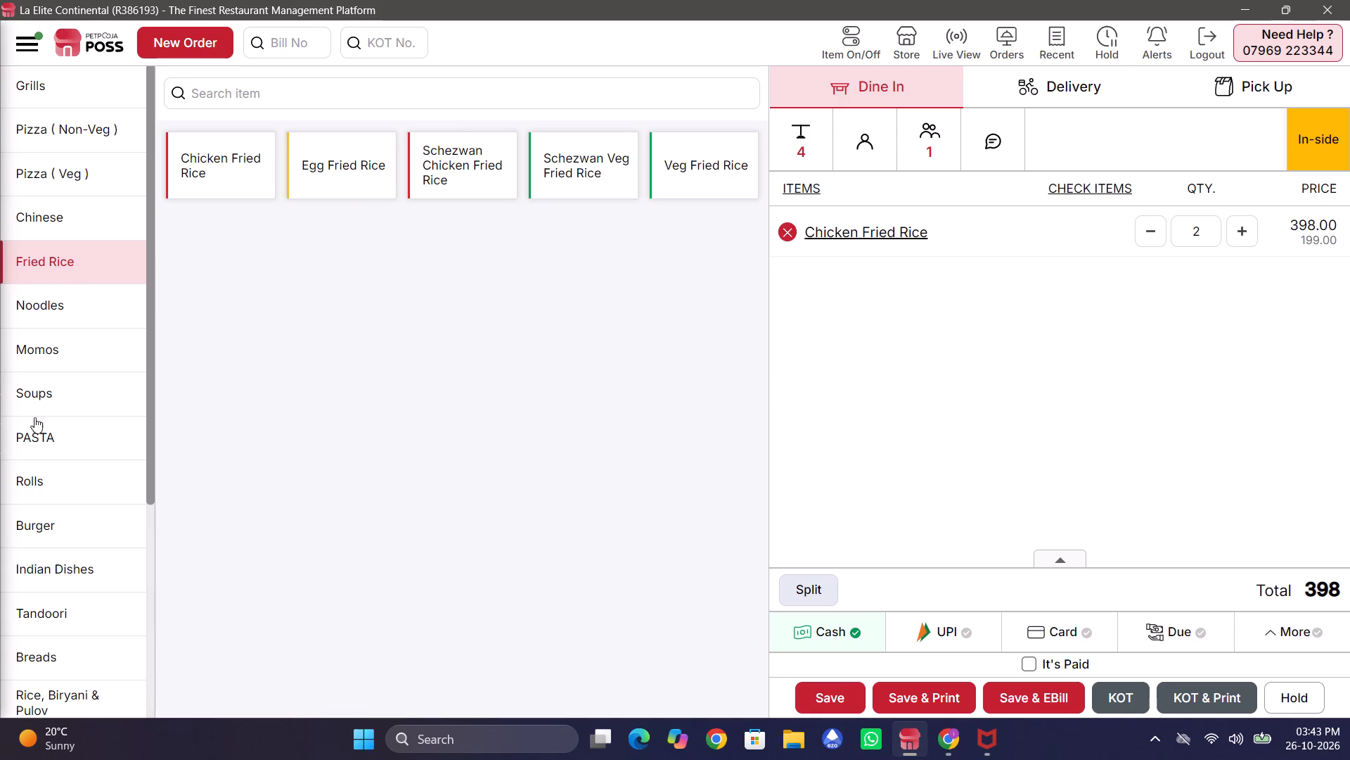
pyautogui.click(35, 219)
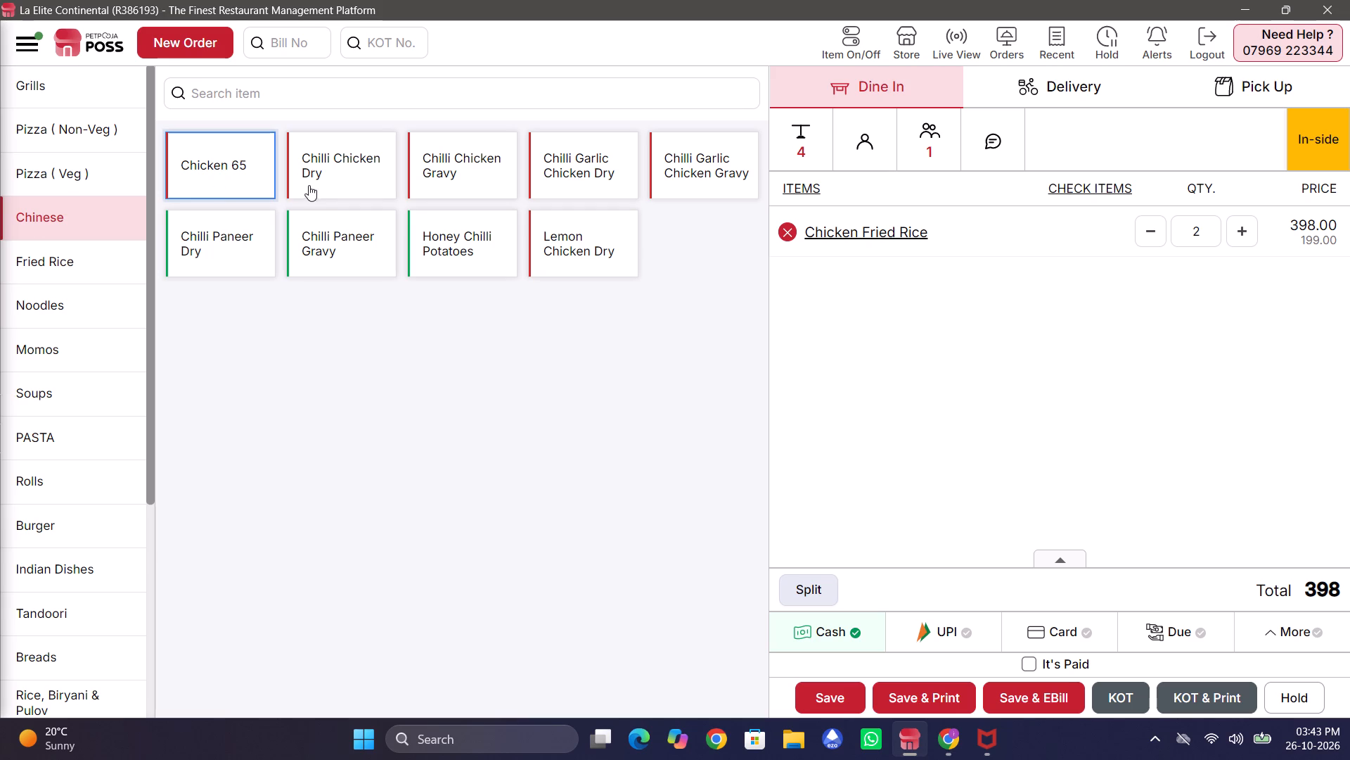
pyautogui.click(487, 170)
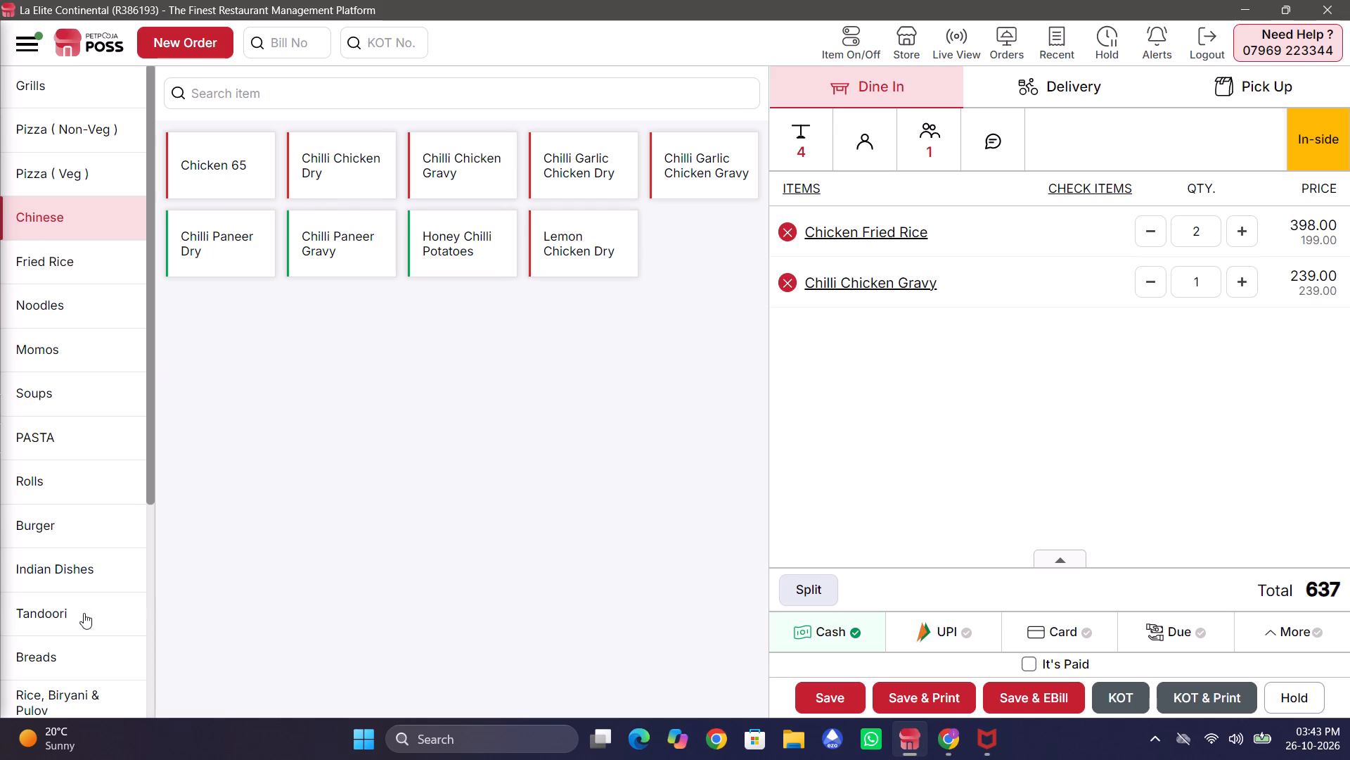
pyautogui.click(46, 663)
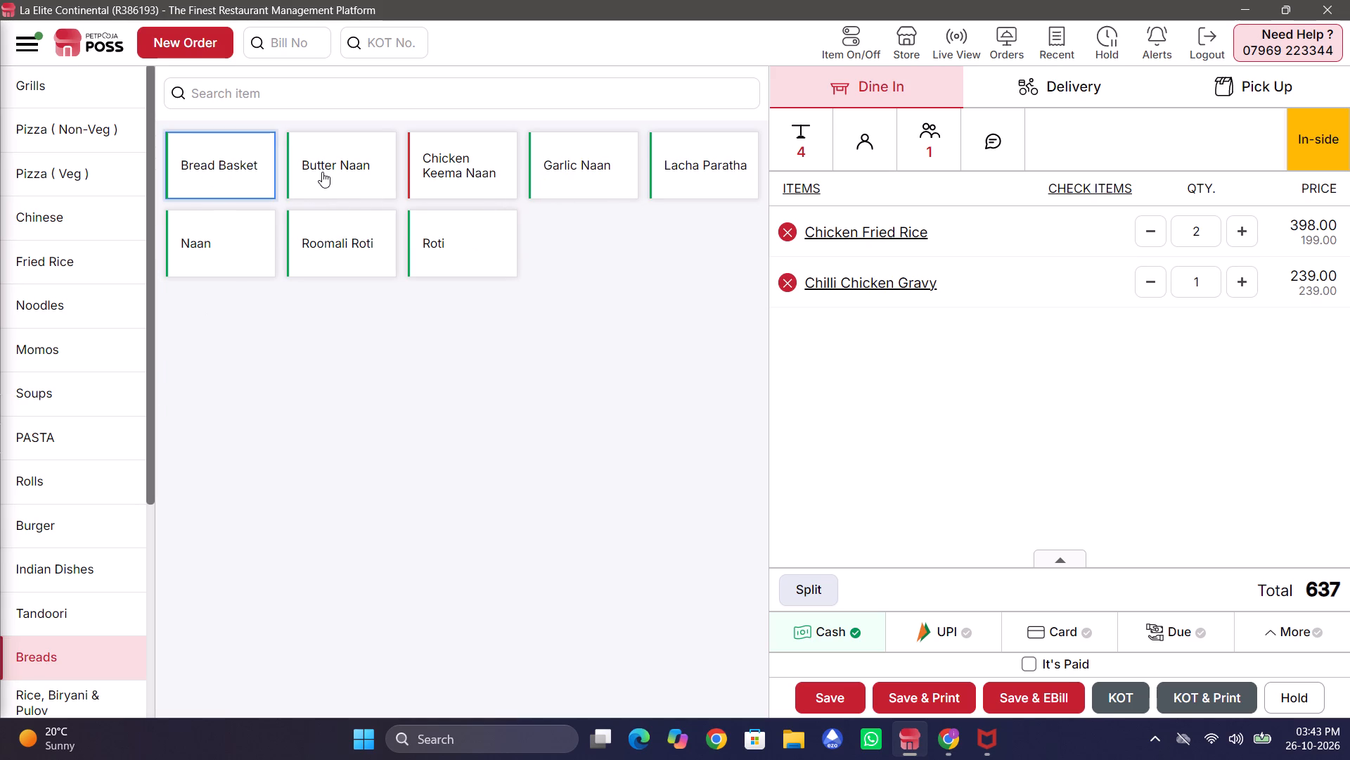
pyautogui.doubleClick(322, 172)
pyautogui.doubleClick(432, 240)
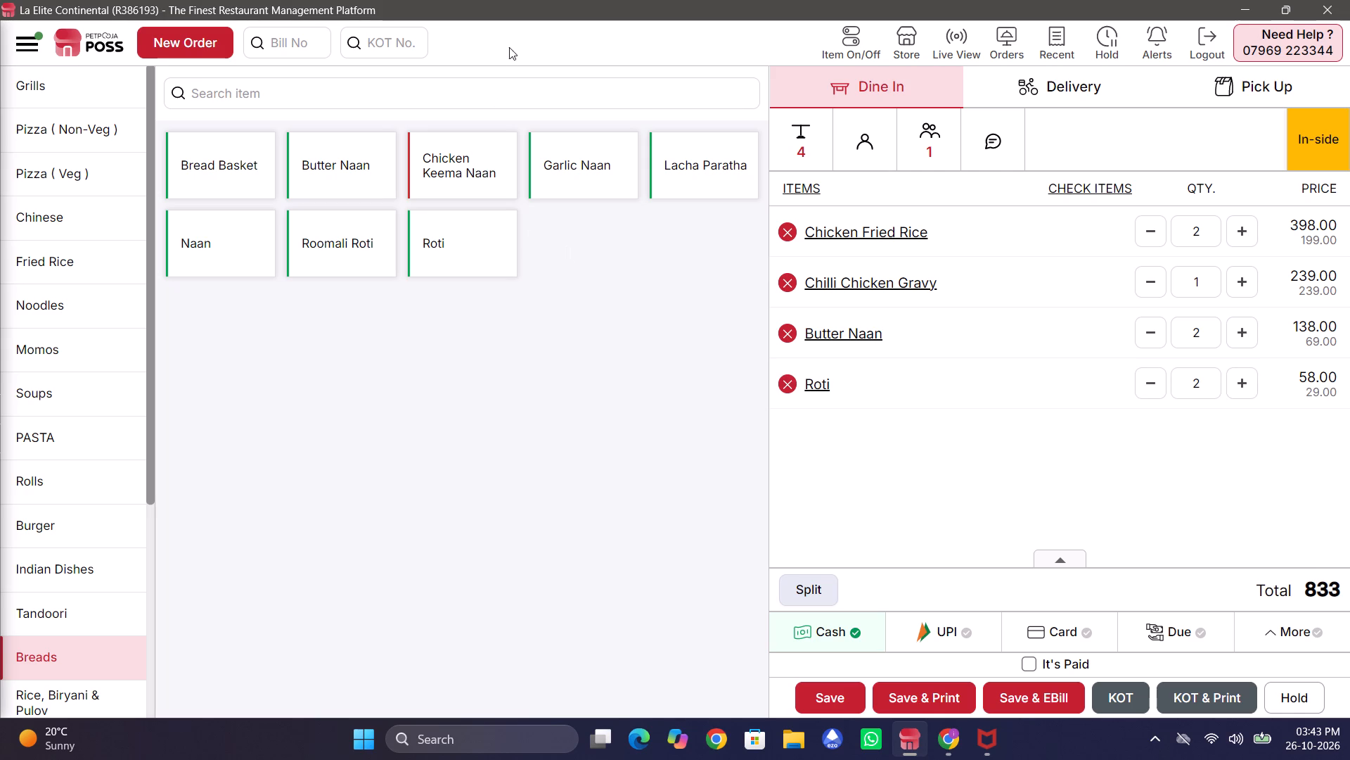
pyautogui.click(489, 94)
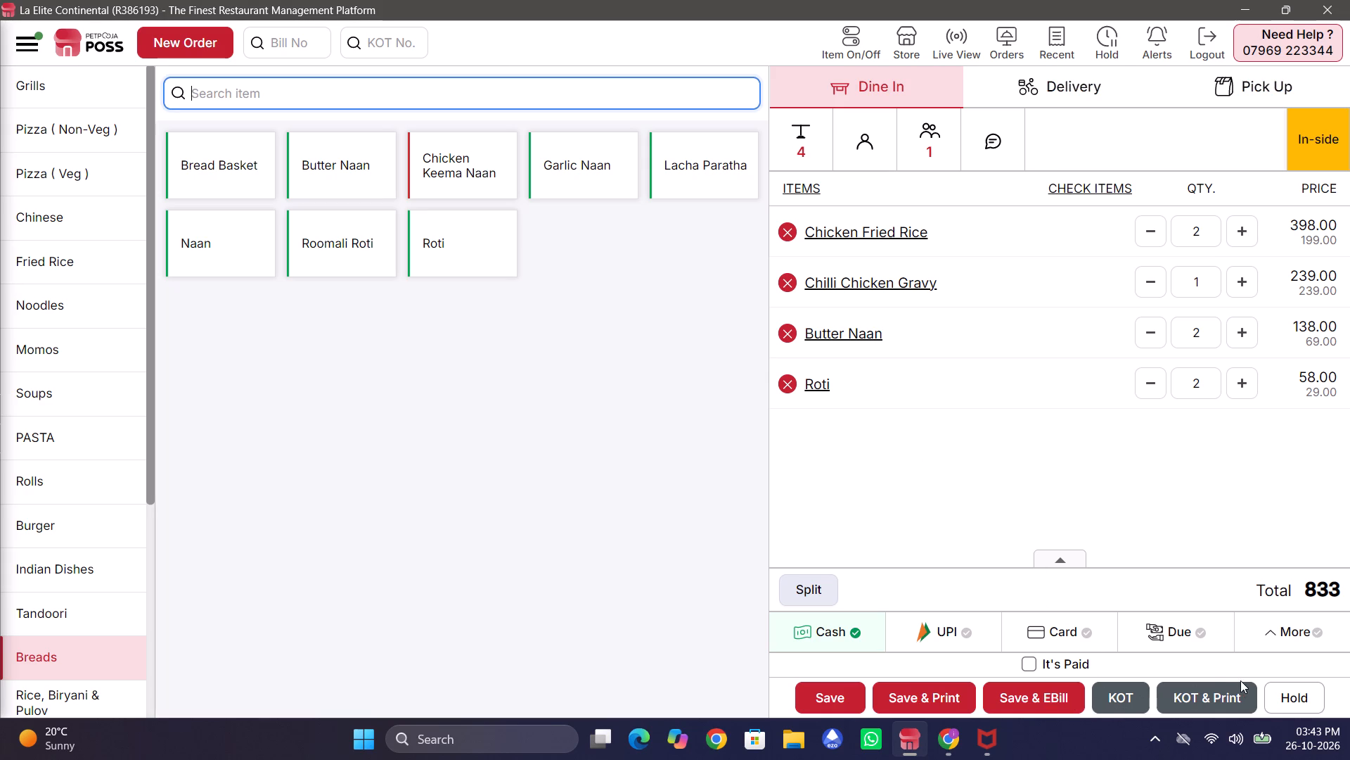
pyautogui.click(1221, 692)
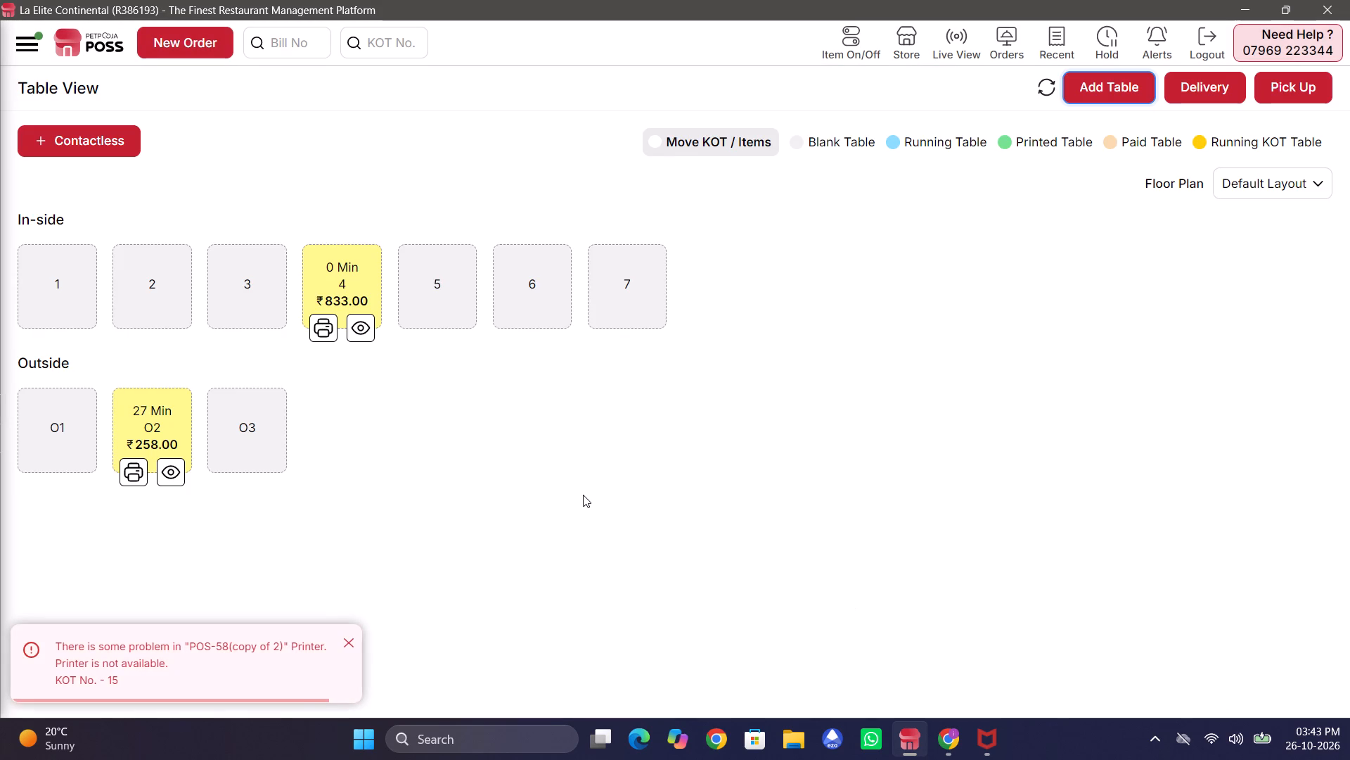
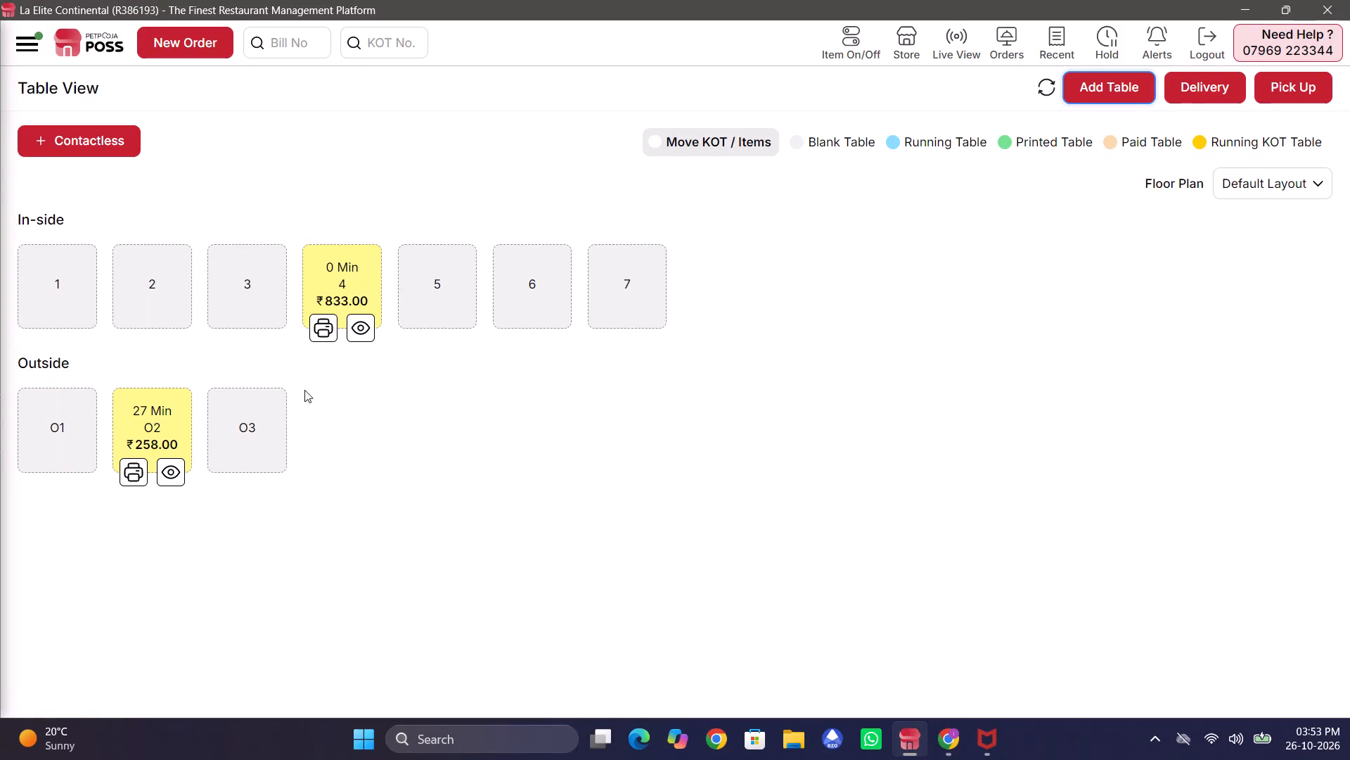
# Add 1 Malai Tikka Roll to the running order of outside table O2 and save the new KOT without printing.
pyautogui.click(169, 471)
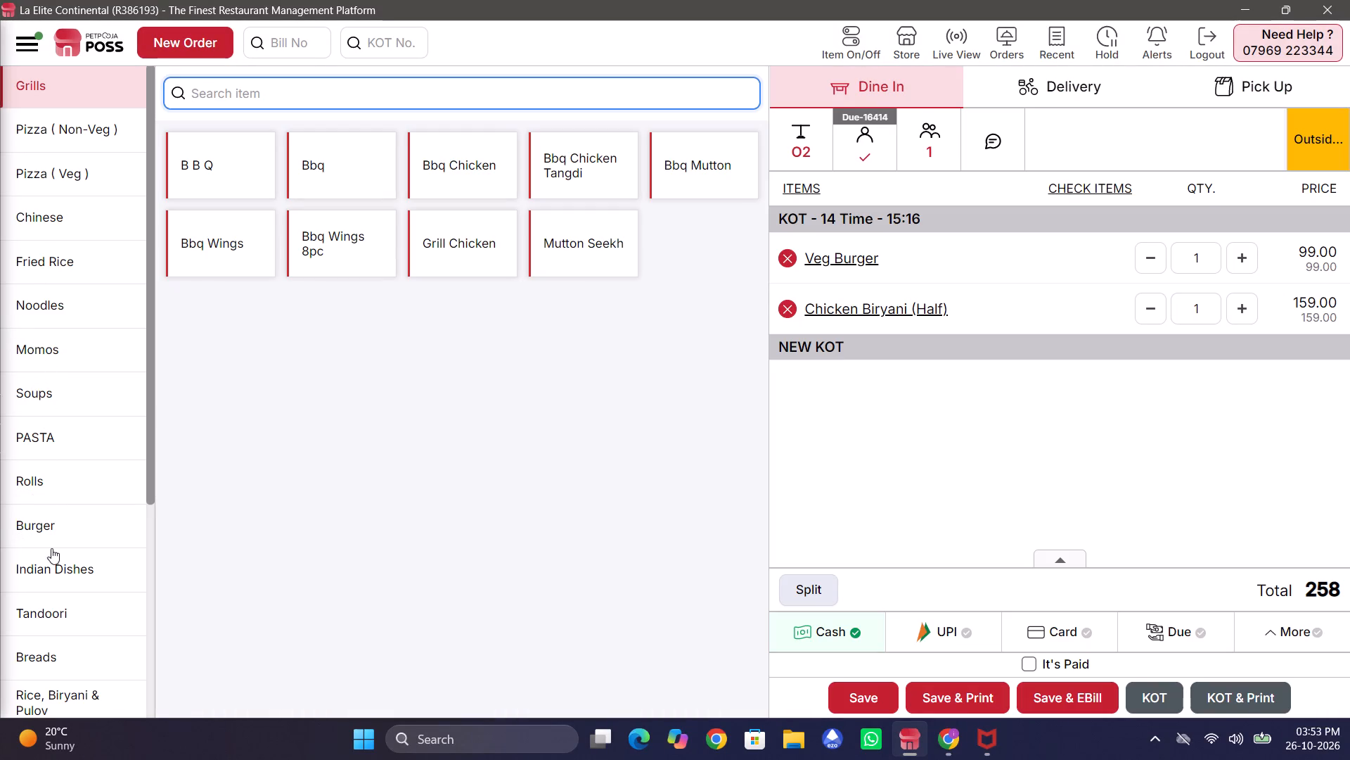
pyautogui.click(65, 472)
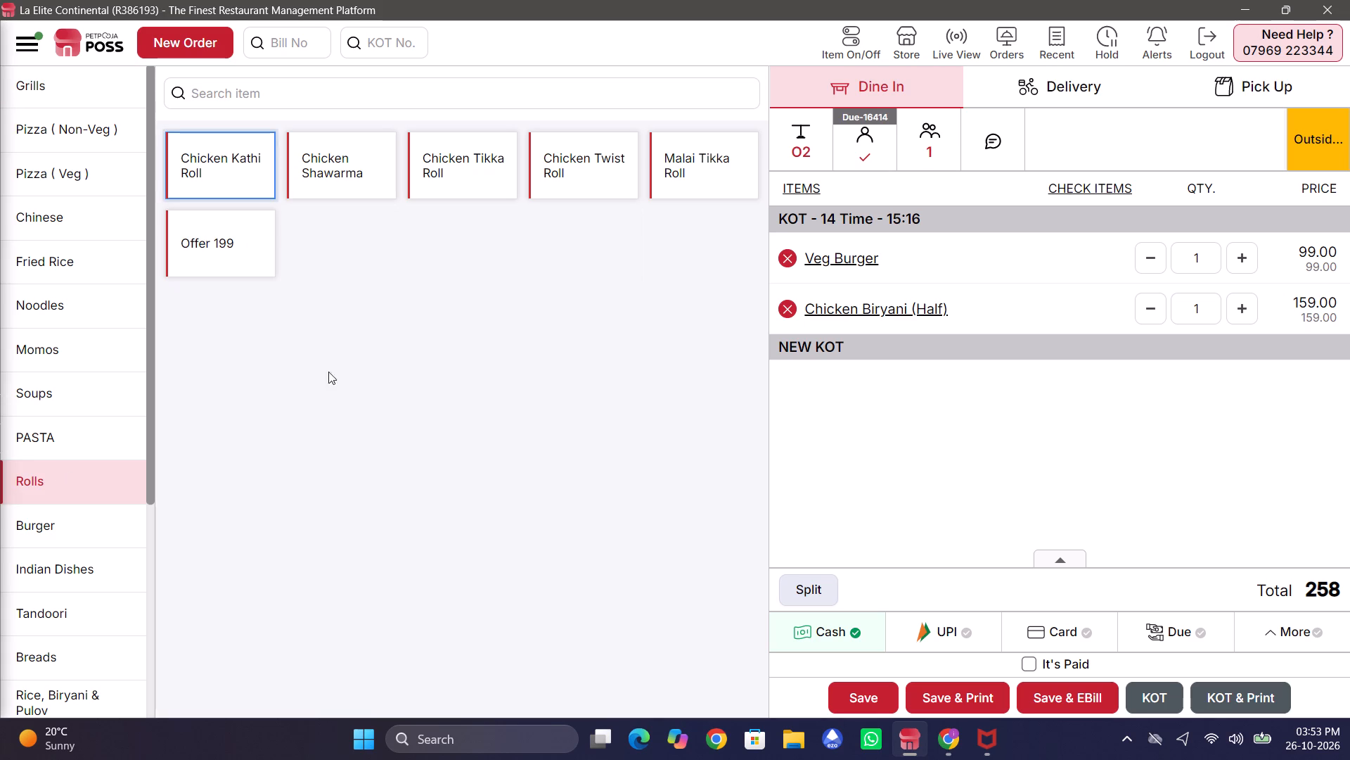
pyautogui.click(683, 182)
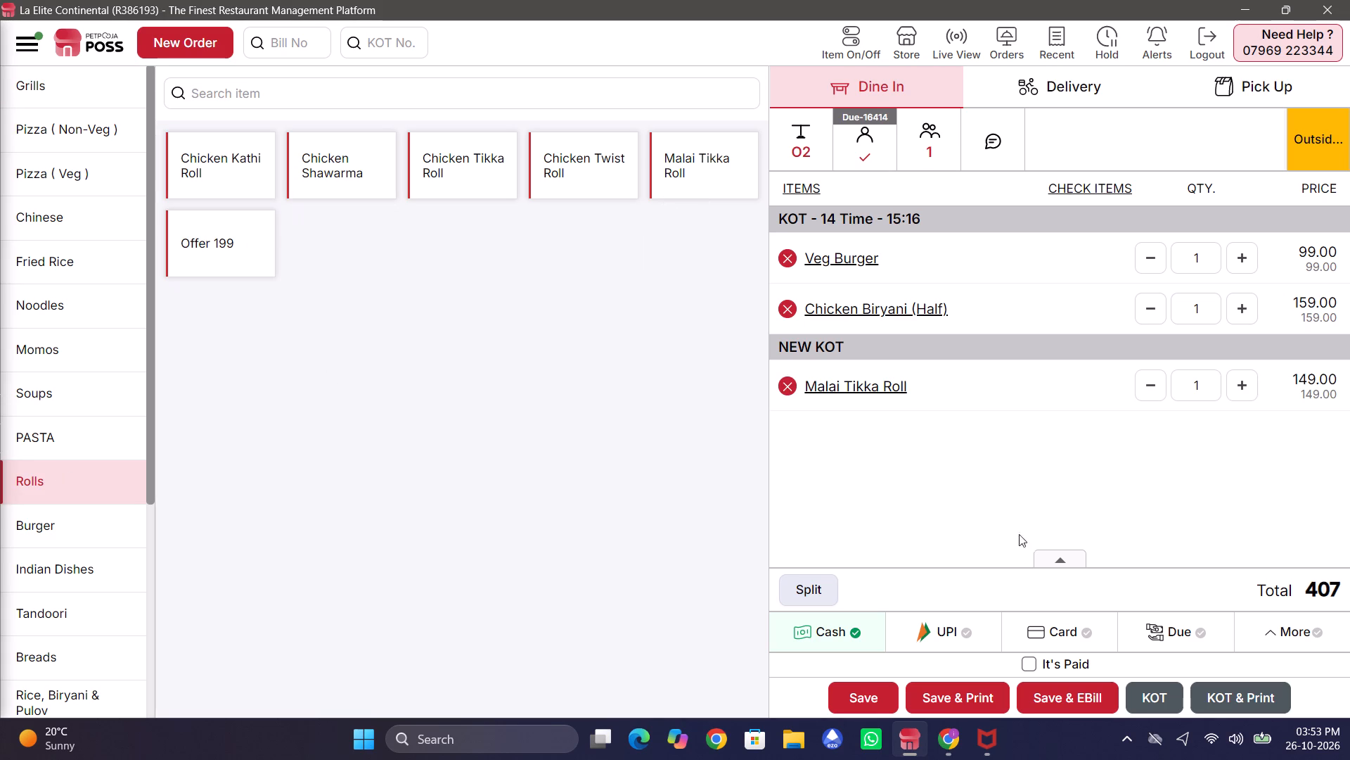
pyautogui.click(1153, 695)
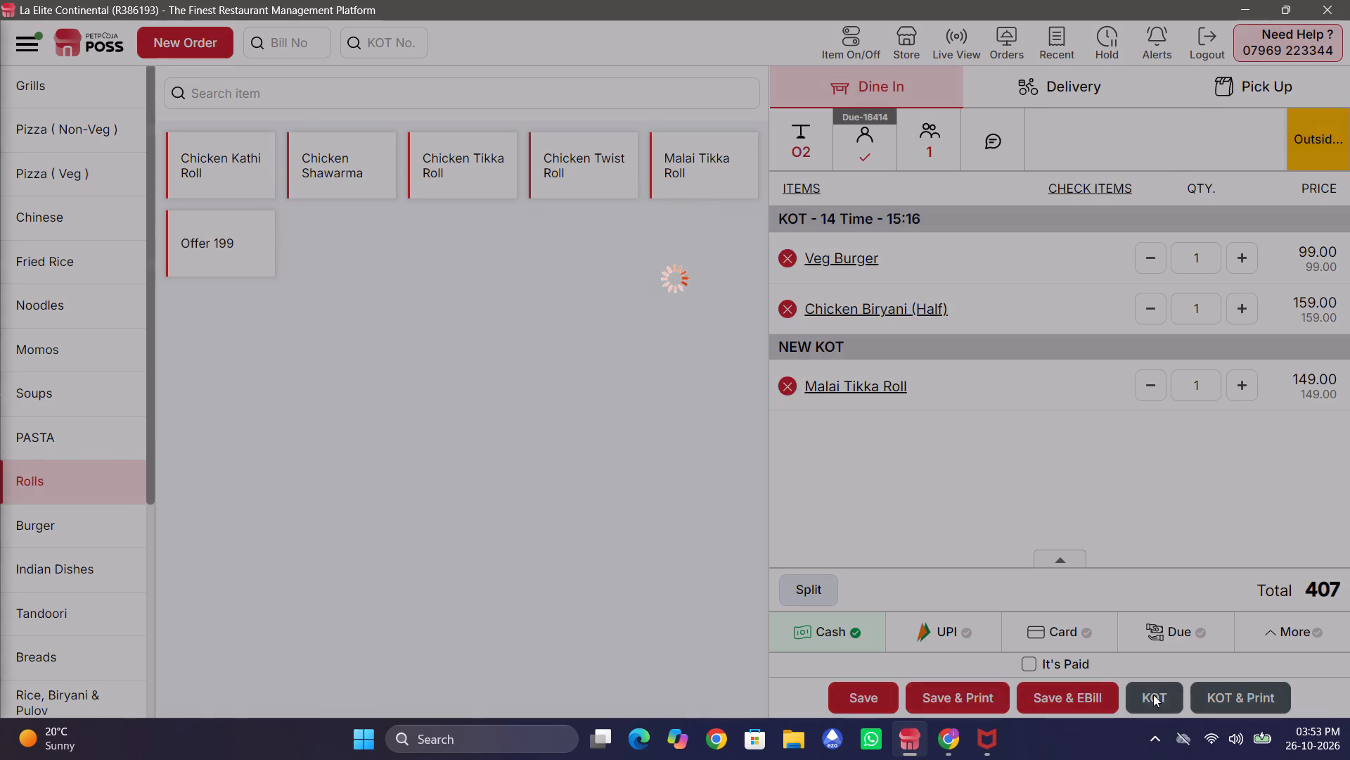
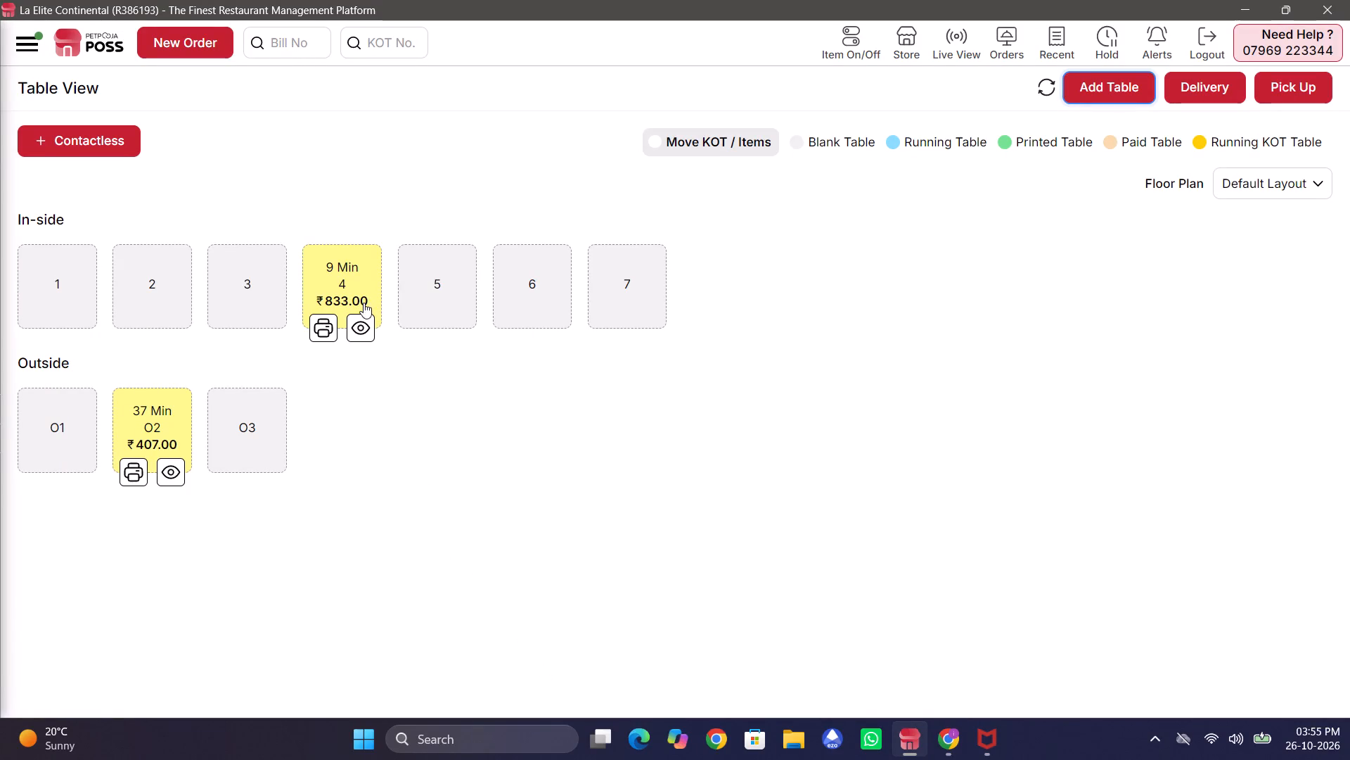
# Review the items on inside table 4's running order and return to the table overview.
pyautogui.click(361, 324)
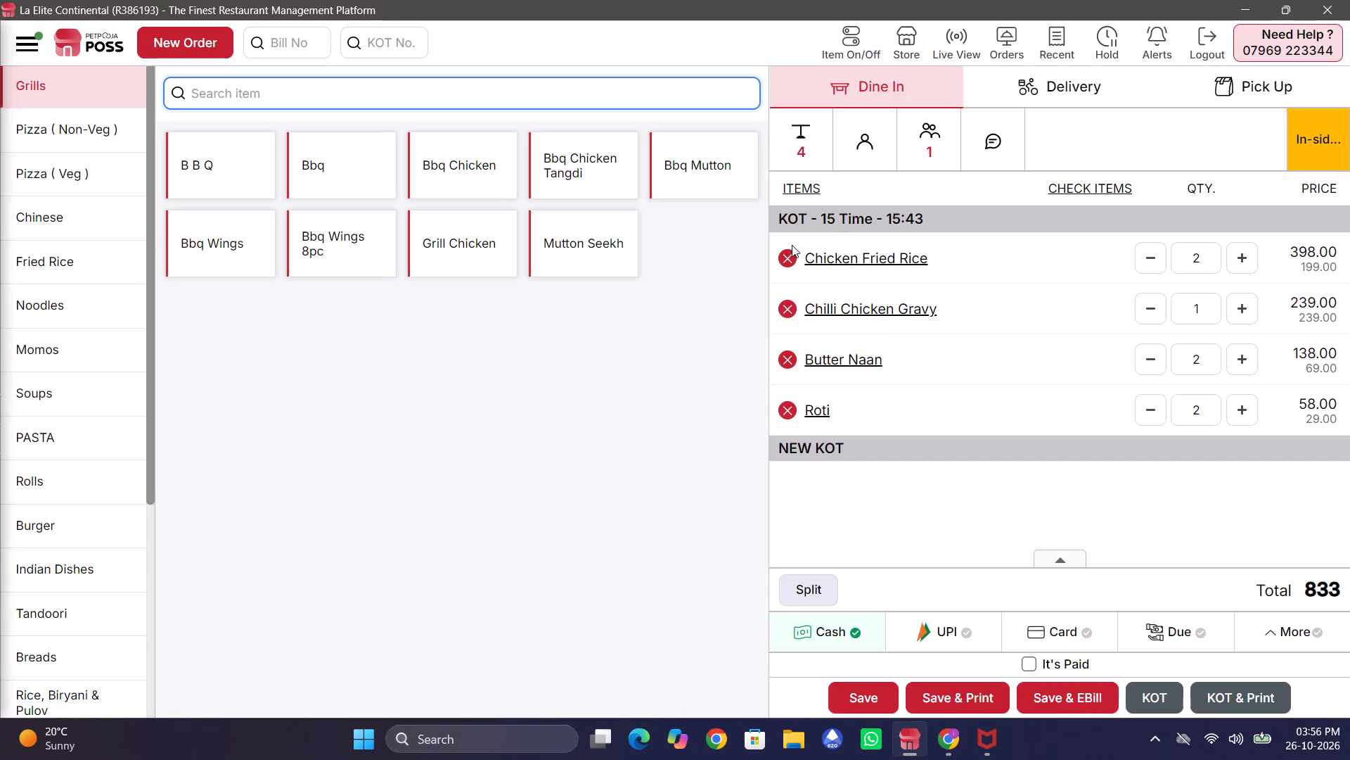
pyautogui.click(184, 37)
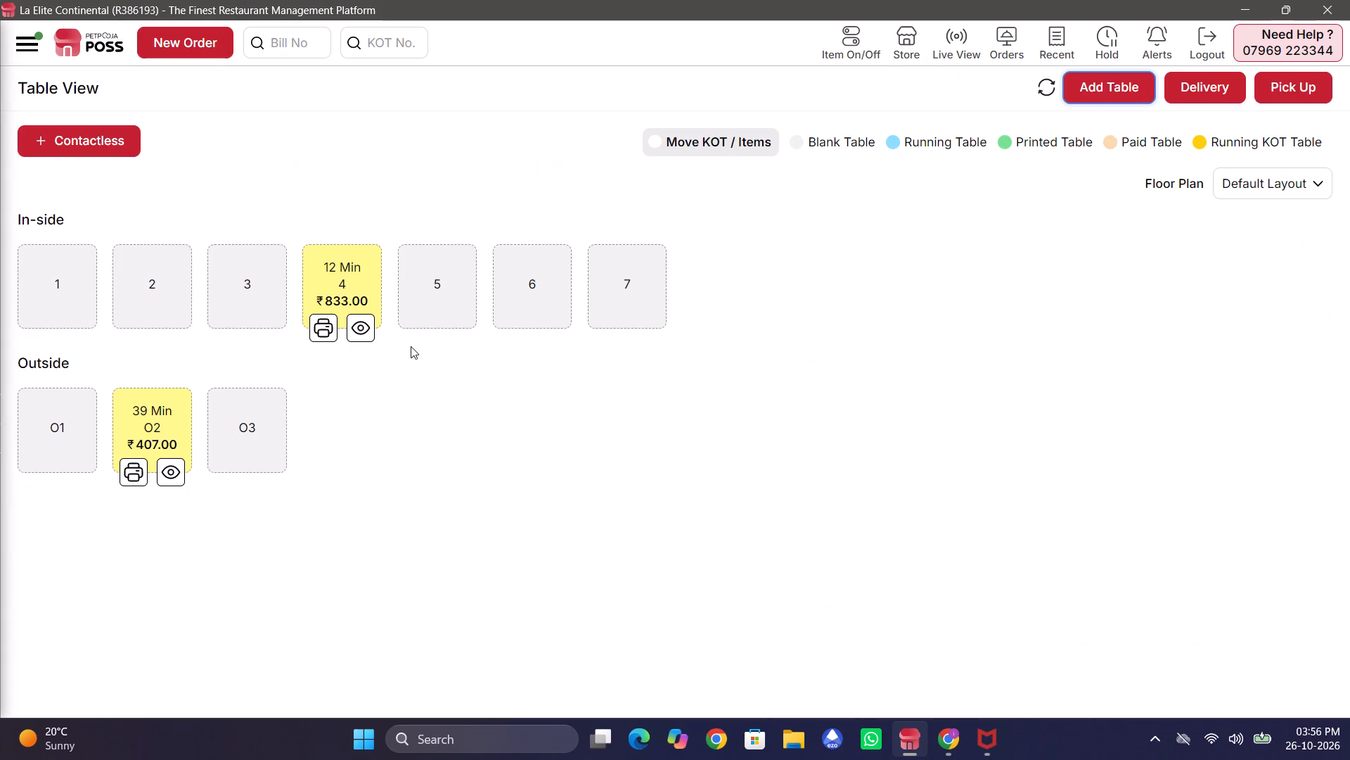
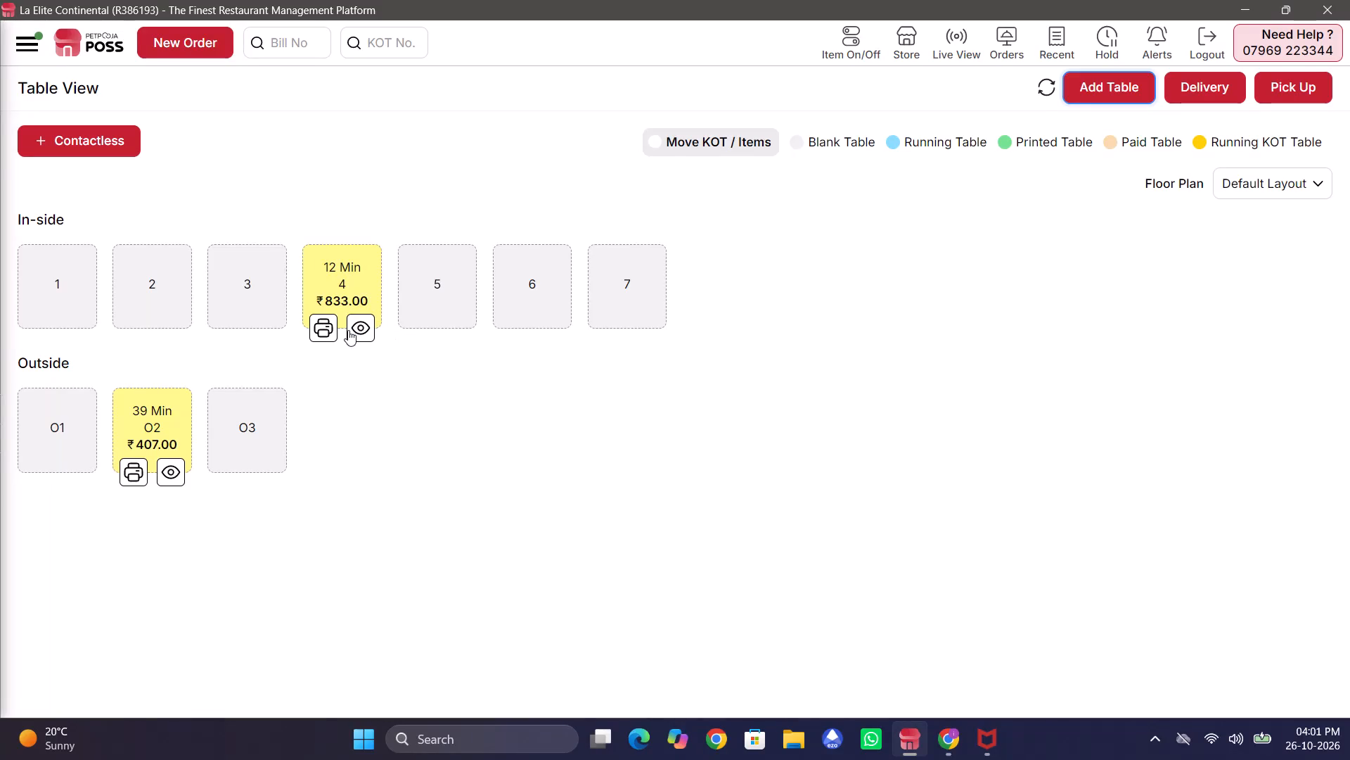
# Add one Water from the Beverages category to inside table 4's running order and submit it as a new KOT without printing.
pyautogui.click(348, 330)
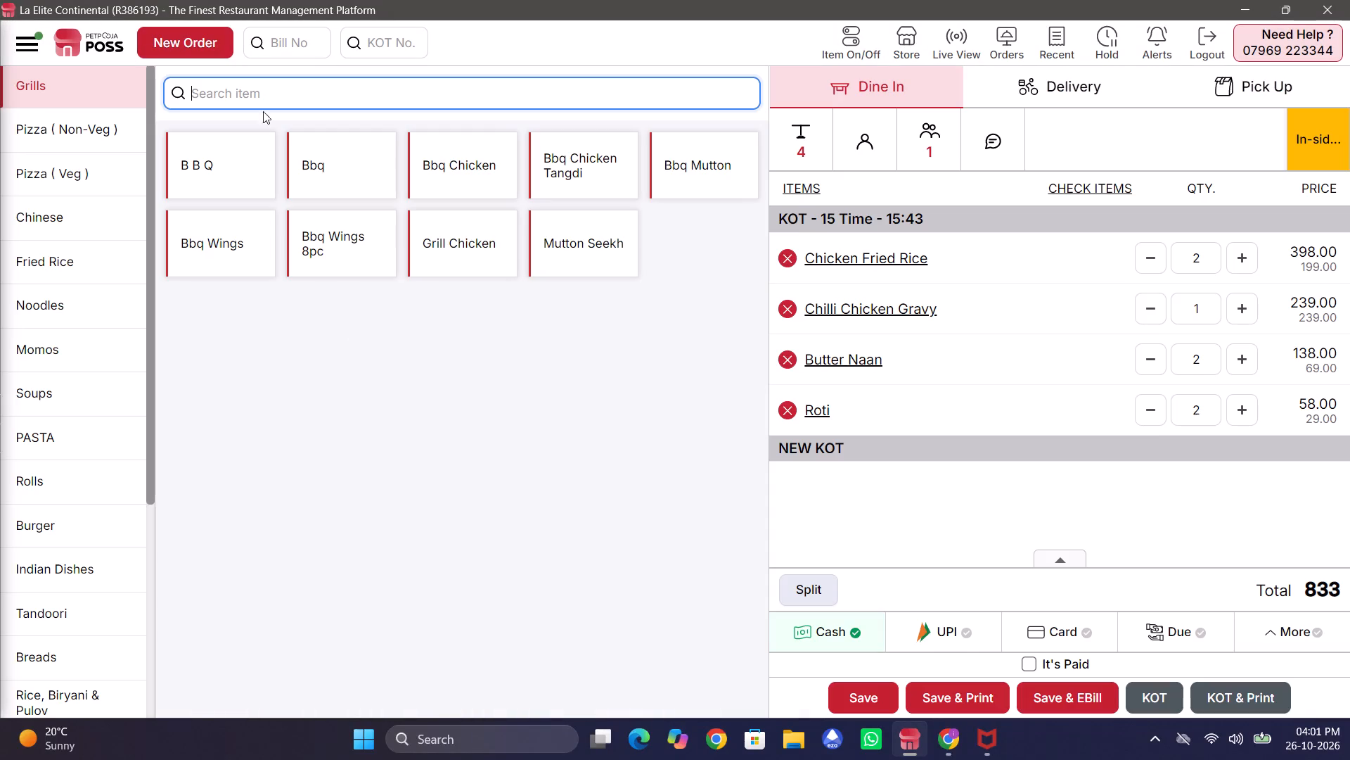
pyautogui.click(274, 85)
pyautogui.write('water')
pyautogui.press('Return')
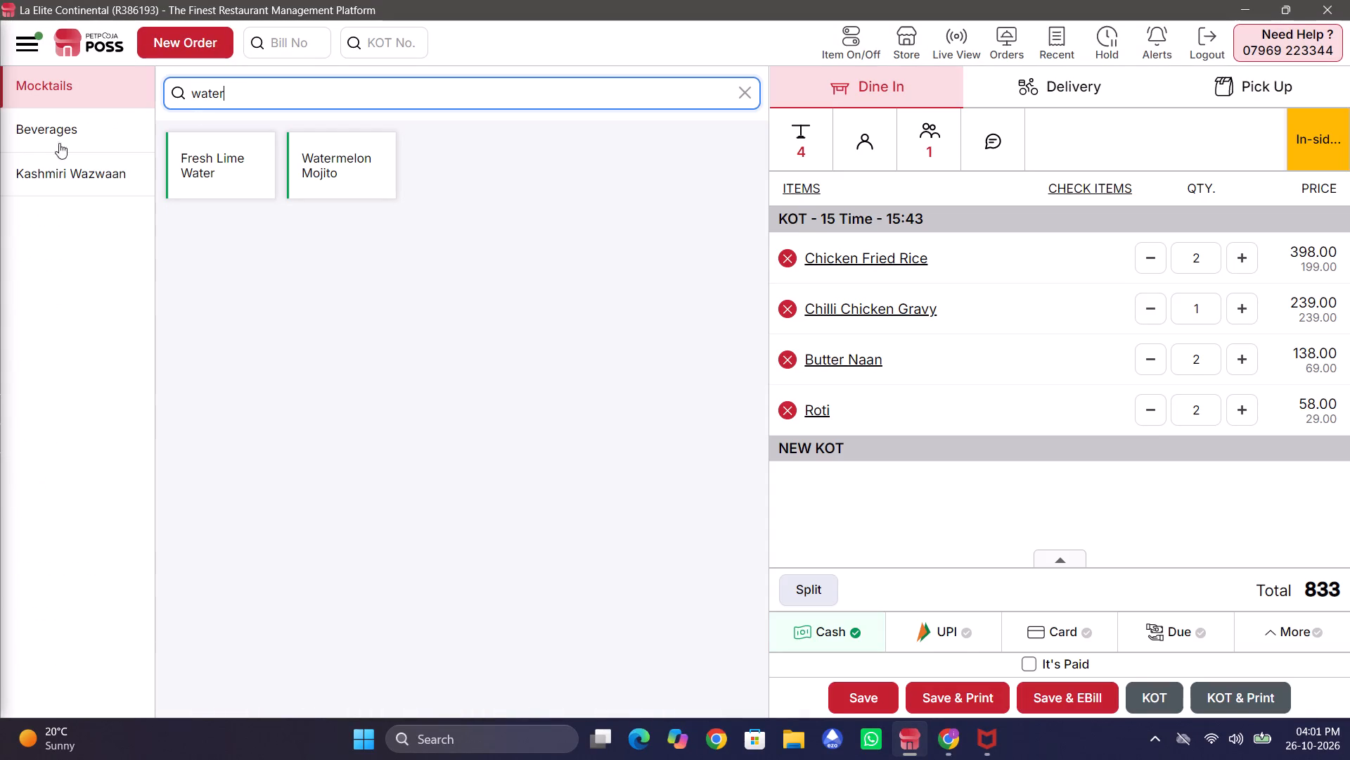
pyautogui.click(45, 141)
pyautogui.click(371, 167)
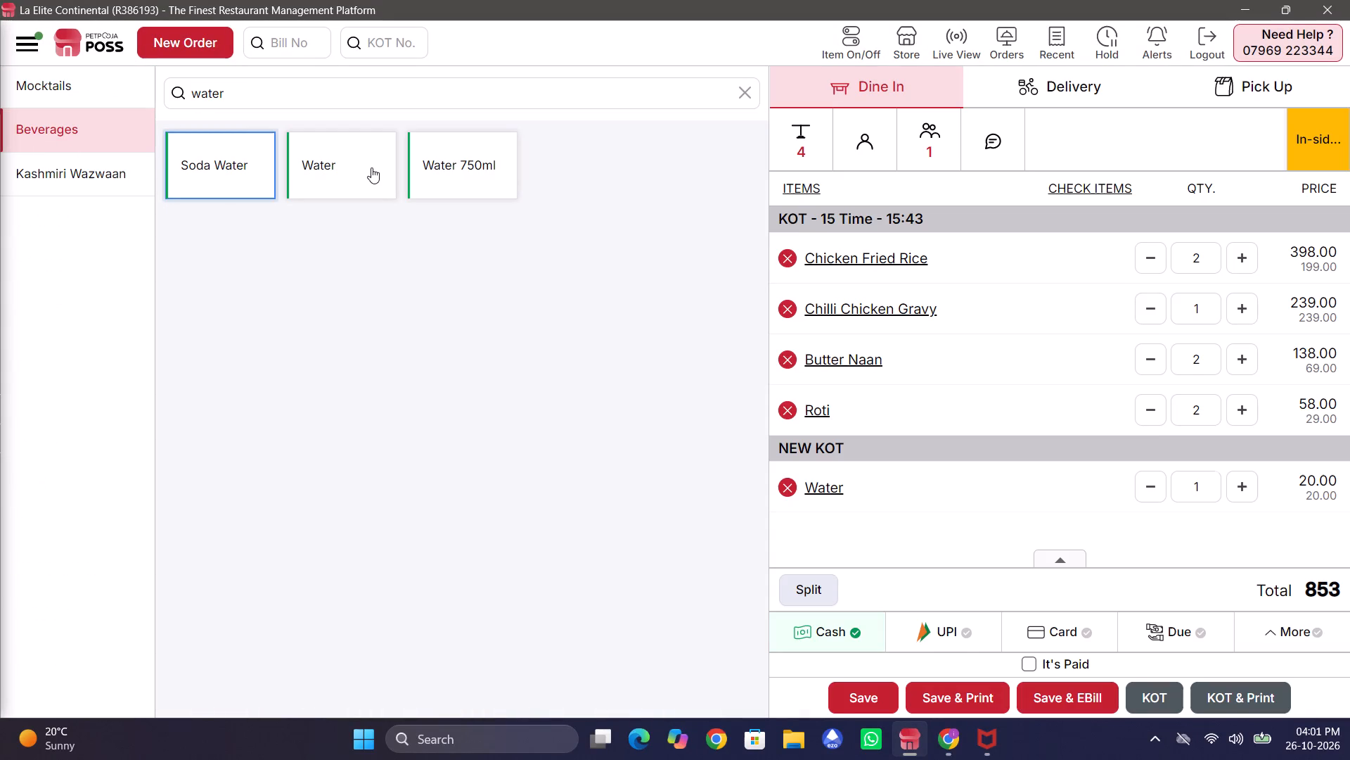
pyautogui.click(1143, 701)
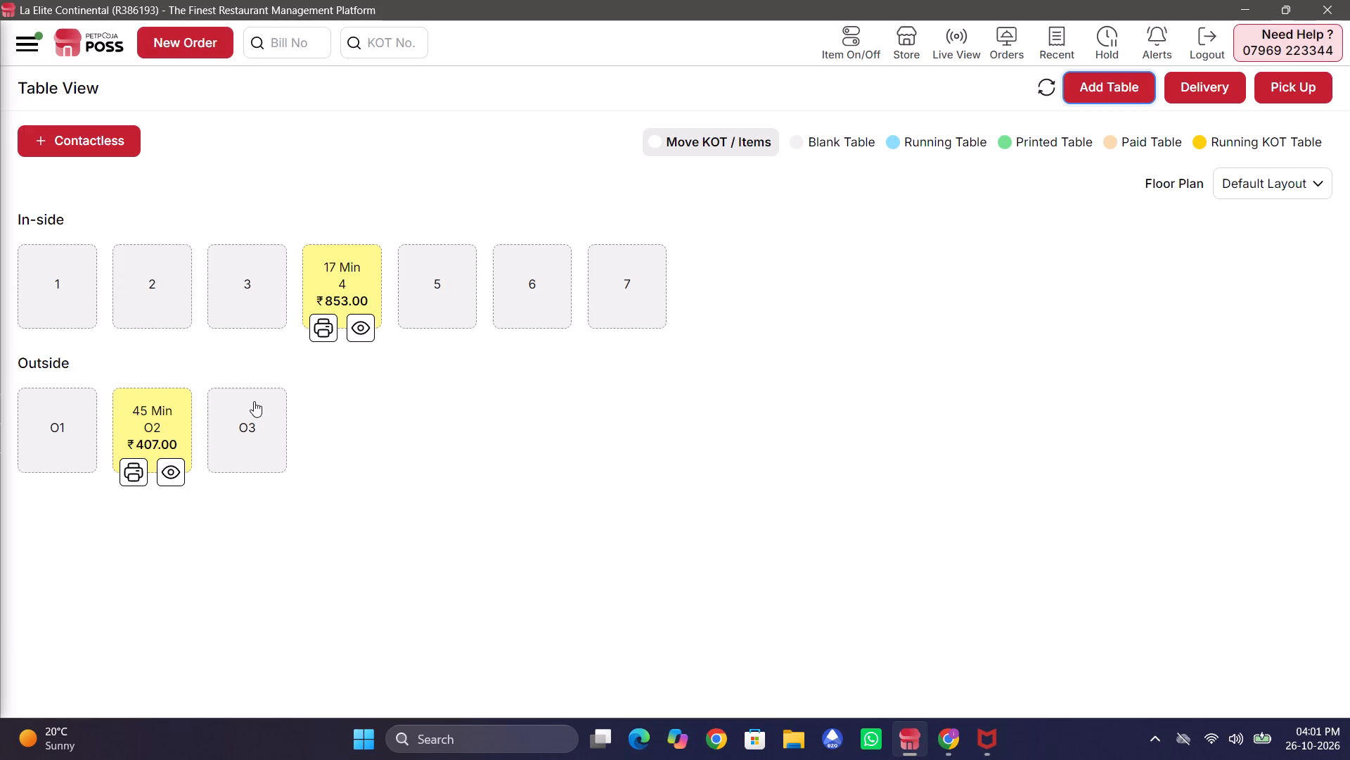
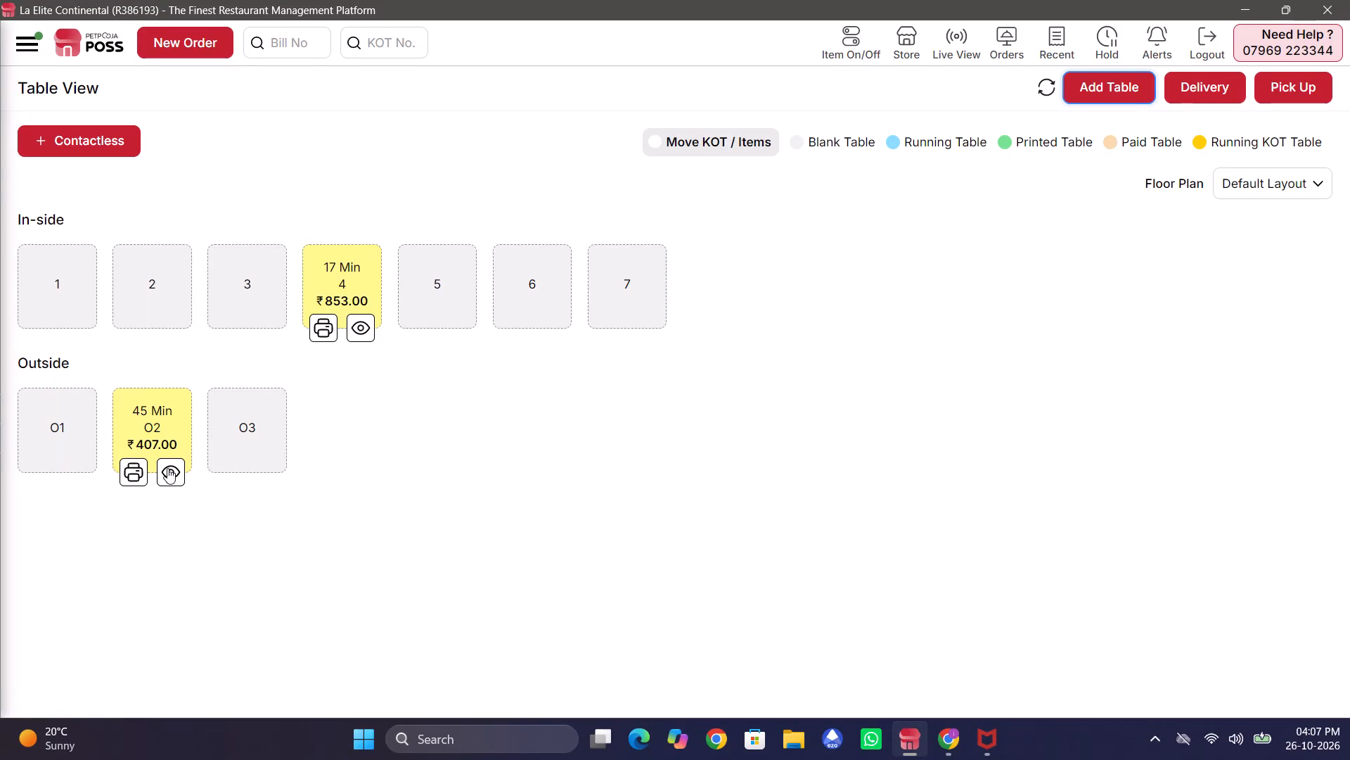
# Review the items on outside table O2's running order and return to the table overview.
pyautogui.click(169, 463)
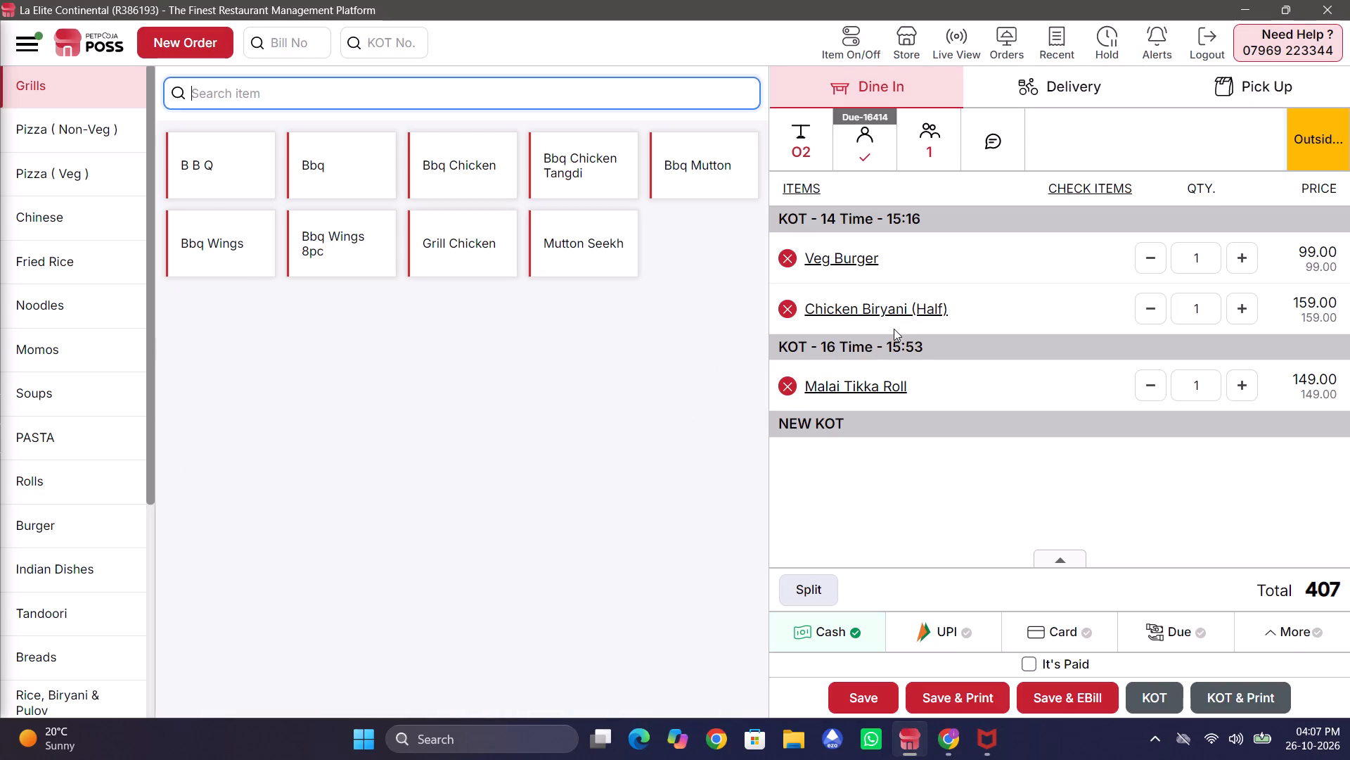
pyautogui.click(182, 41)
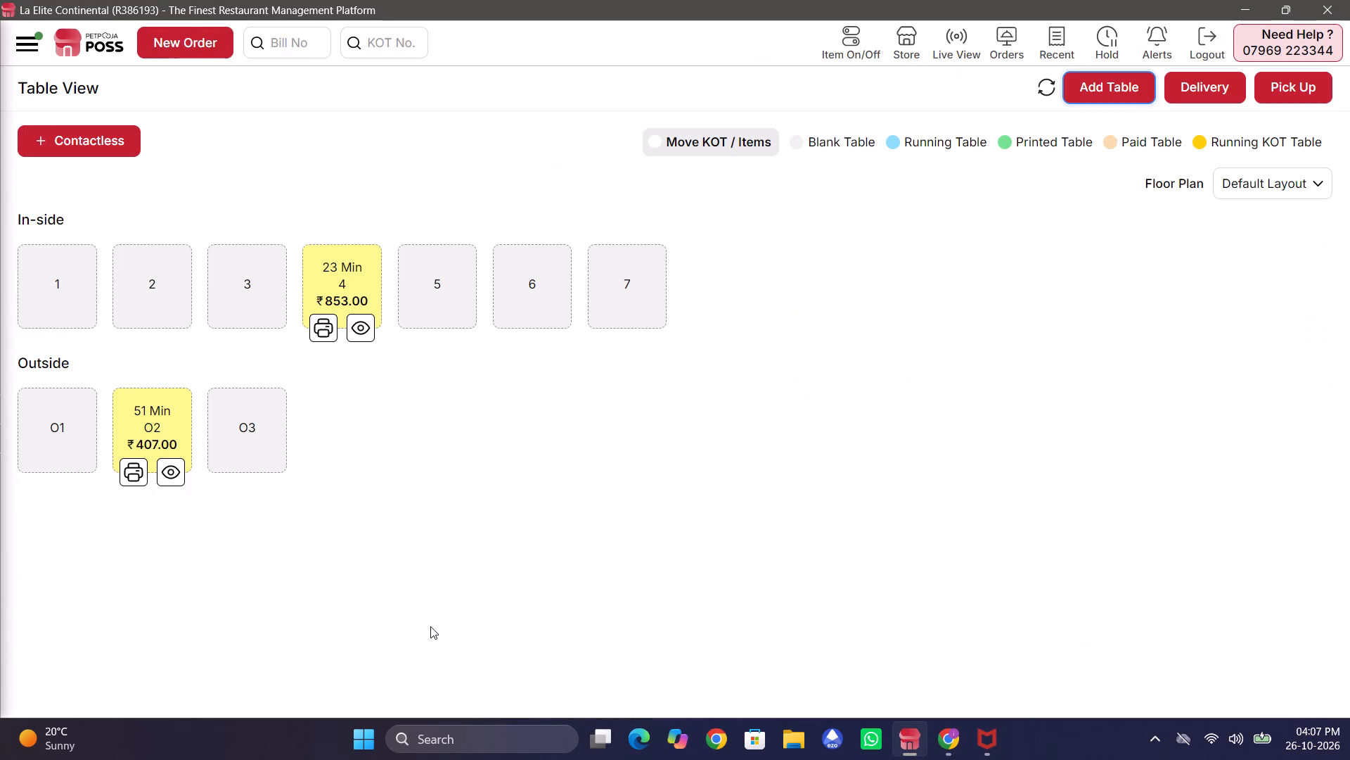
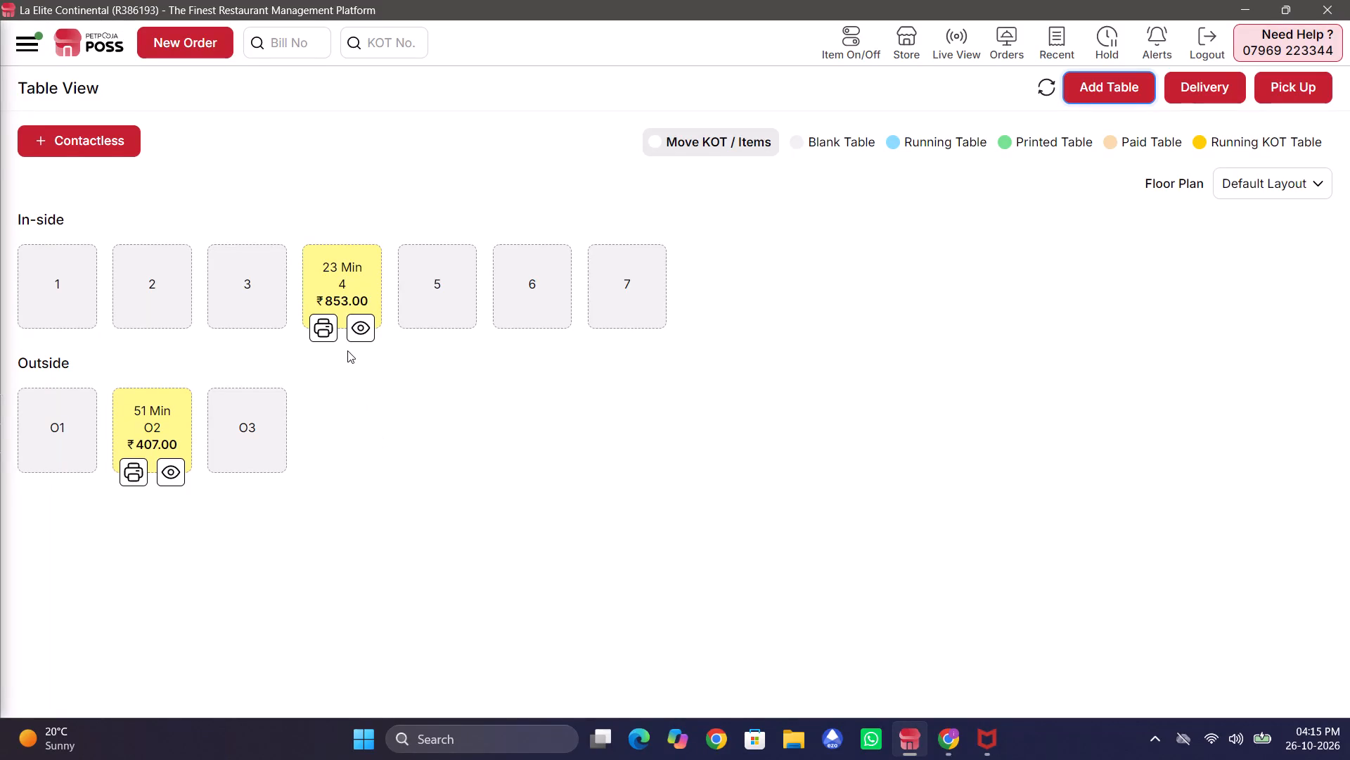
# Delete the Chicken Fried Rice item from inside table 4's running order.
pyautogui.click(352, 336)
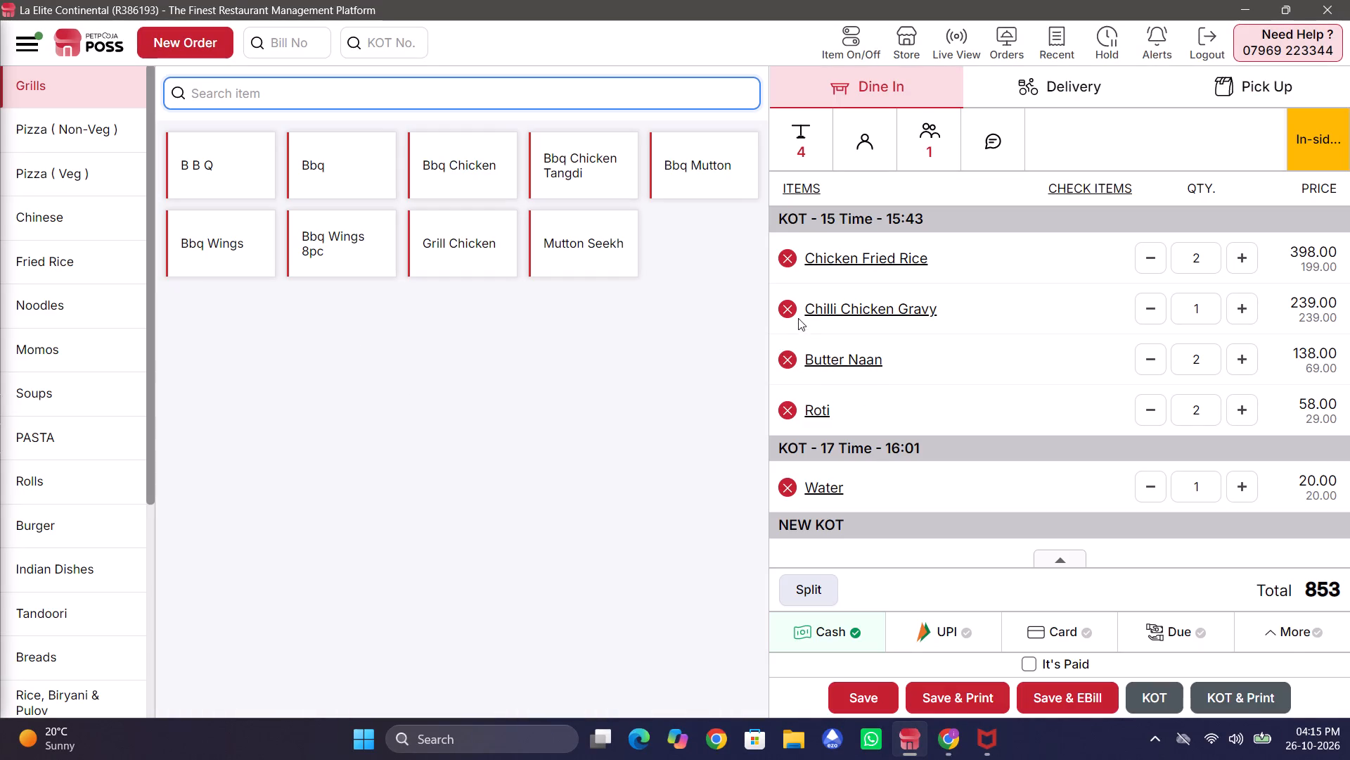
pyautogui.click(783, 259)
pyautogui.click(799, 422)
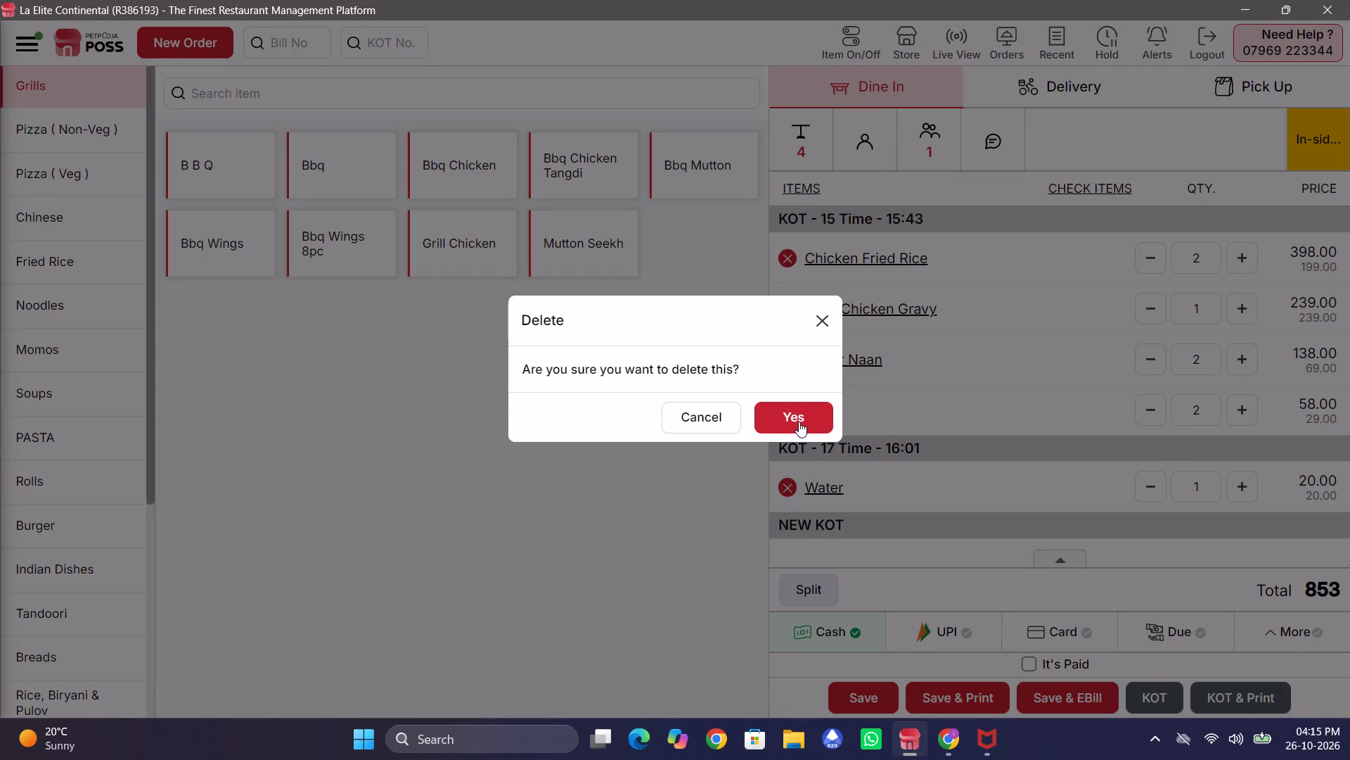
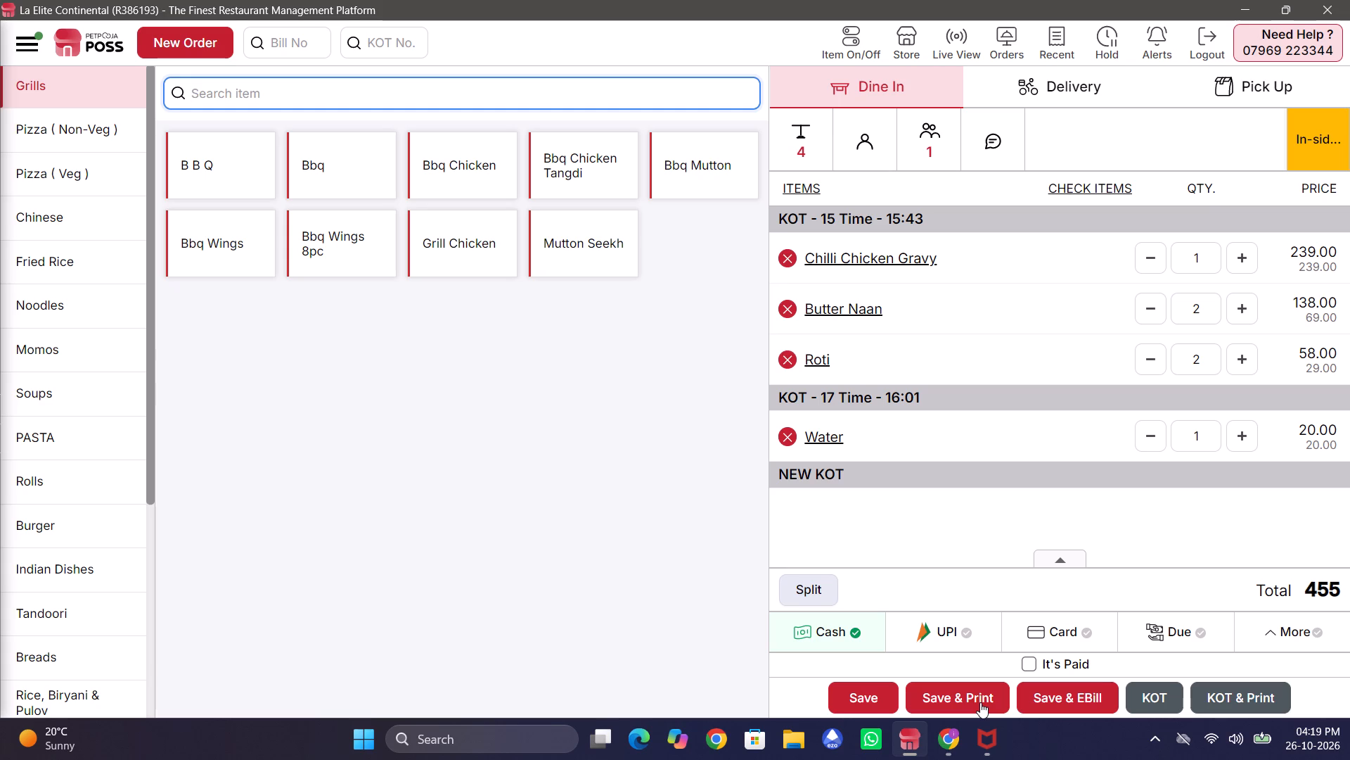
# Save inside table 4's order and print its bill.
pyautogui.click(980, 702)
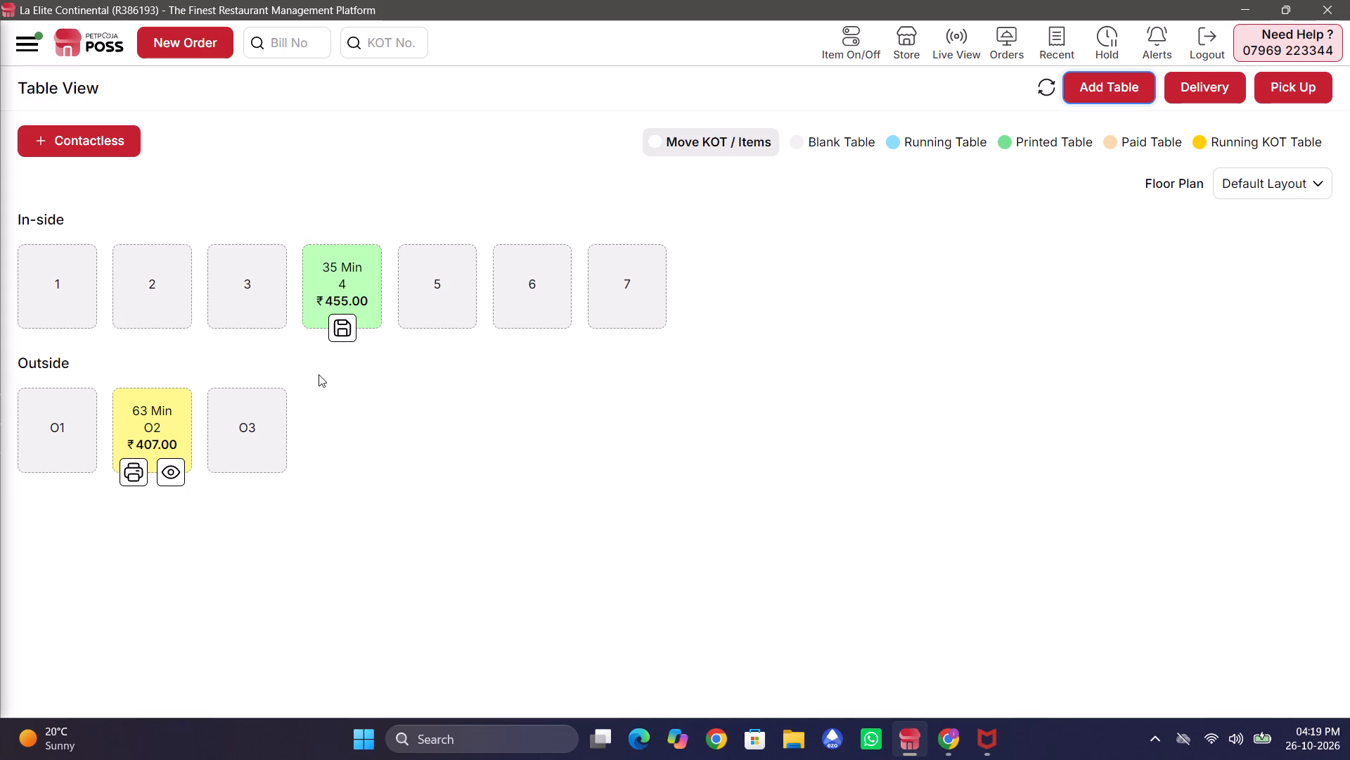
# Settle inside table 4's printed bill with UPI as the payment type.
pyautogui.click(342, 336)
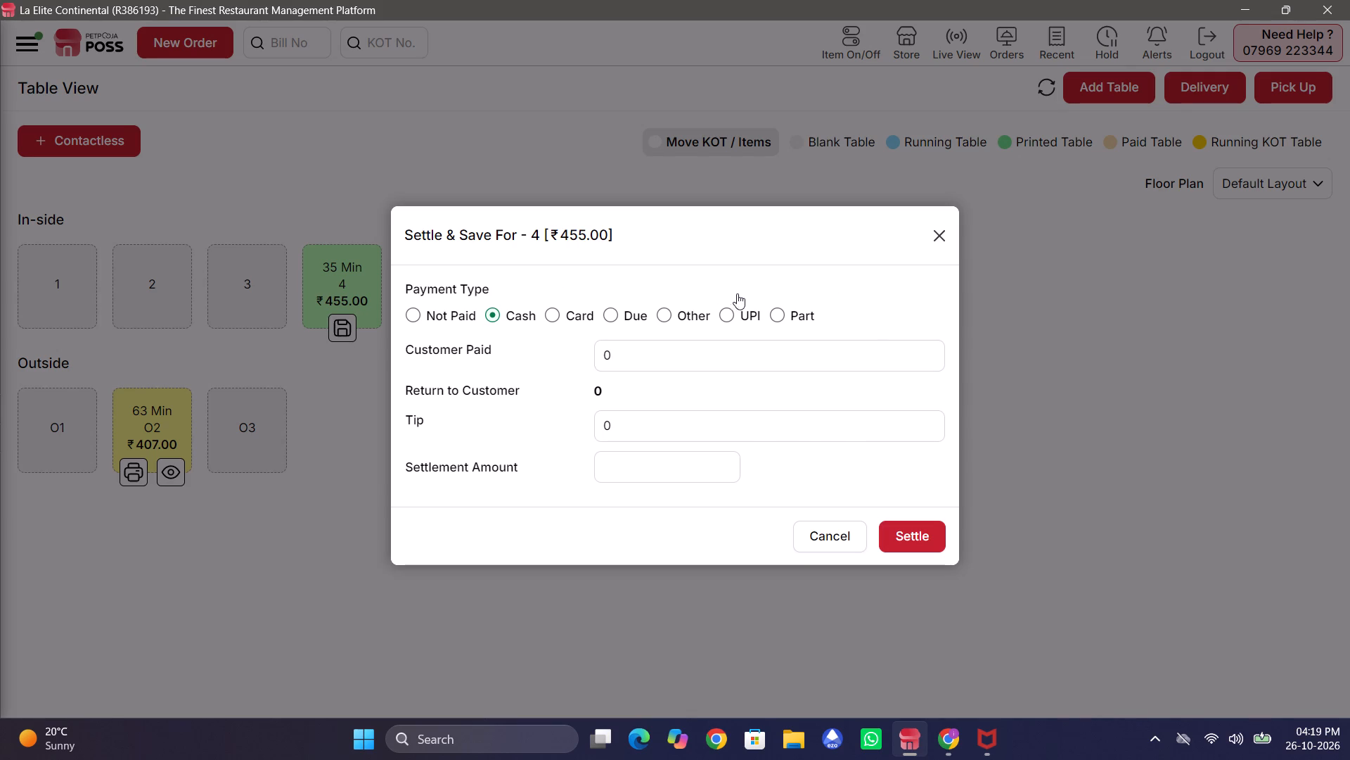
pyautogui.click(731, 295)
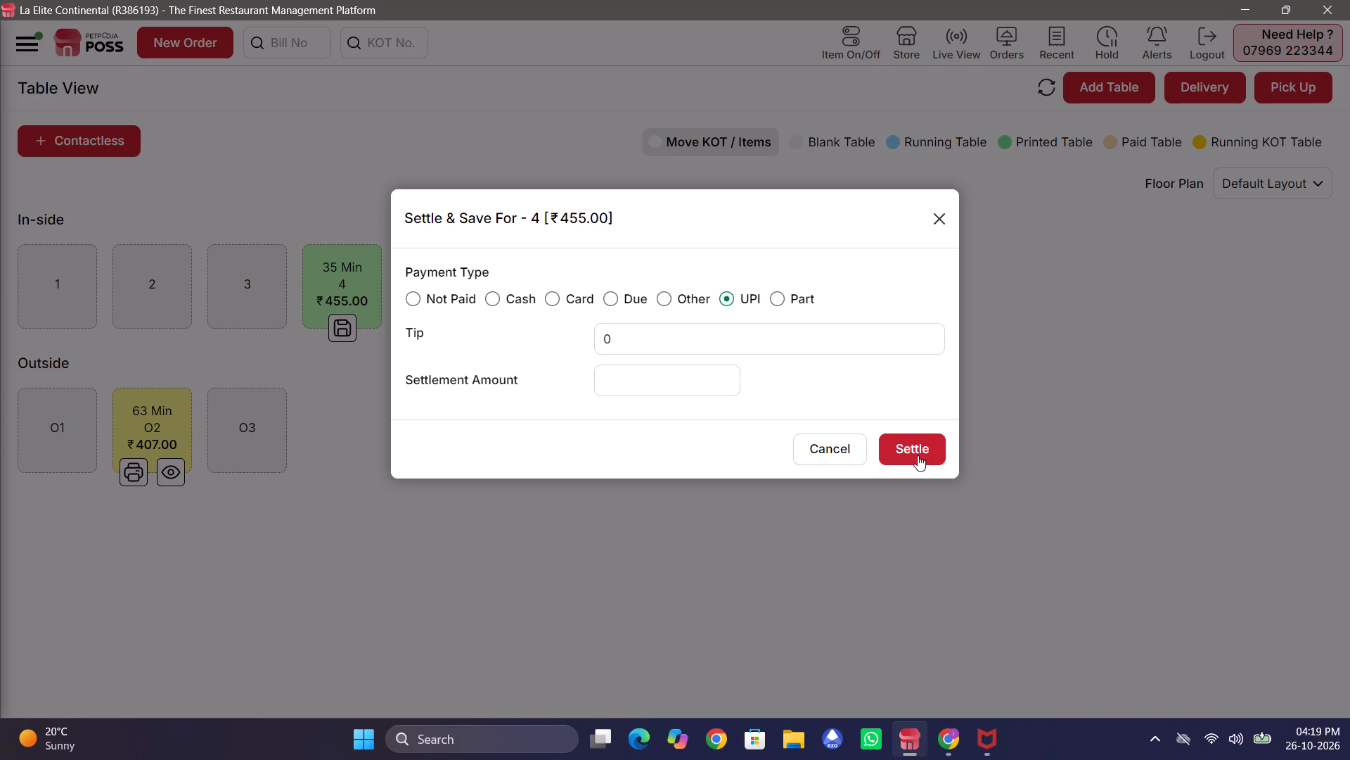
pyautogui.click(918, 455)
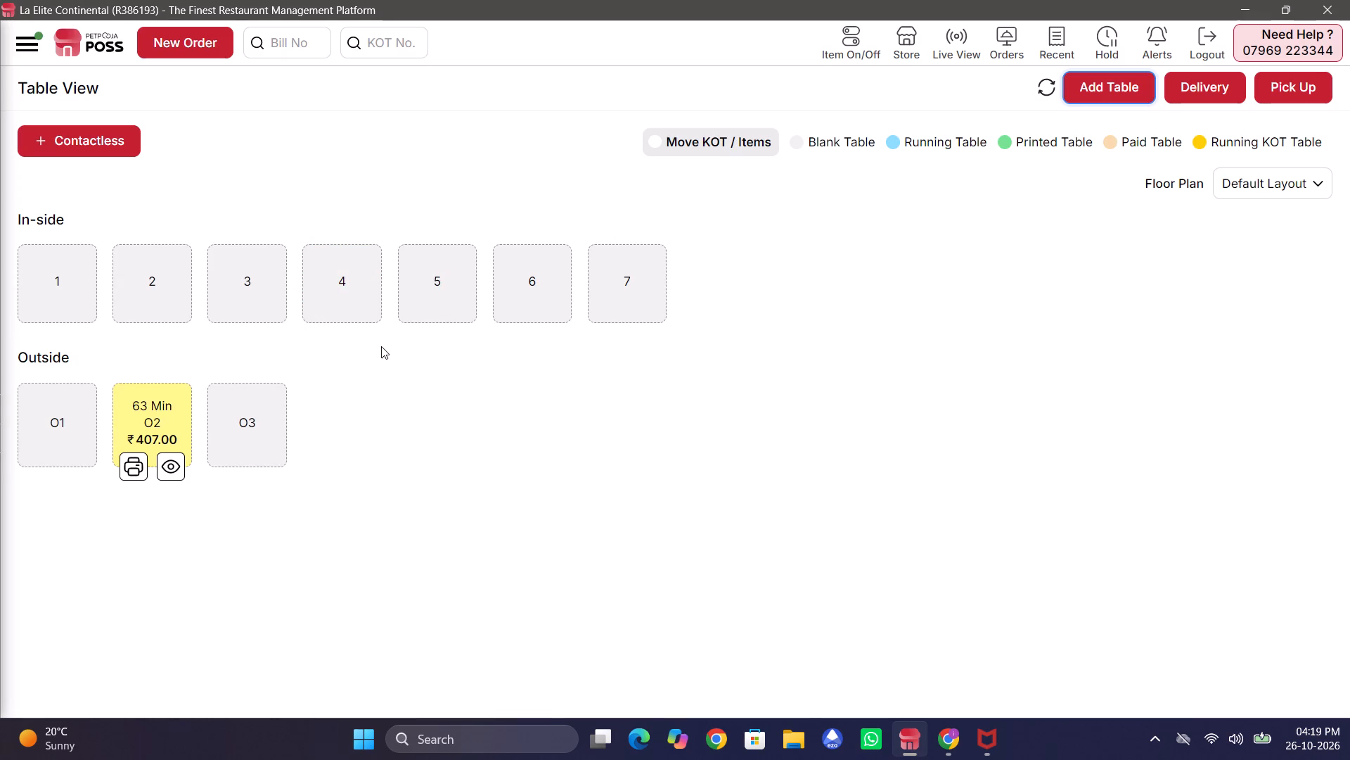
# Open the running order of outside table O2 for review.
pyautogui.click(163, 477)
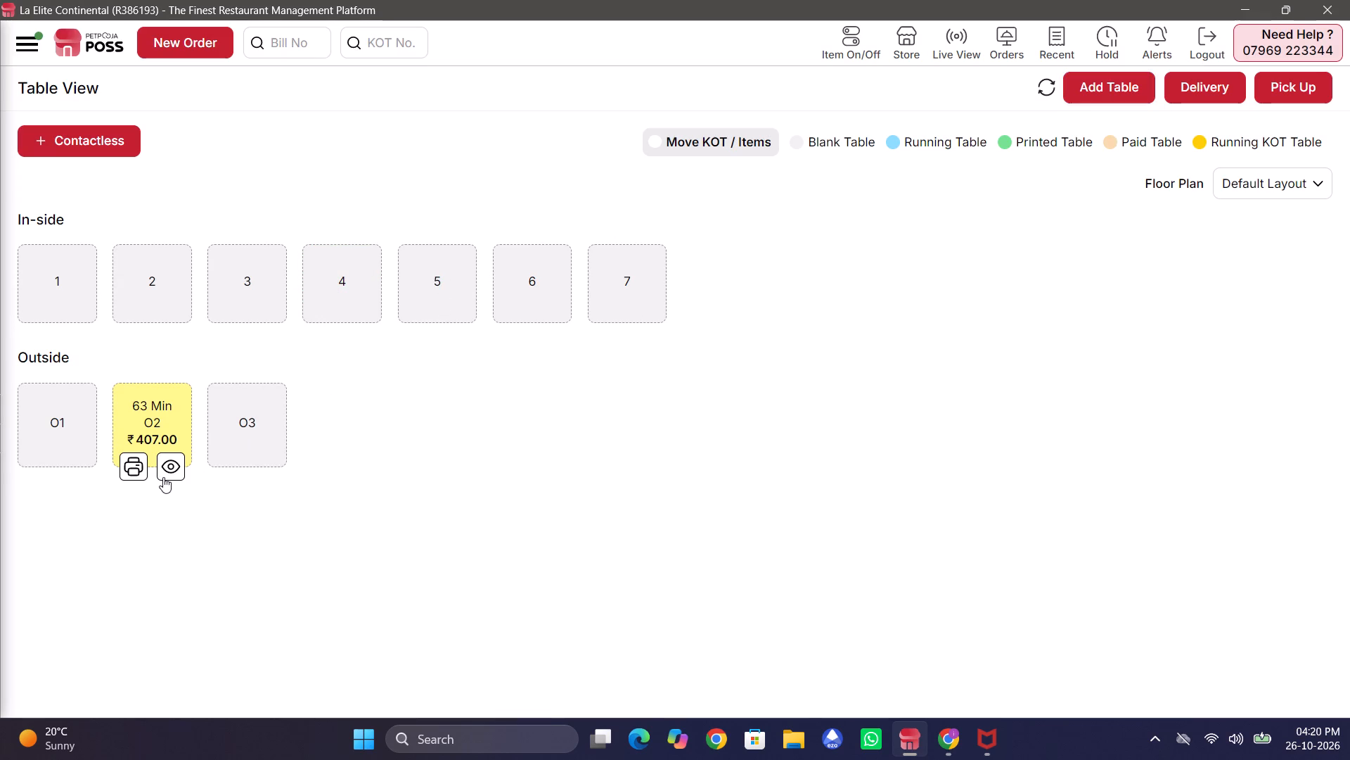
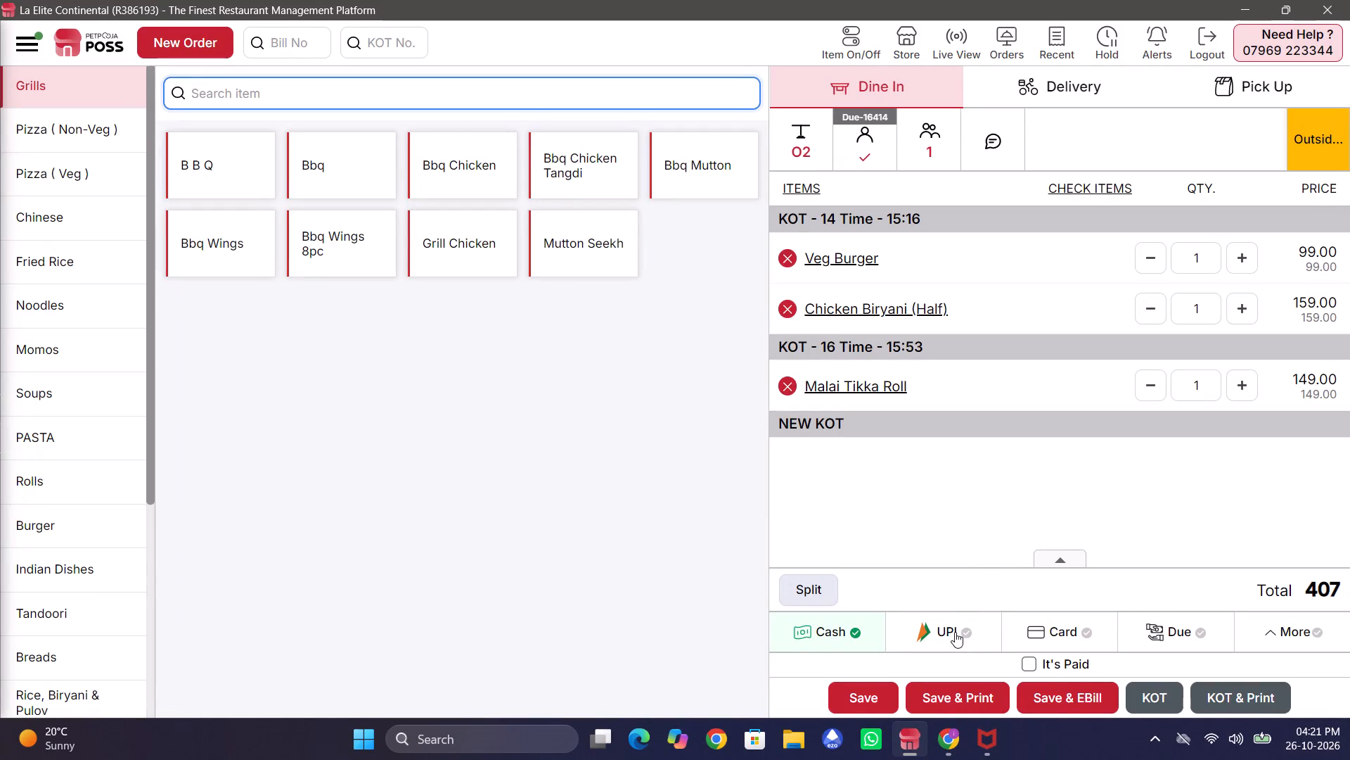
# Open the full list of payment types for outside table O2's order.
pyautogui.click(1281, 635)
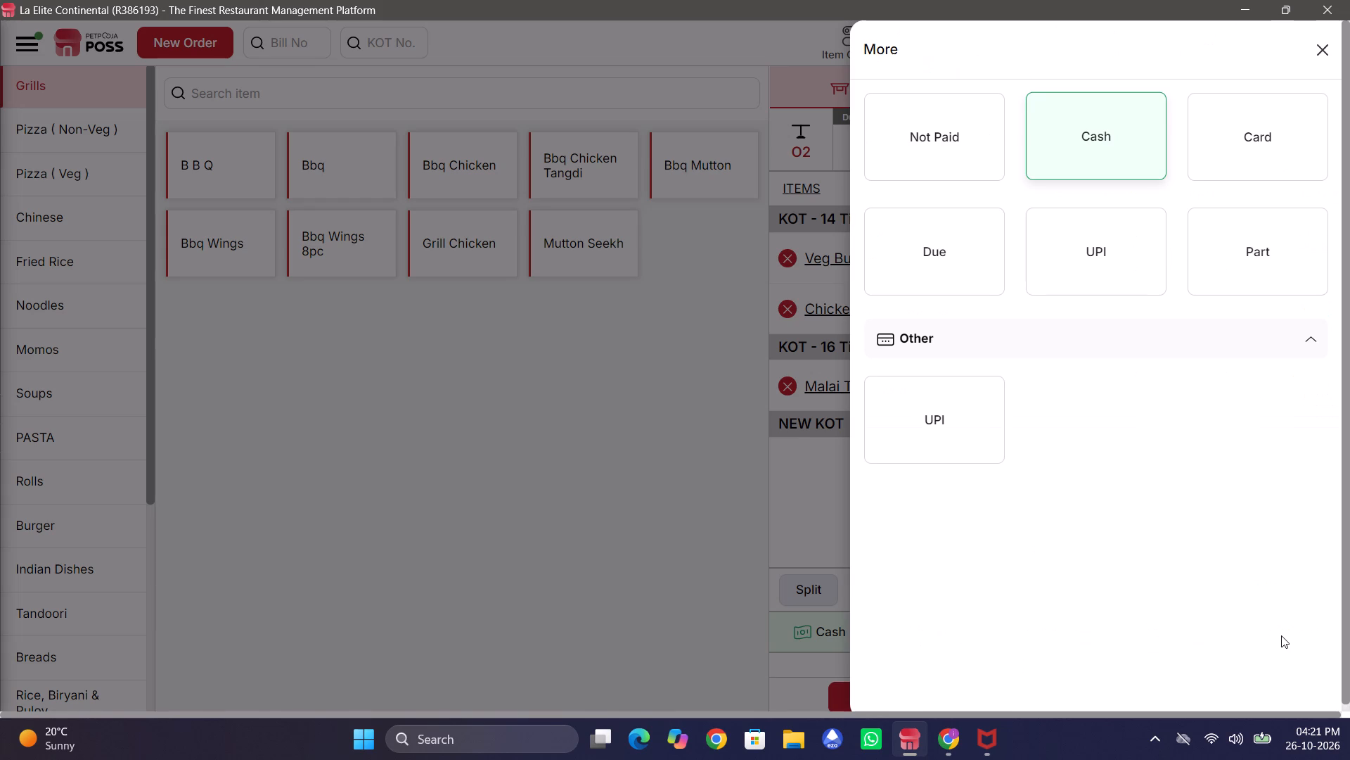
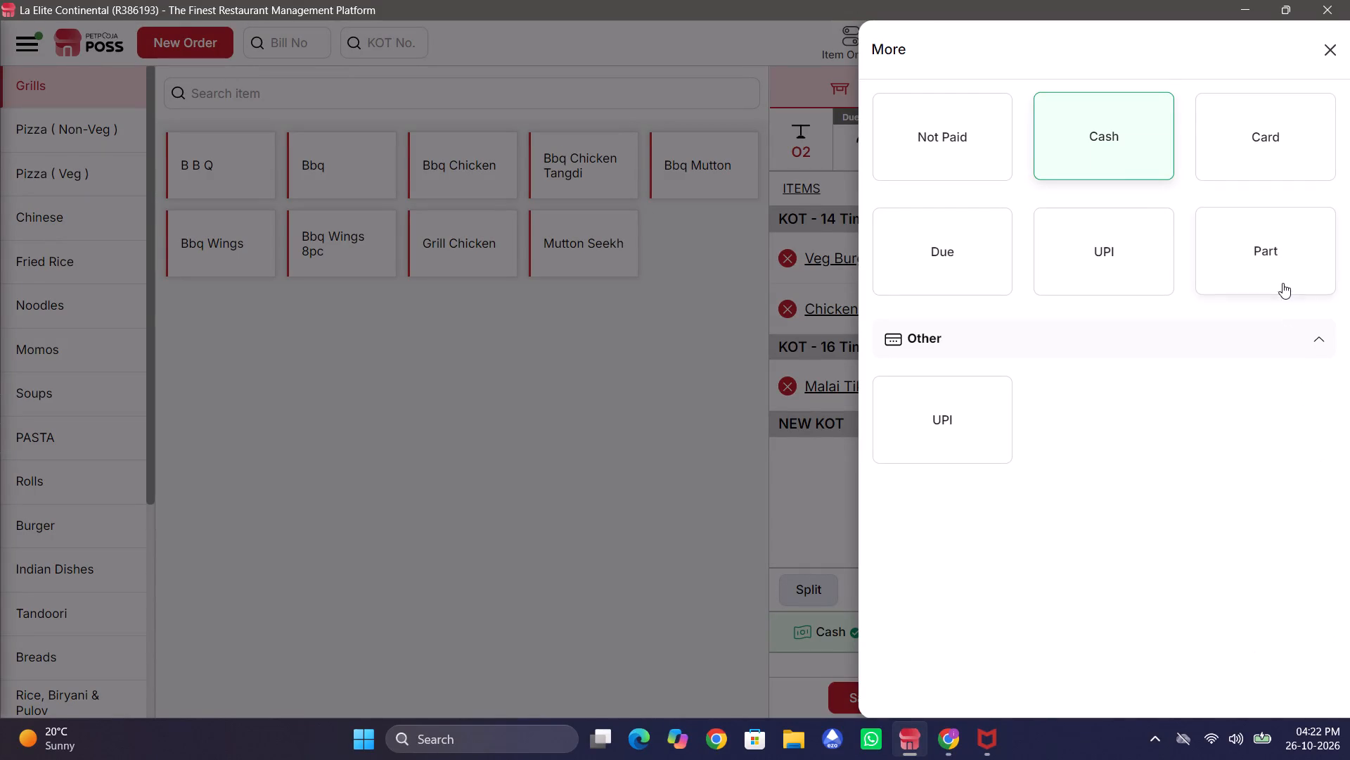
# Choose part payment for outside table O2's order and save the full ₹407 as paid via UPI.
pyautogui.click(1278, 265)
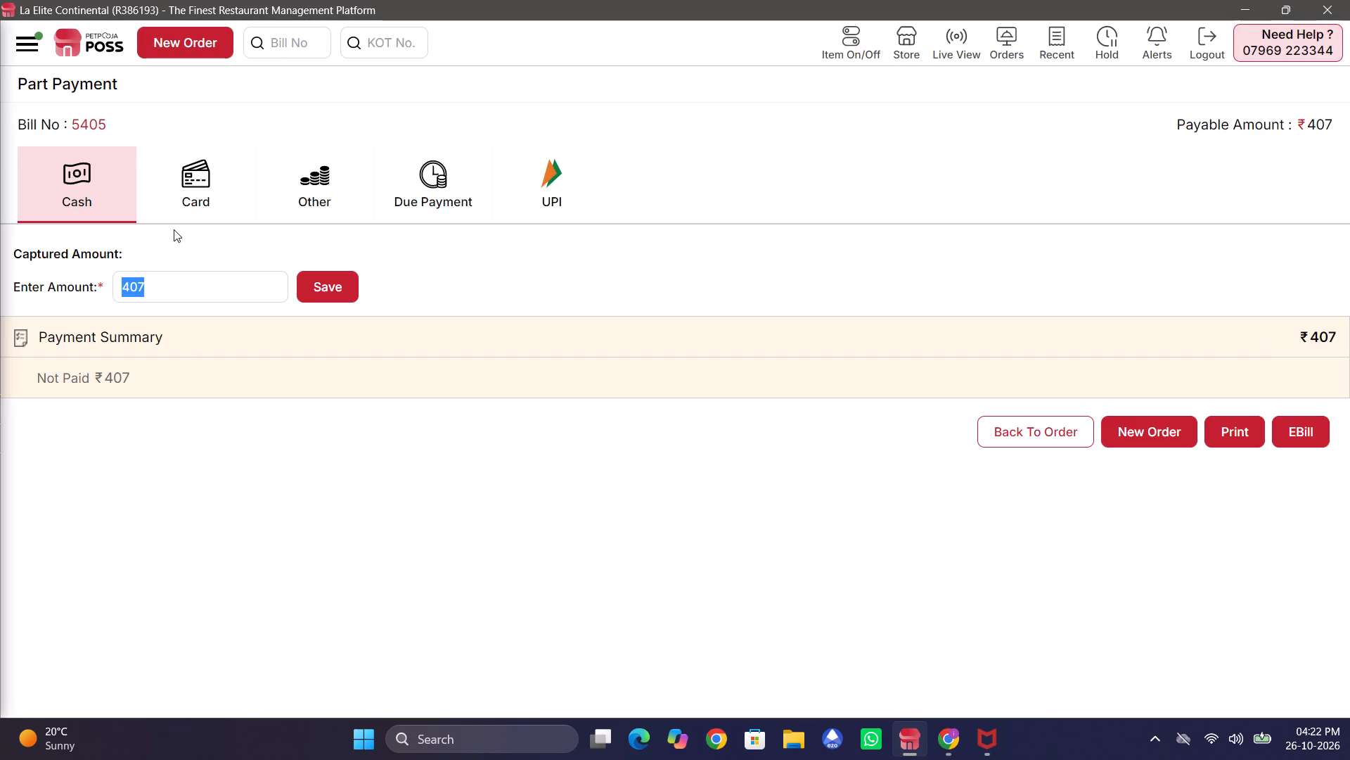
pyautogui.click(555, 177)
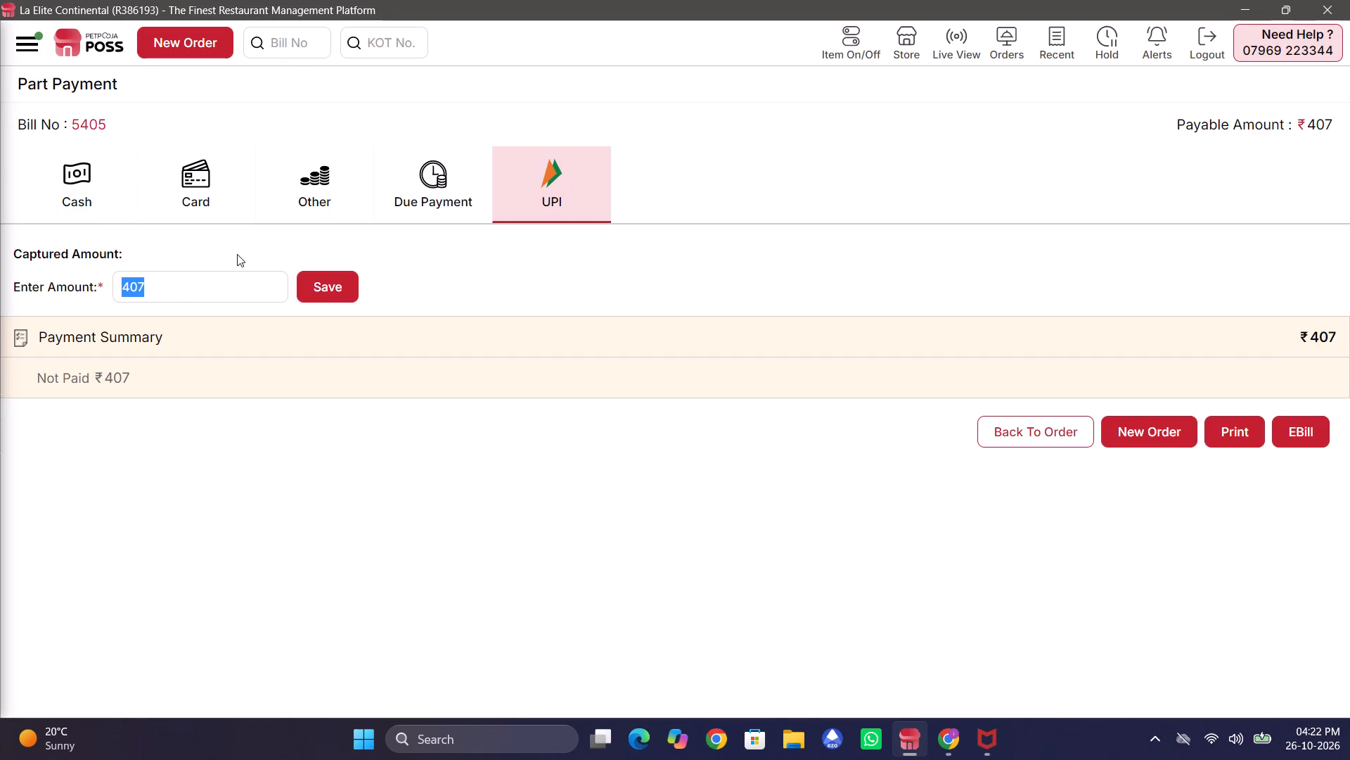
pyautogui.click(227, 279)
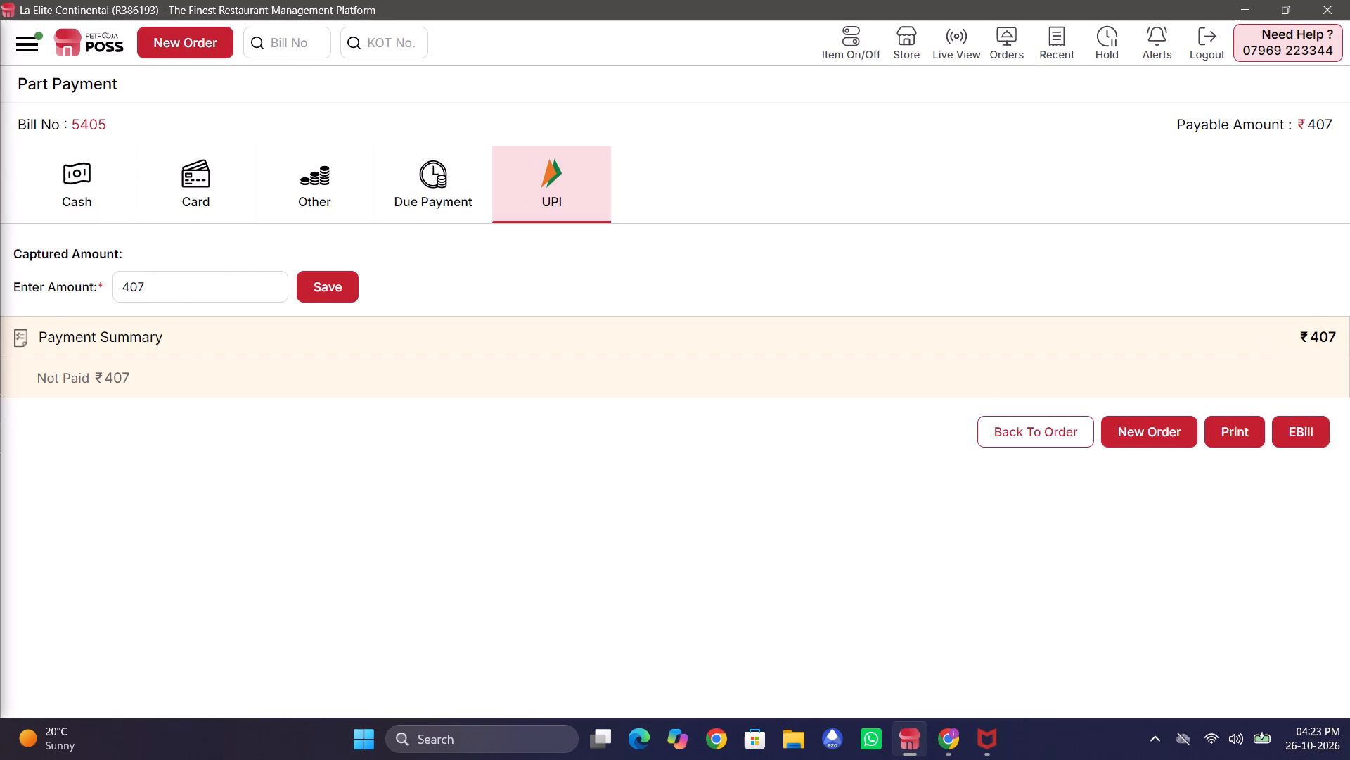
pyautogui.press('Return')
pyautogui.press('Return')
pyautogui.press('Return')
pyautogui.press('Return')
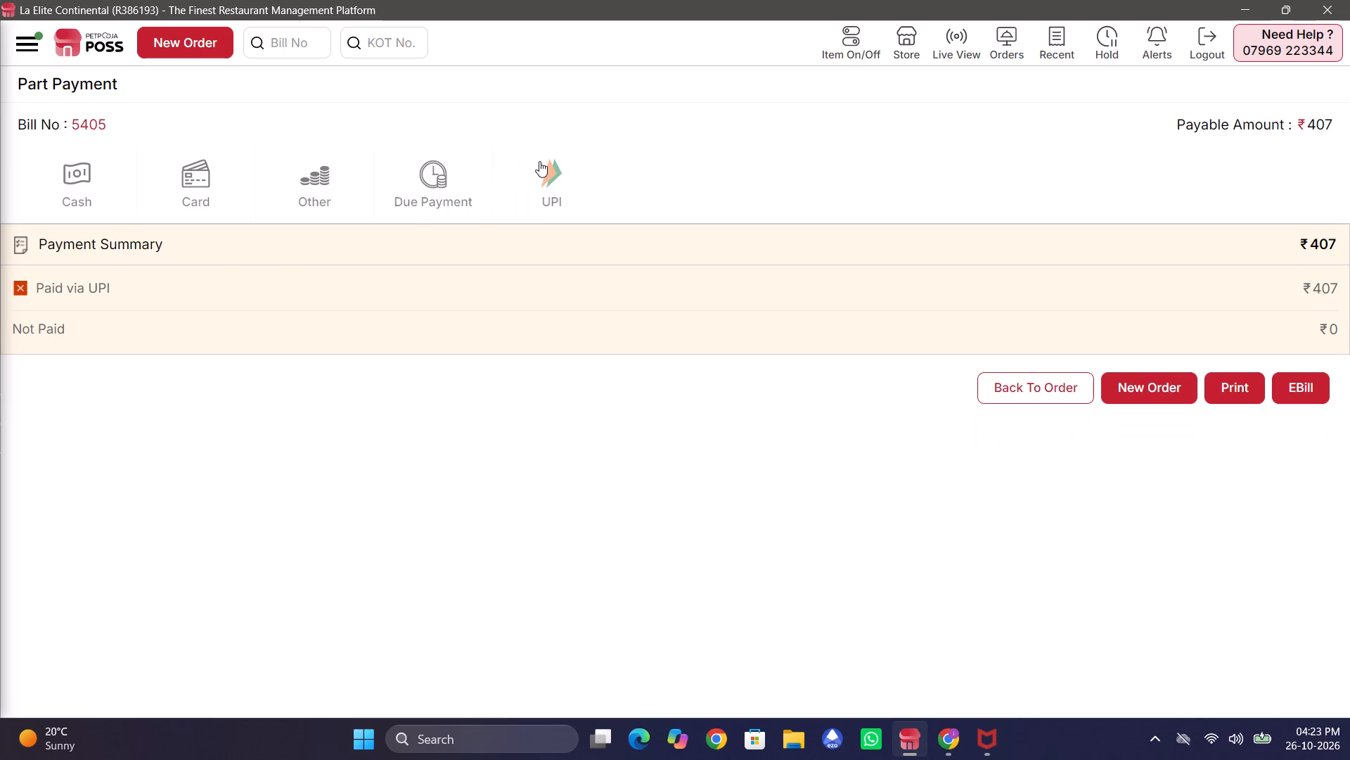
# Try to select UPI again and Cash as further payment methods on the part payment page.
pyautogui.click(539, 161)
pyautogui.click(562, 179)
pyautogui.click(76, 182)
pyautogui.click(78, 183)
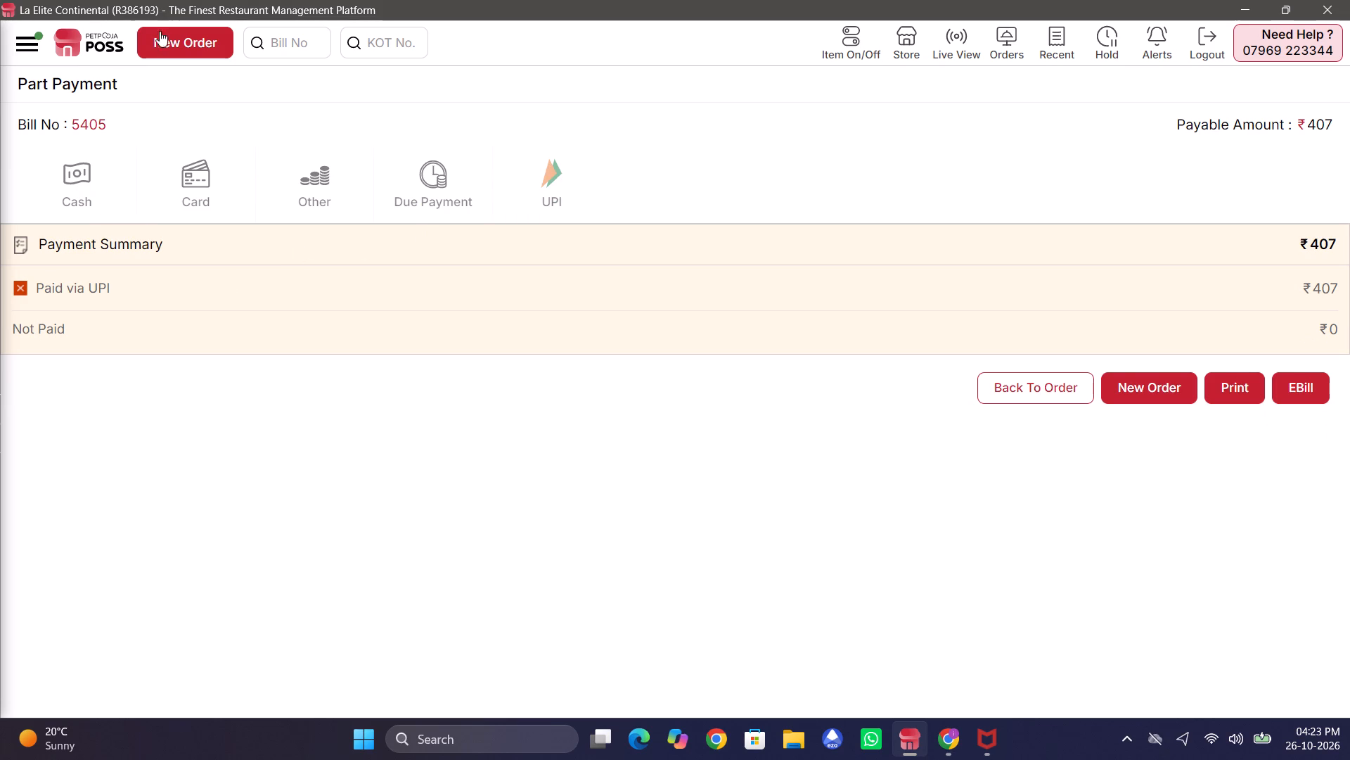
# Return to the table view and reopen the running order of outside table O2.
pyautogui.click(169, 33)
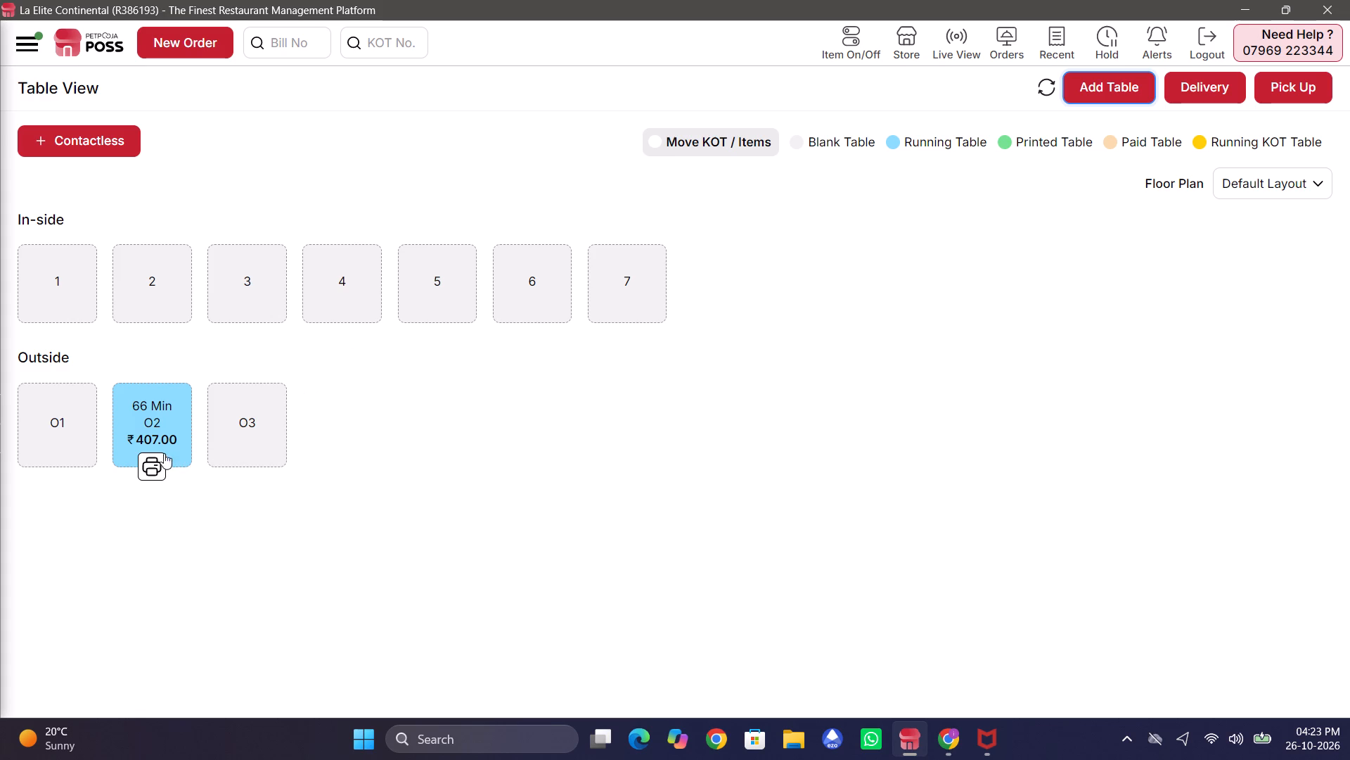
pyautogui.click(163, 432)
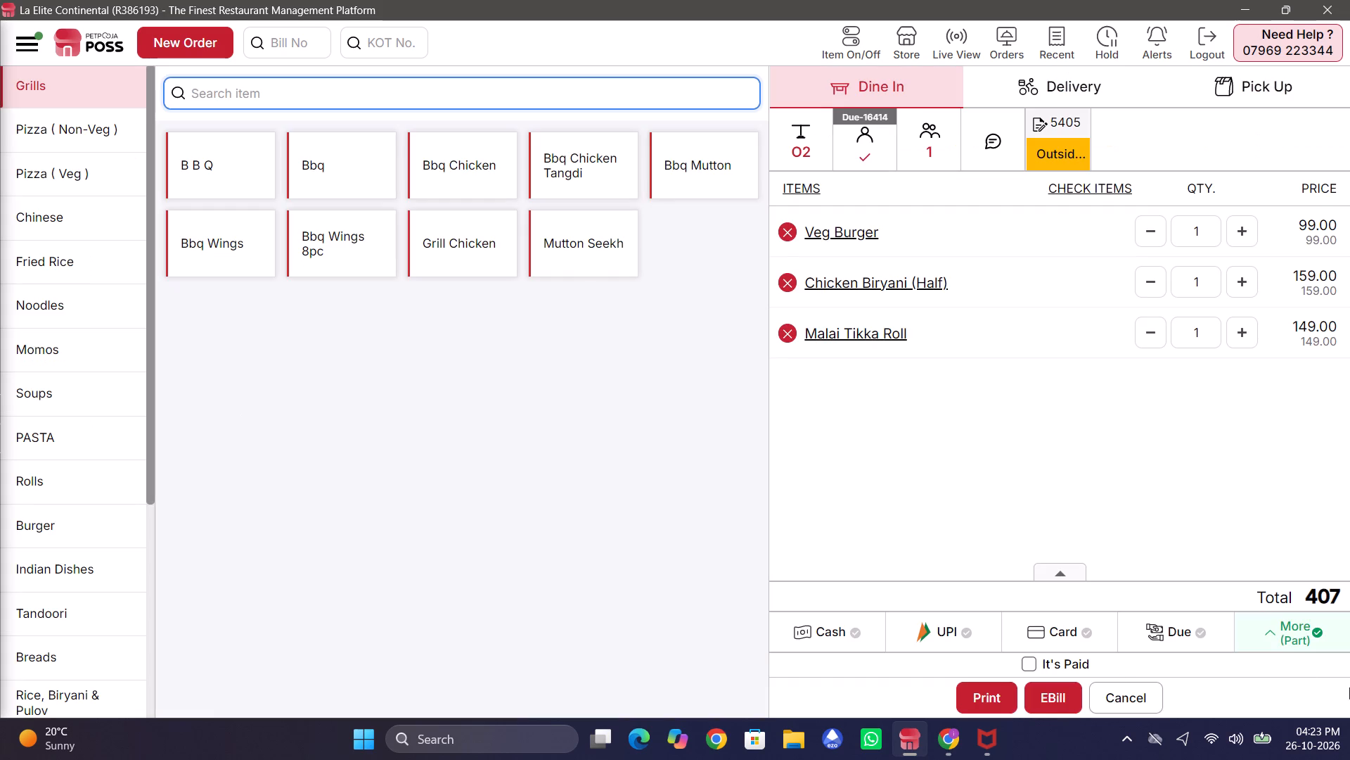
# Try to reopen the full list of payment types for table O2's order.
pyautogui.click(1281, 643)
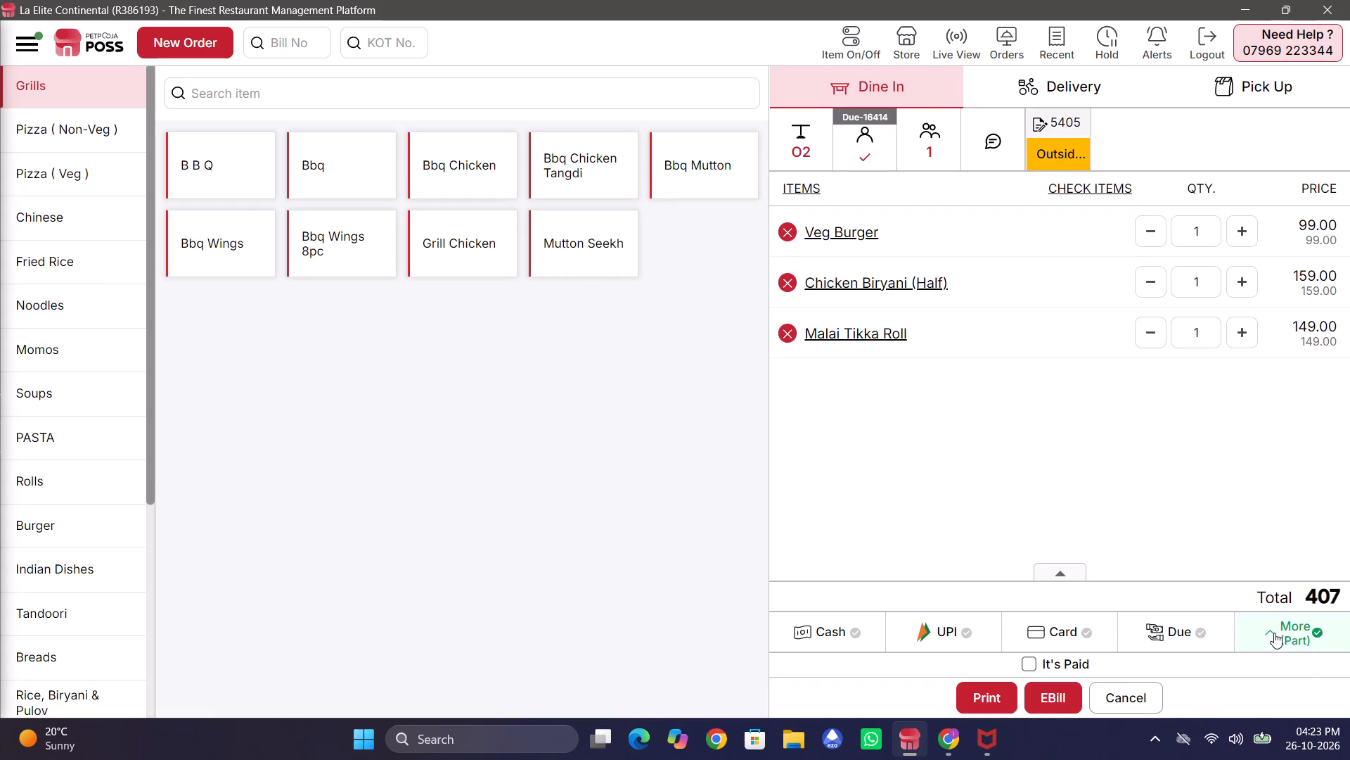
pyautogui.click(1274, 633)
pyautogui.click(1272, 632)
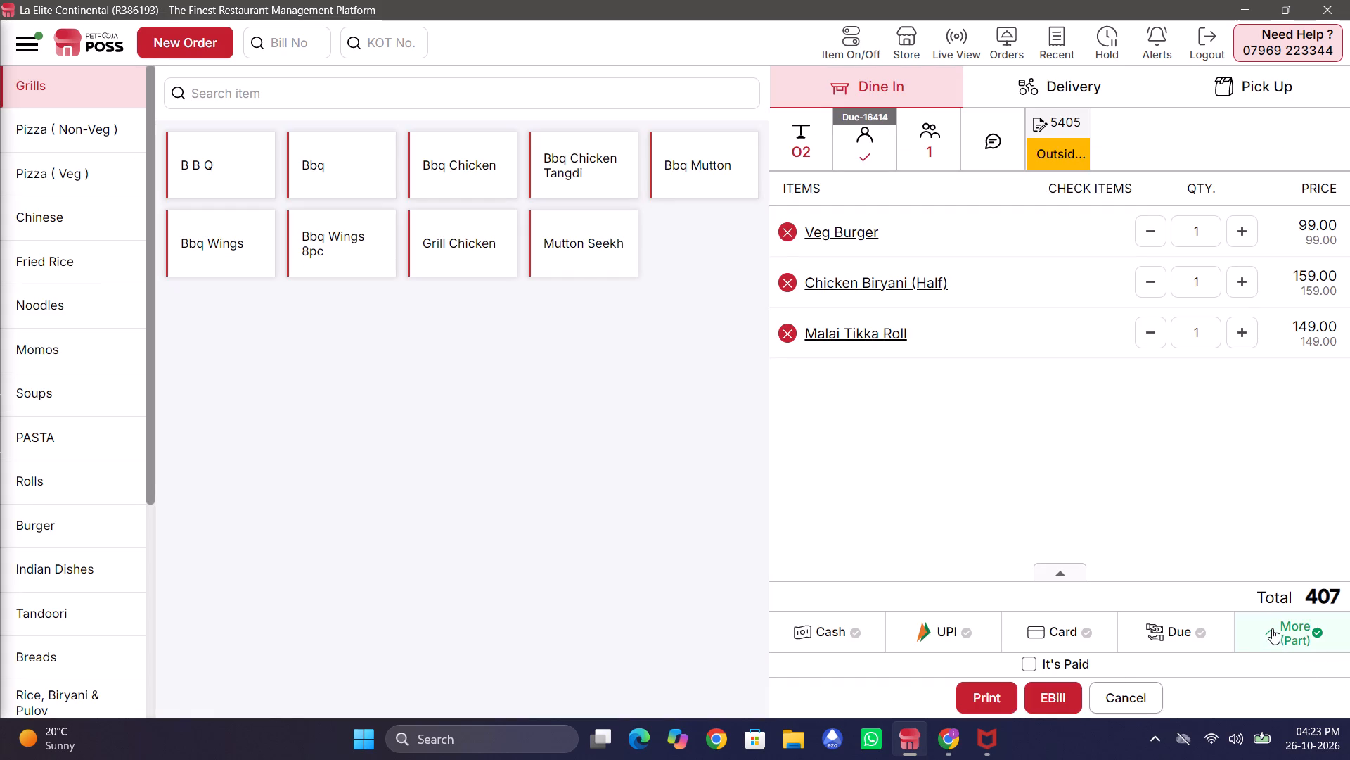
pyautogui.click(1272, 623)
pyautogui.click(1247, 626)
# View the sub order type options for table O2's order and close them without choosing another.
pyautogui.click(1049, 158)
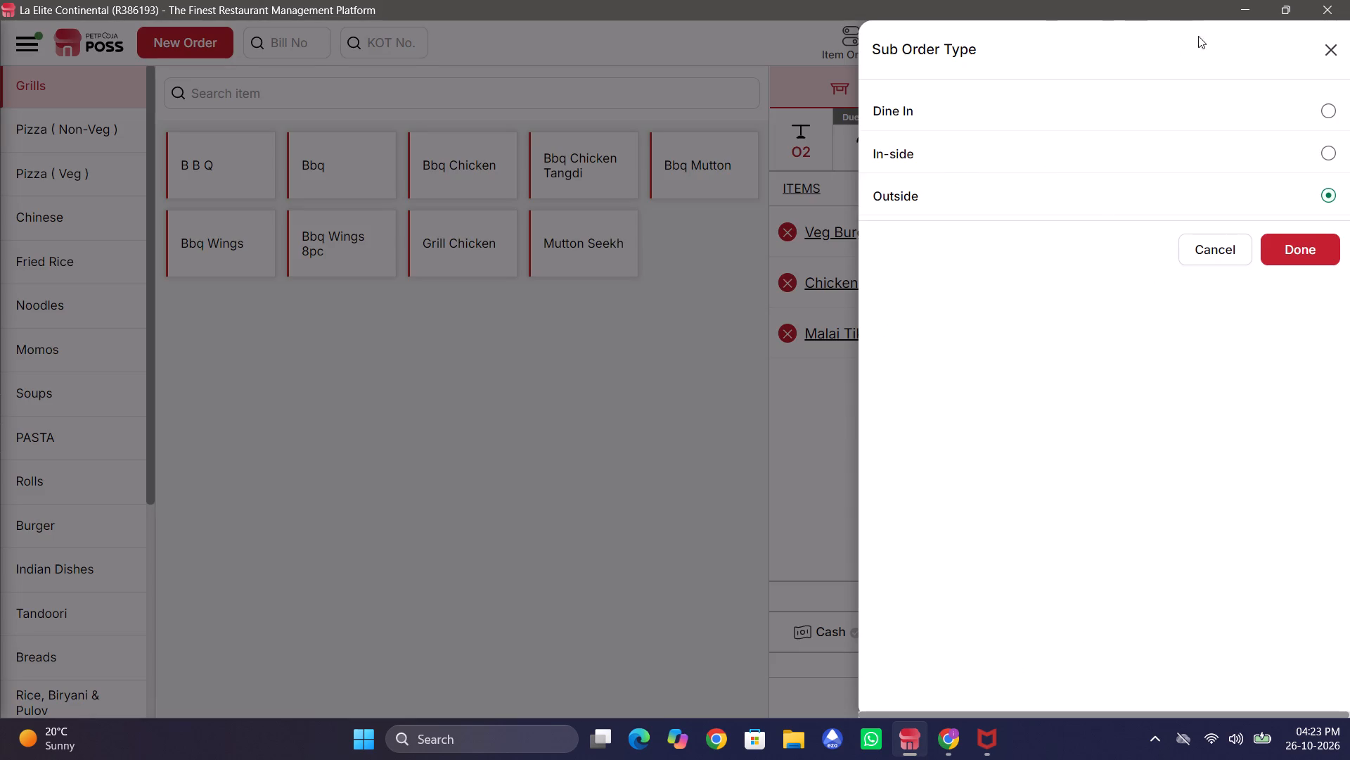
pyautogui.moveTo(1339, 47); pyautogui.dragTo(1327, 42)
pyautogui.click(1327, 42)
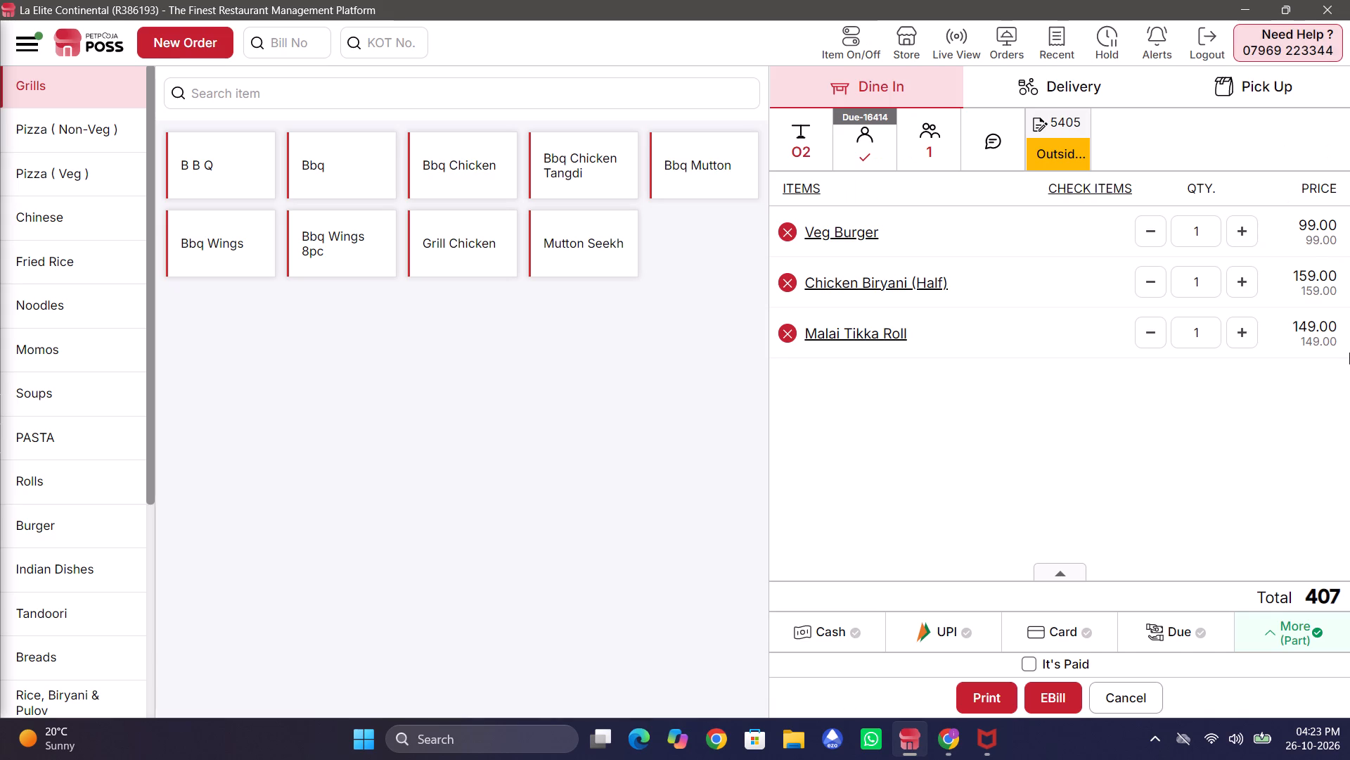
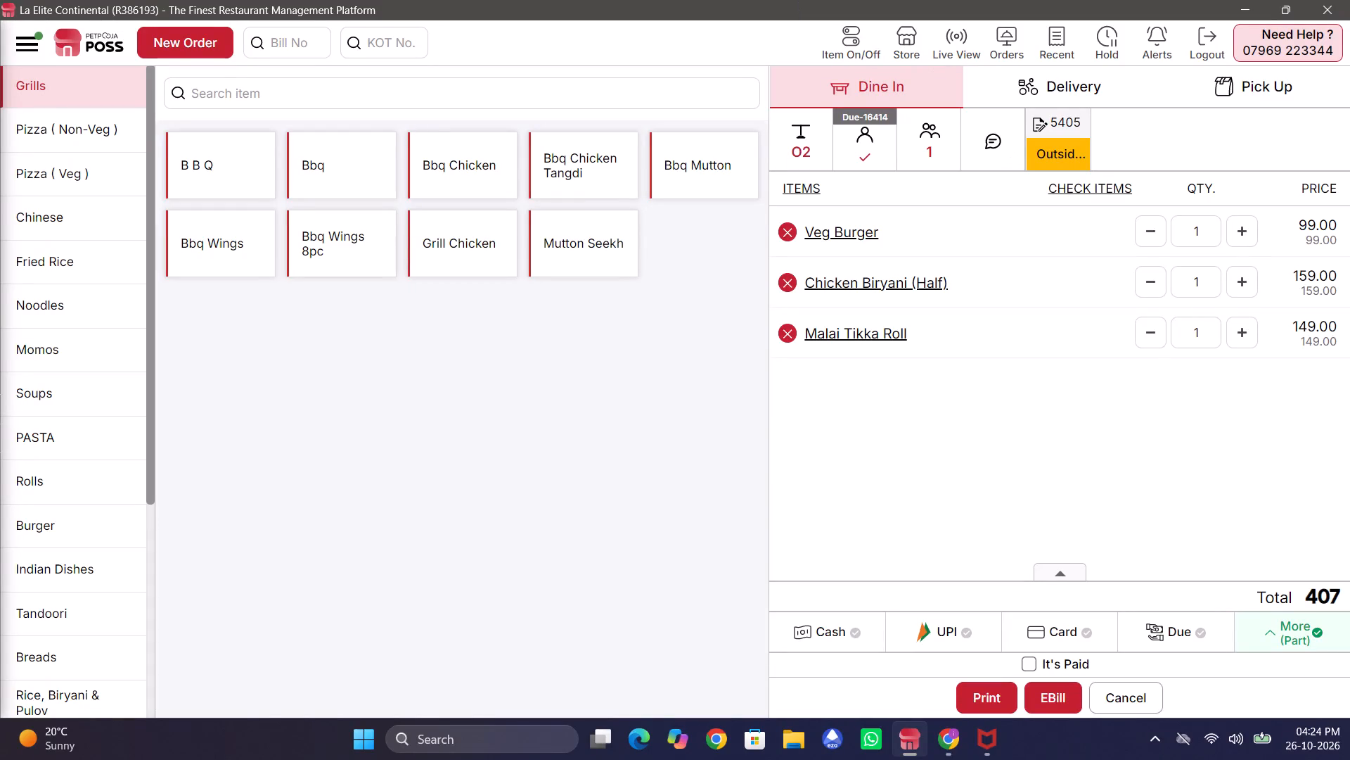
# Start a new order for outside table O1 with a small Chicken Blast Pizza and an Afghani Momo (10pc).
pyautogui.click(196, 40)
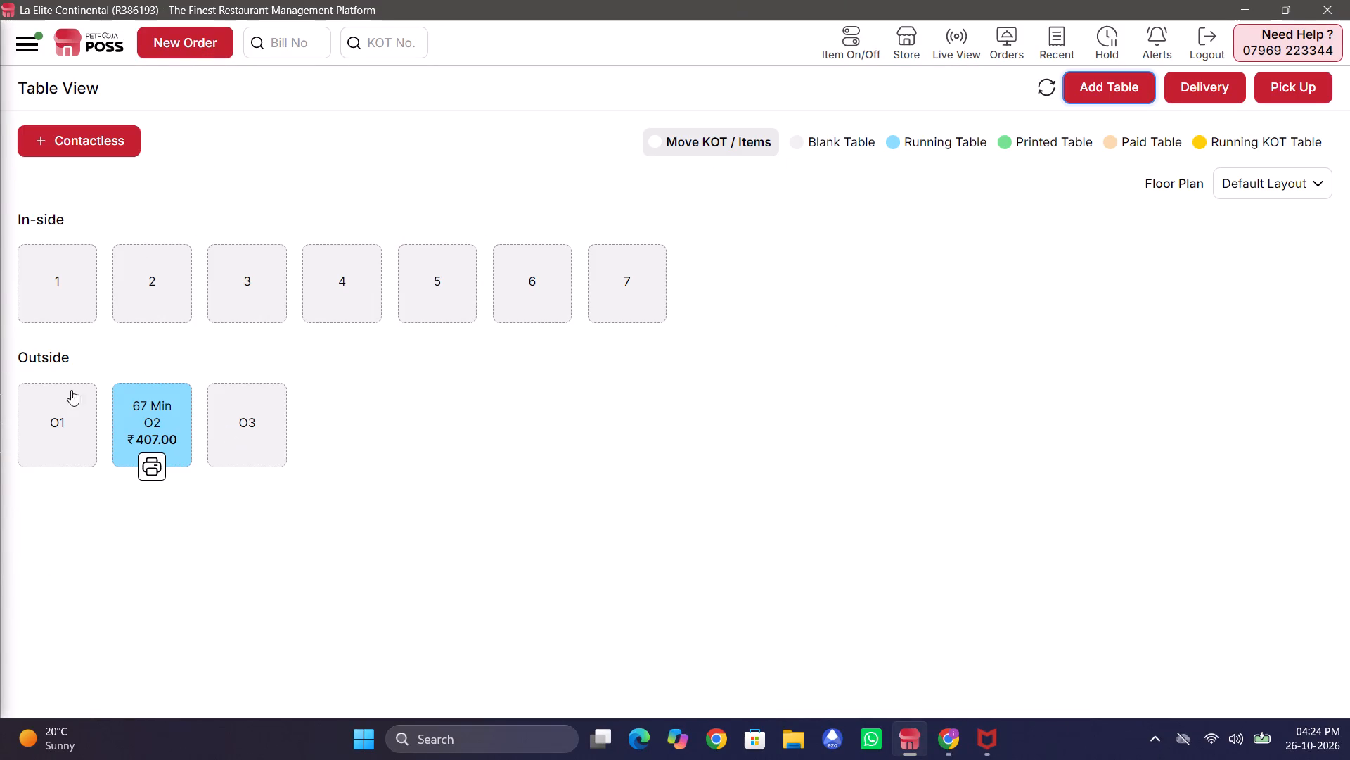
pyautogui.click(44, 398)
pyautogui.click(38, 129)
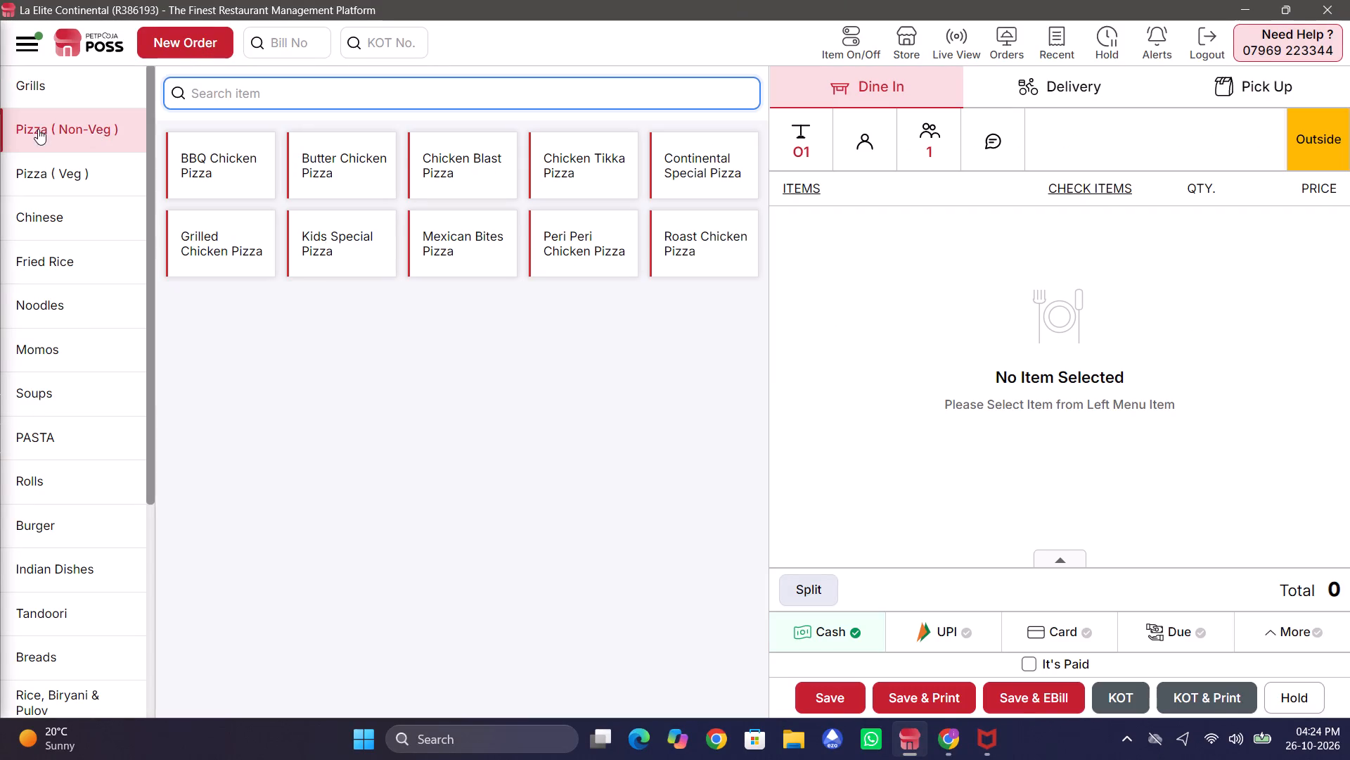
pyautogui.click(460, 174)
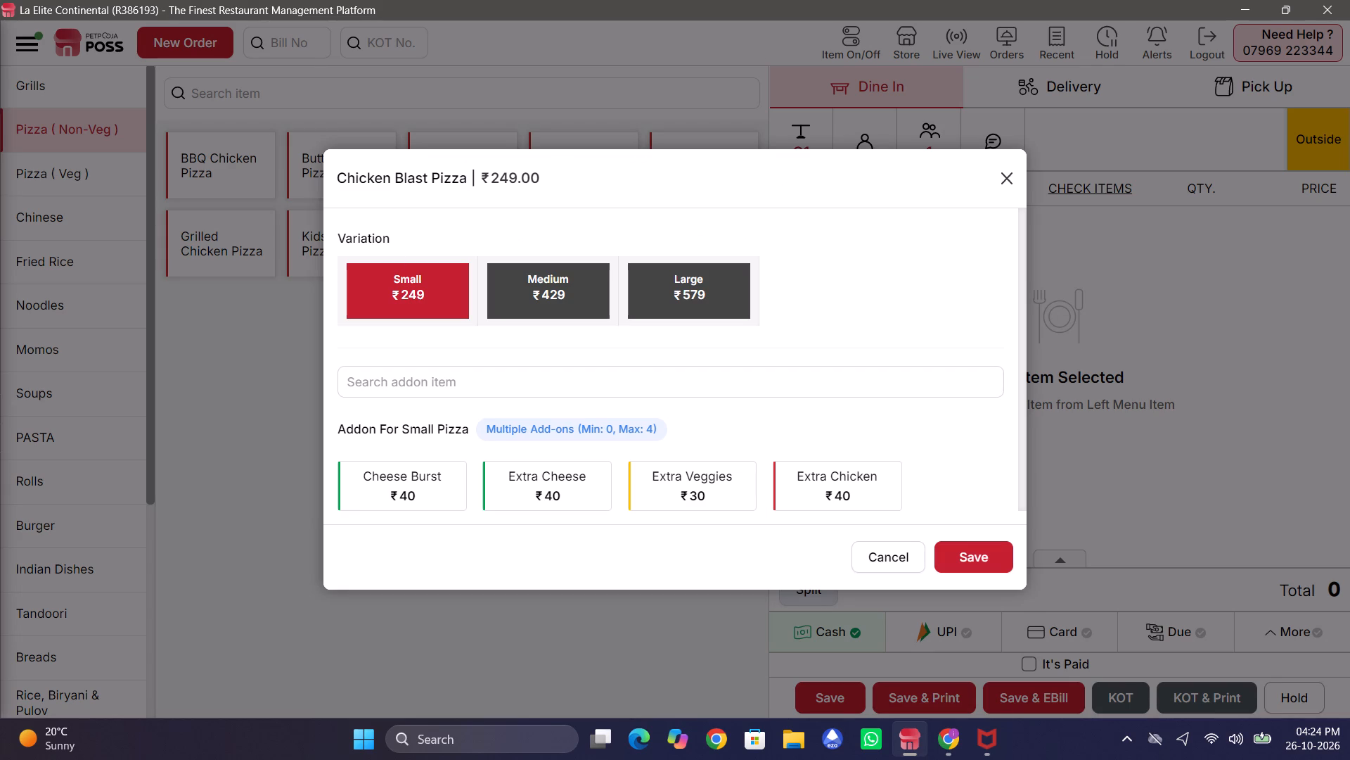
pyautogui.click(983, 556)
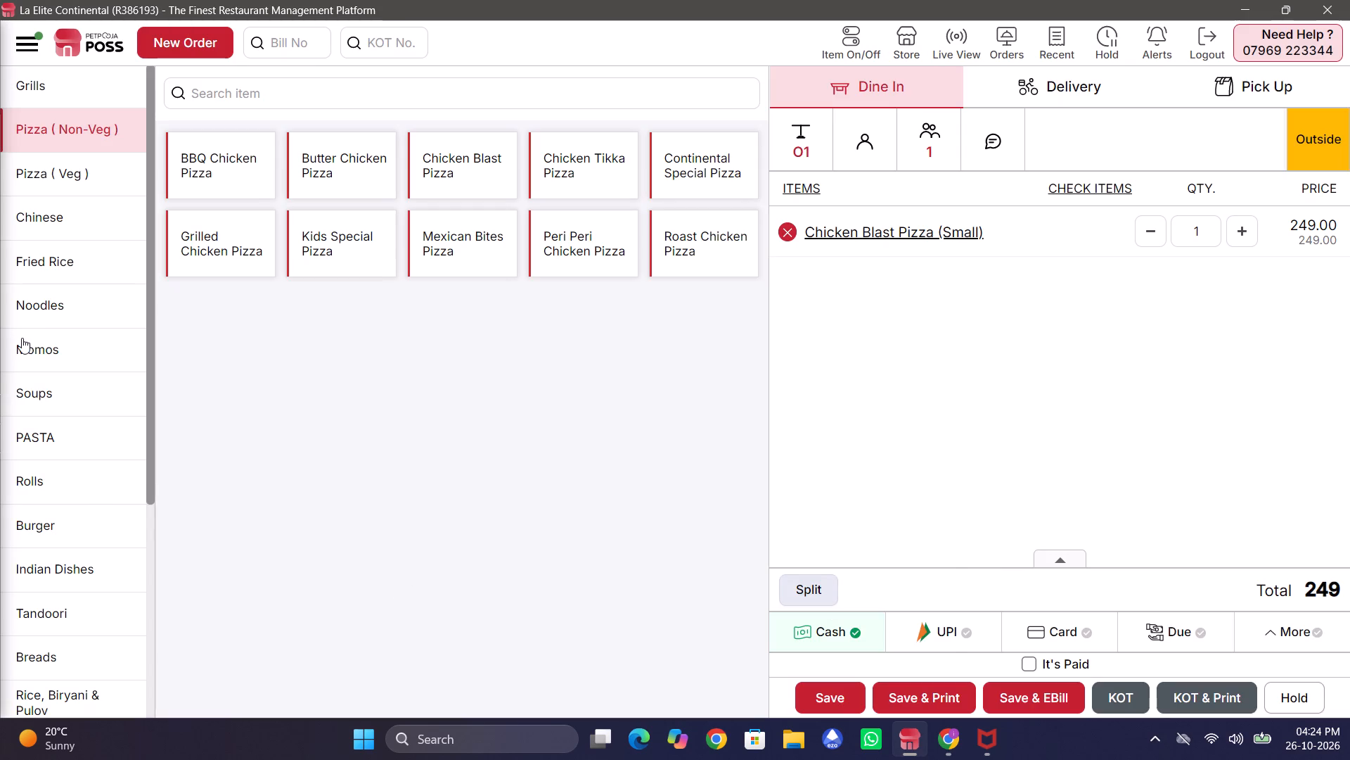
pyautogui.click(22, 340)
pyautogui.click(198, 177)
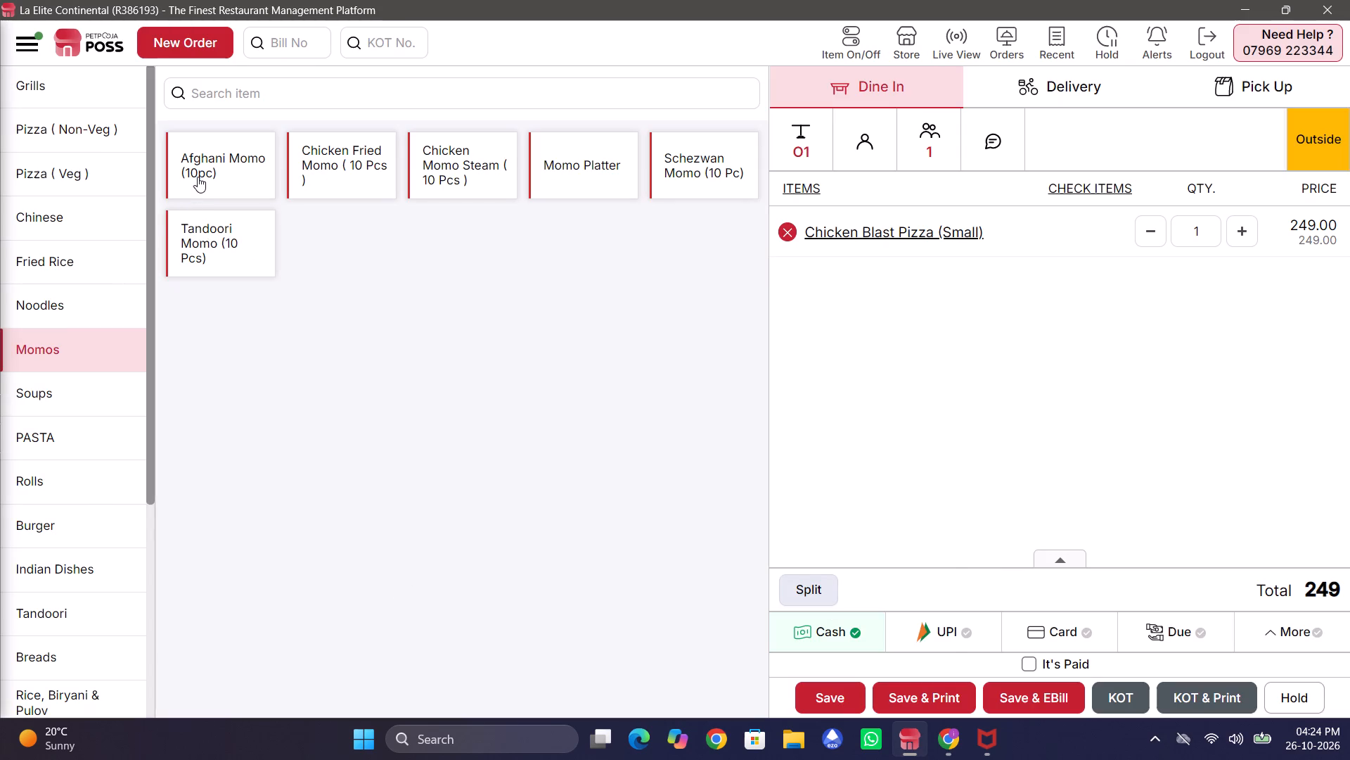
# Assign the saved customer swiggy to table O1's order and submit it with KOT & Print.
pyautogui.click(856, 156)
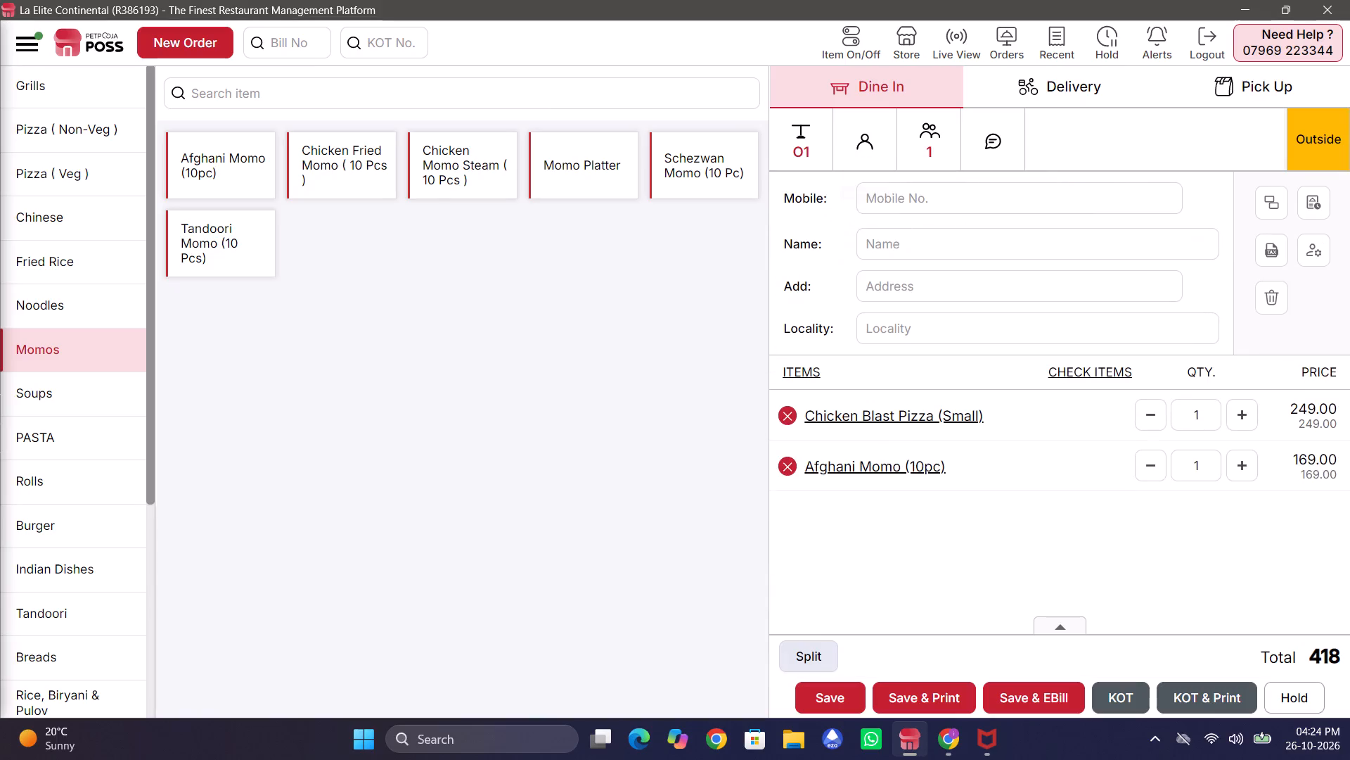
pyautogui.click(897, 241)
pyautogui.write('swi')
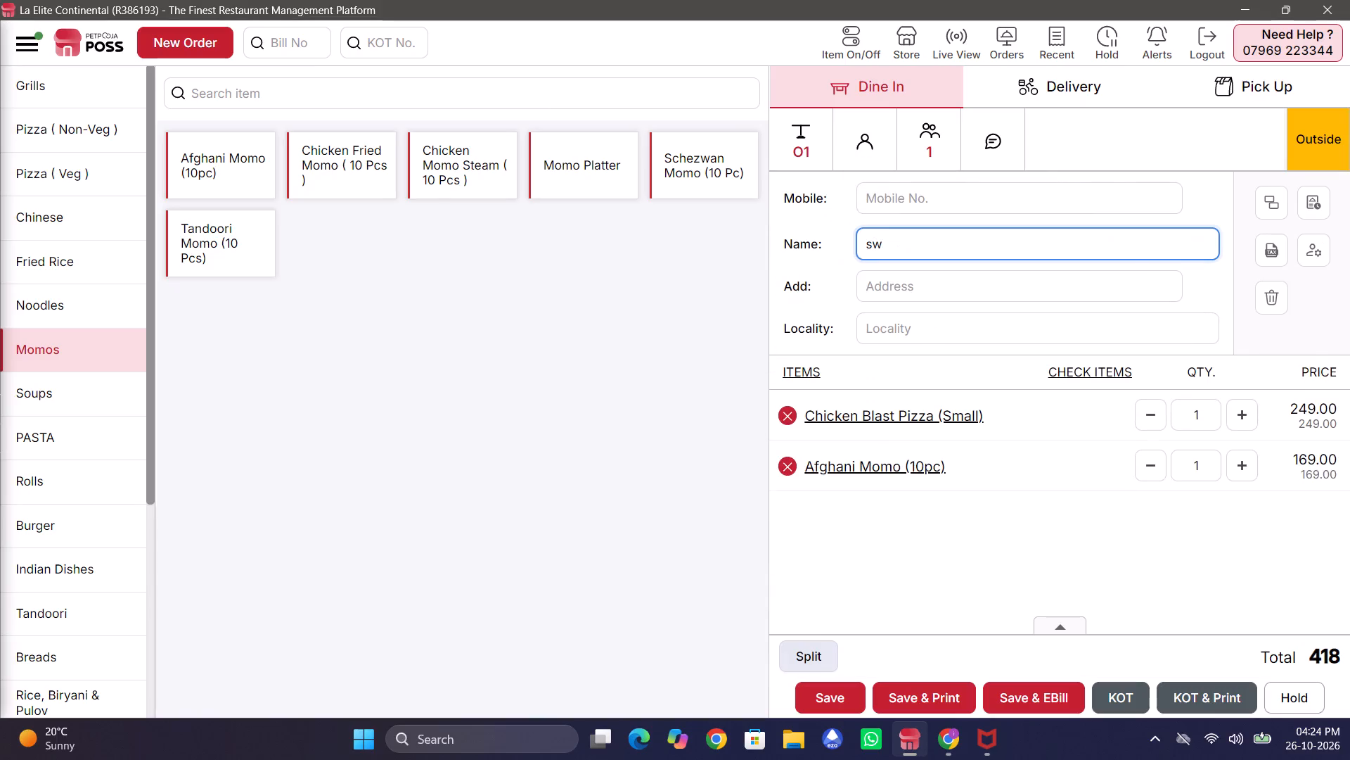
pyautogui.click(899, 272)
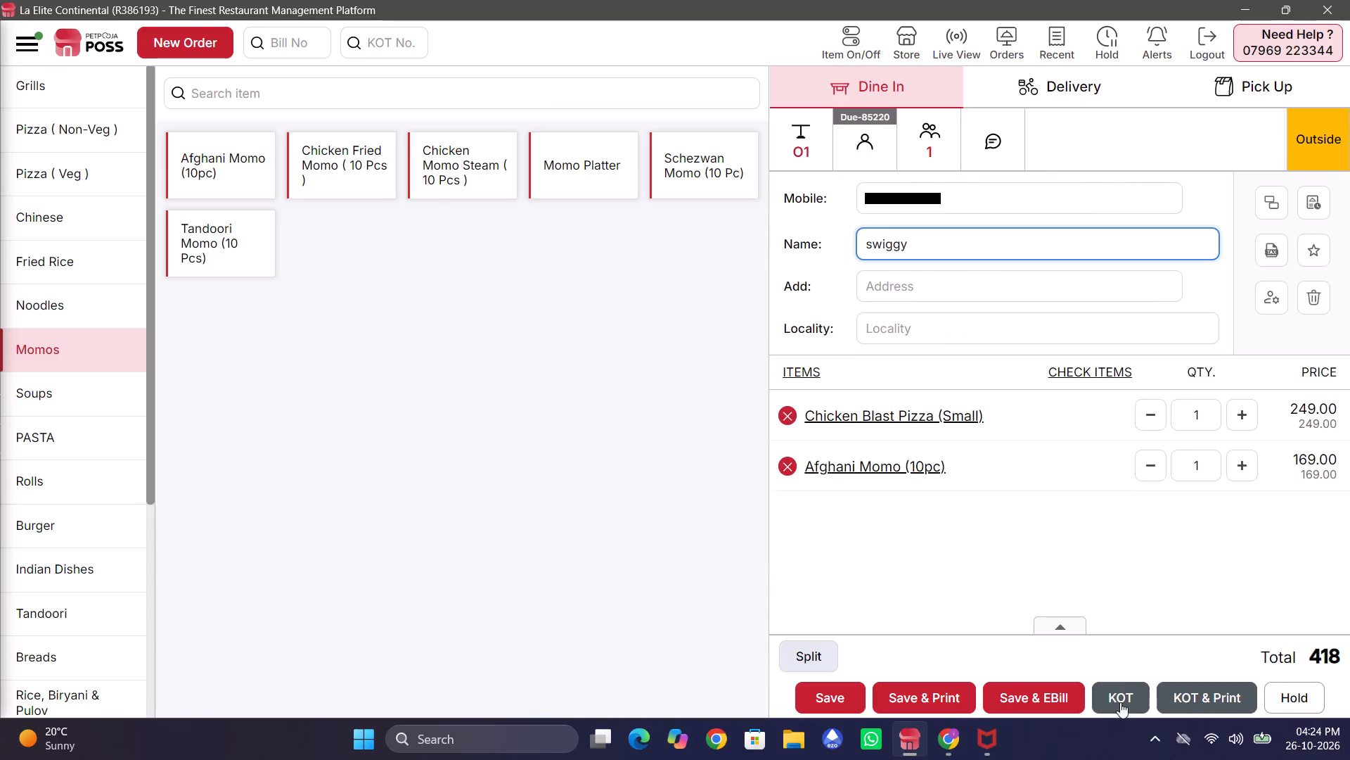
pyautogui.click(1185, 704)
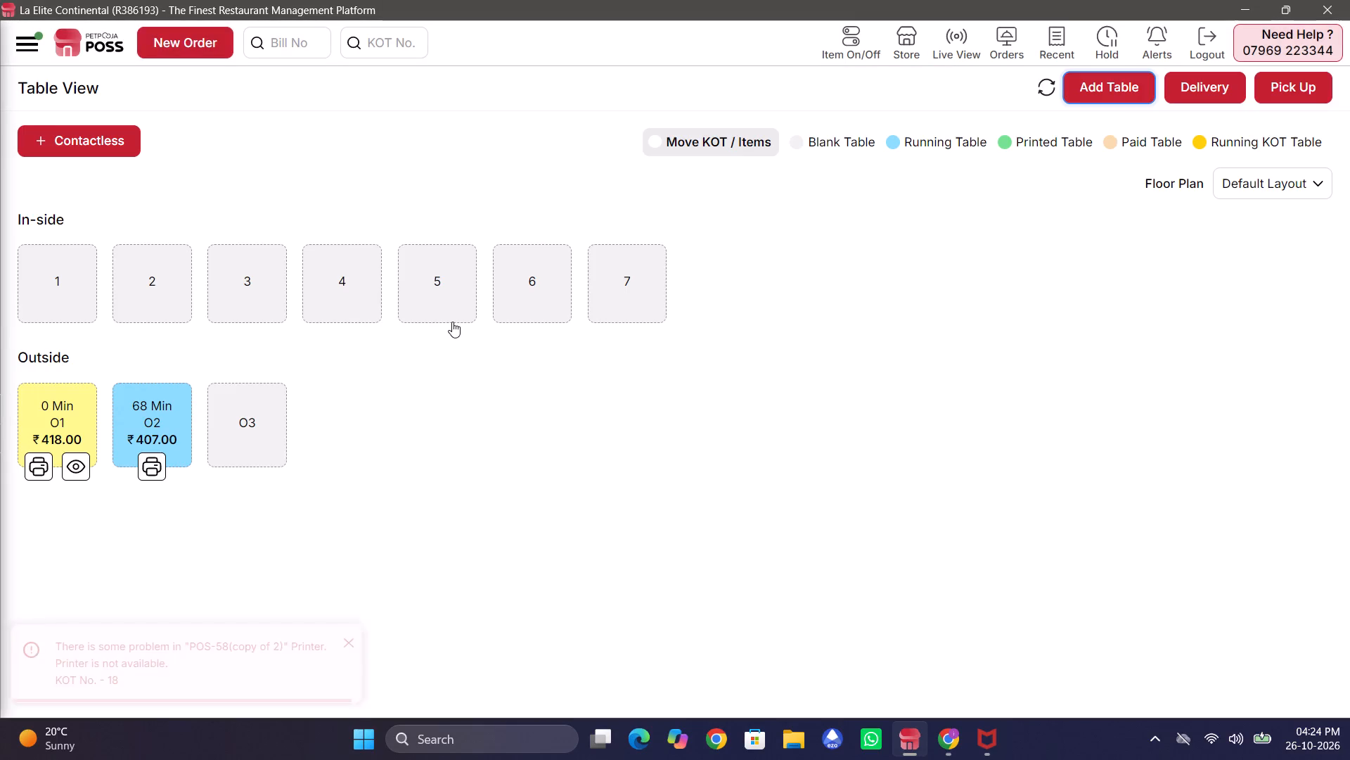
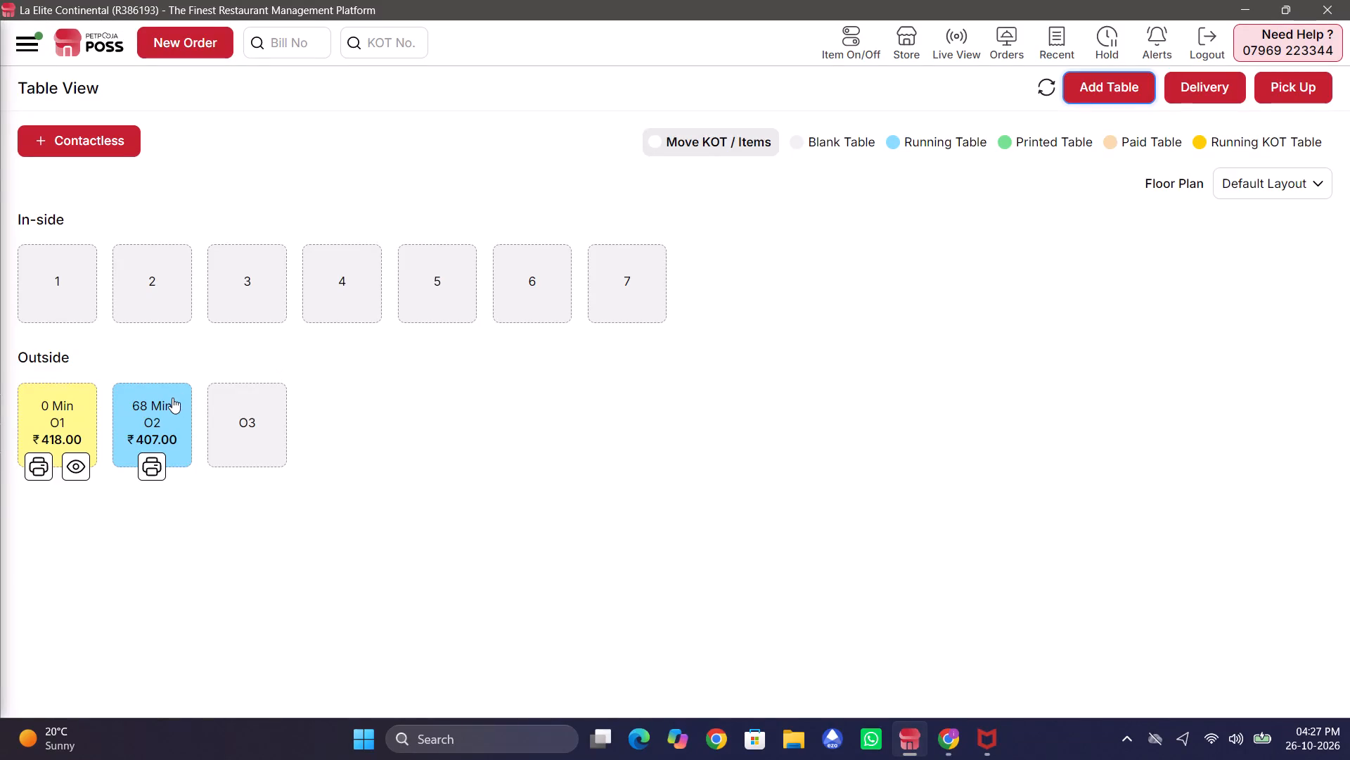
# Open outside table O2's running order and change its sub order type to Dine In.
pyautogui.click(172, 398)
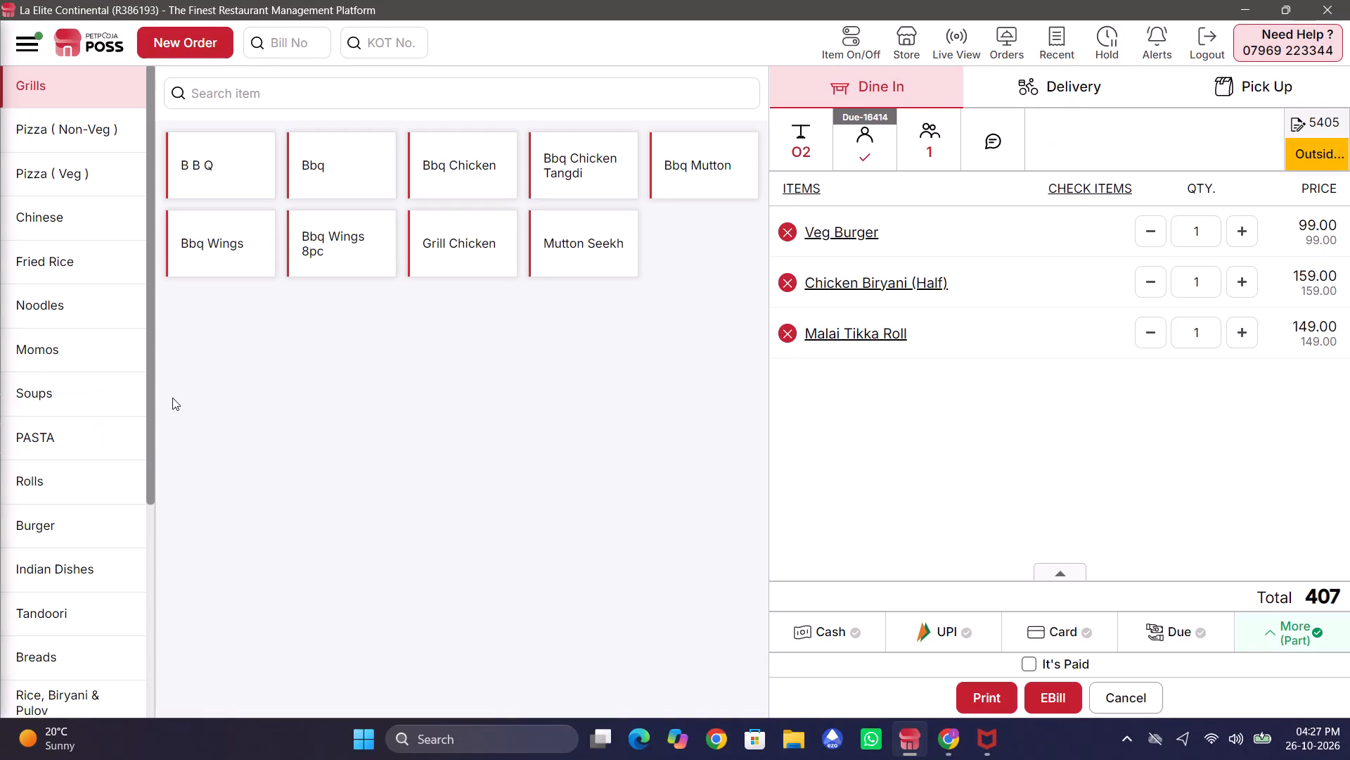
pyautogui.click(1081, 145)
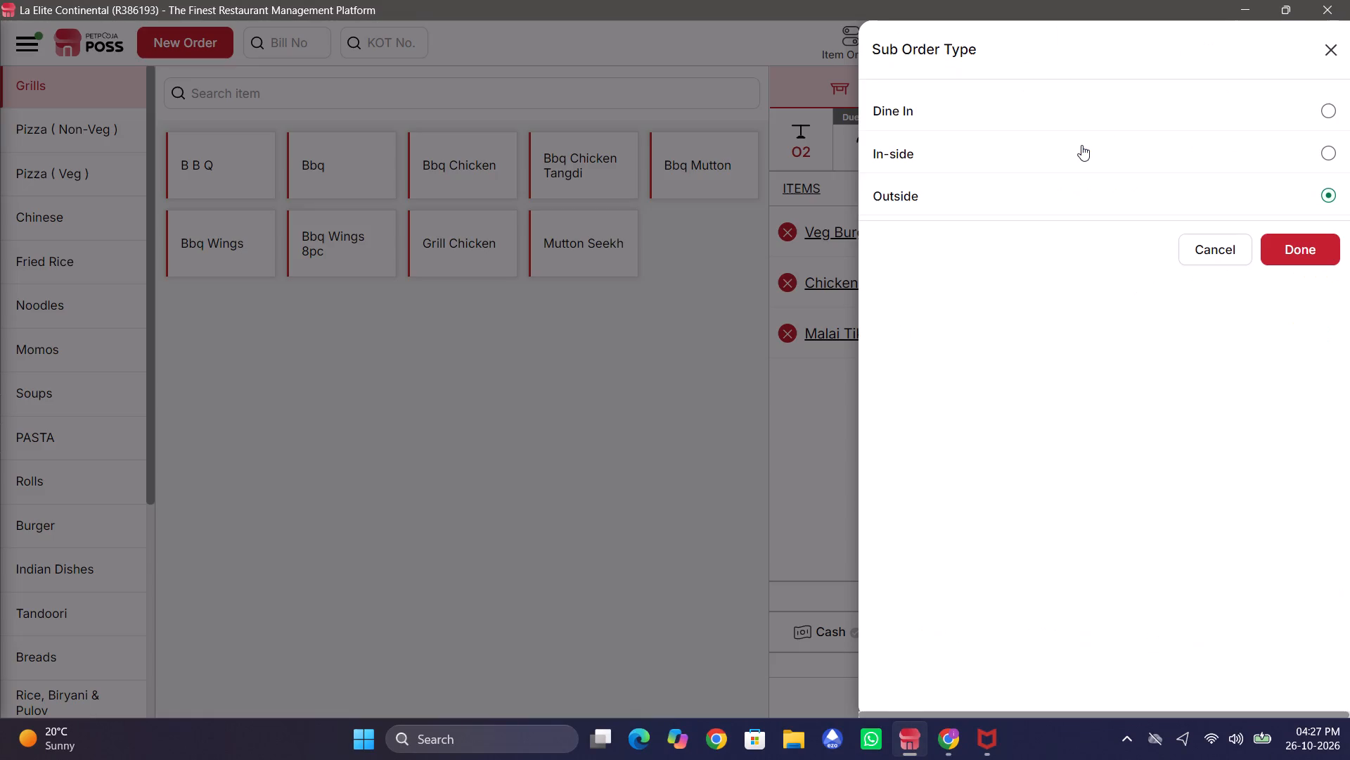
pyautogui.click(1283, 108)
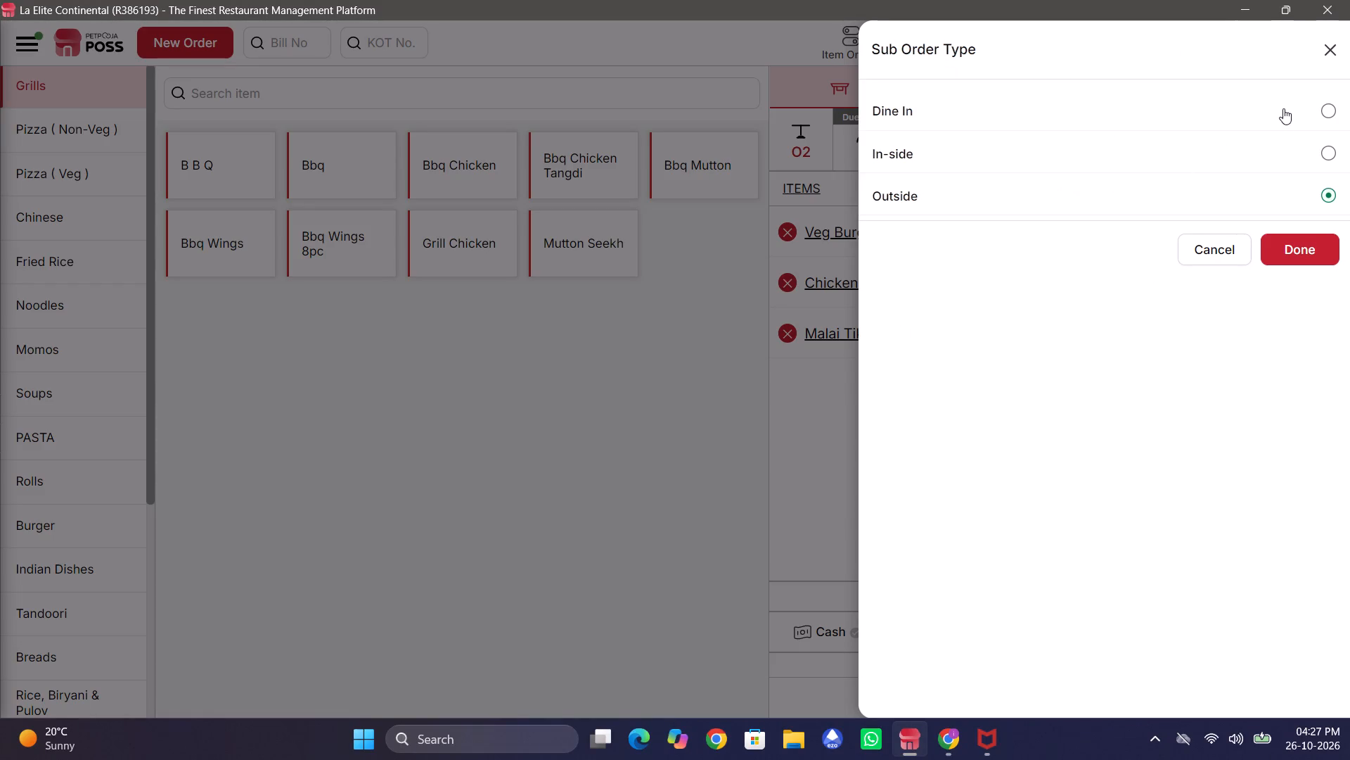
pyautogui.click(1318, 241)
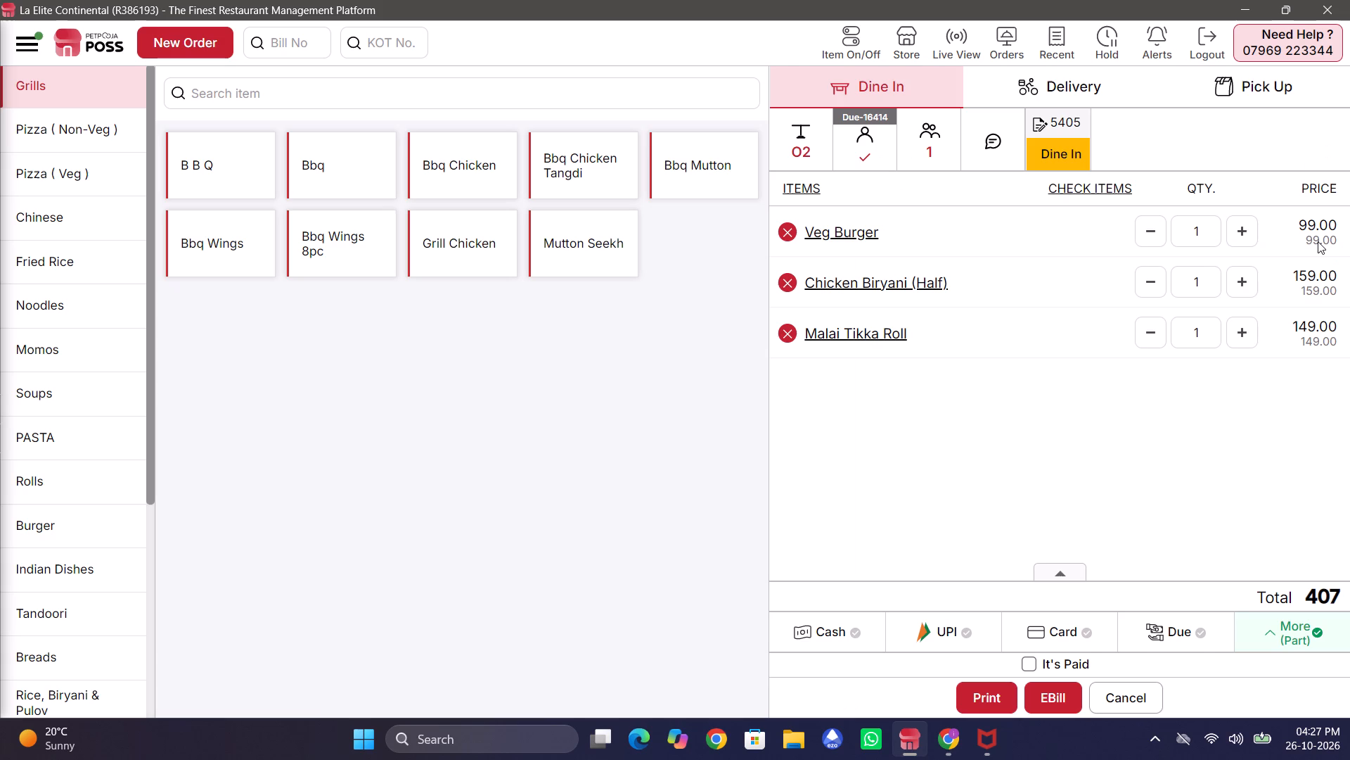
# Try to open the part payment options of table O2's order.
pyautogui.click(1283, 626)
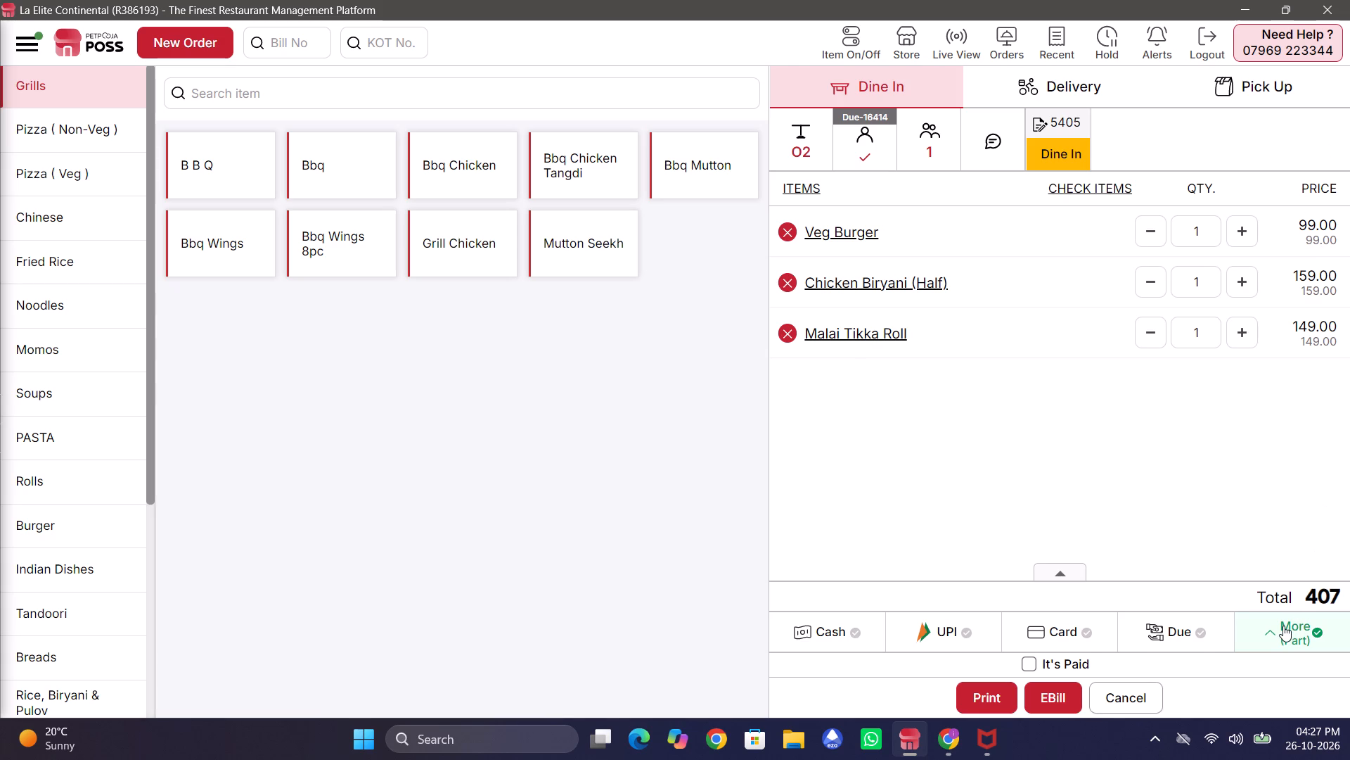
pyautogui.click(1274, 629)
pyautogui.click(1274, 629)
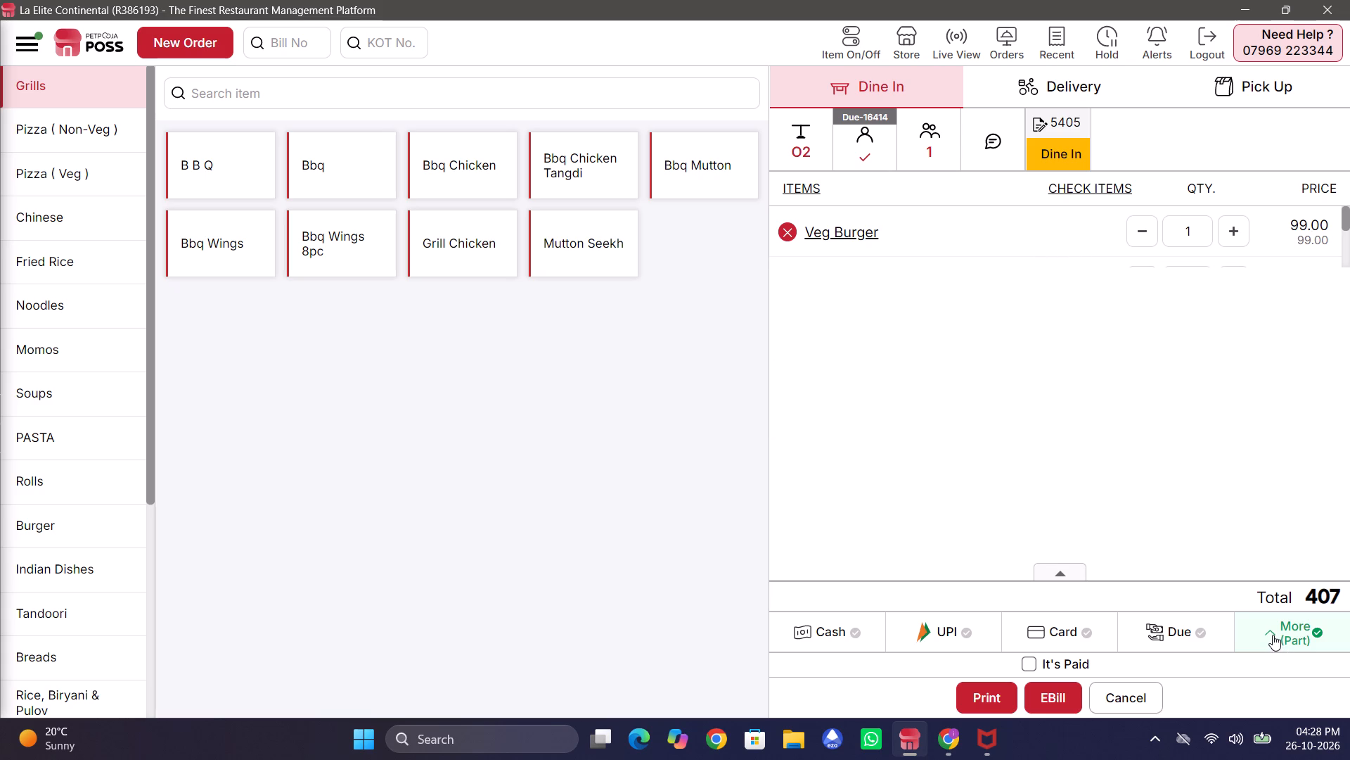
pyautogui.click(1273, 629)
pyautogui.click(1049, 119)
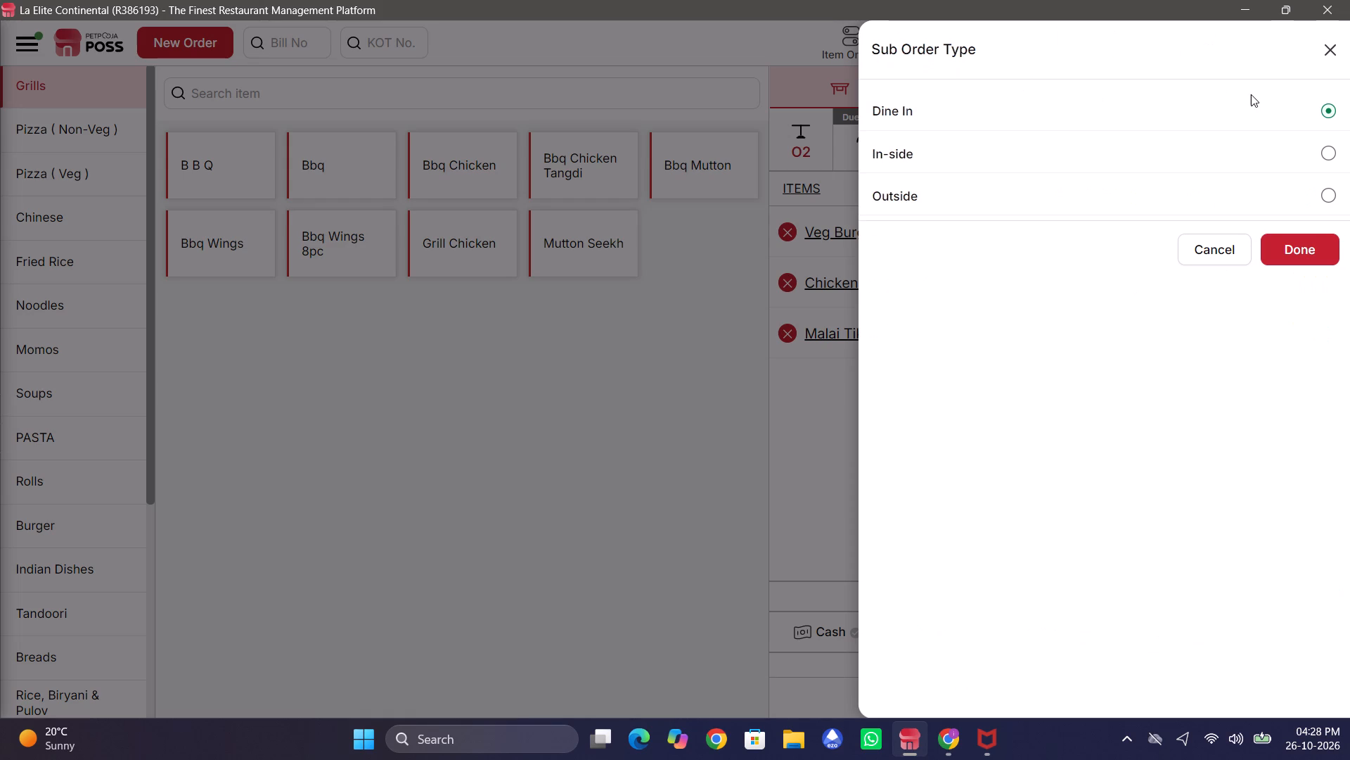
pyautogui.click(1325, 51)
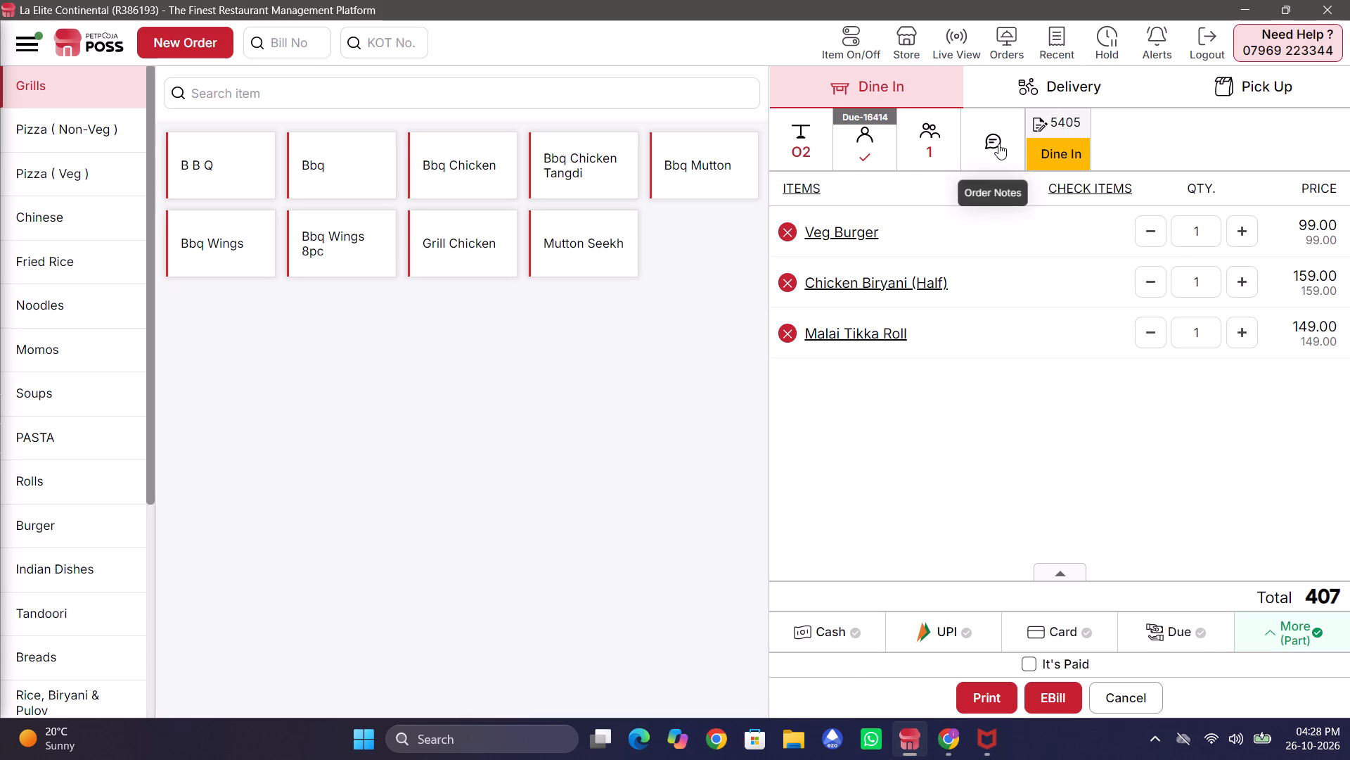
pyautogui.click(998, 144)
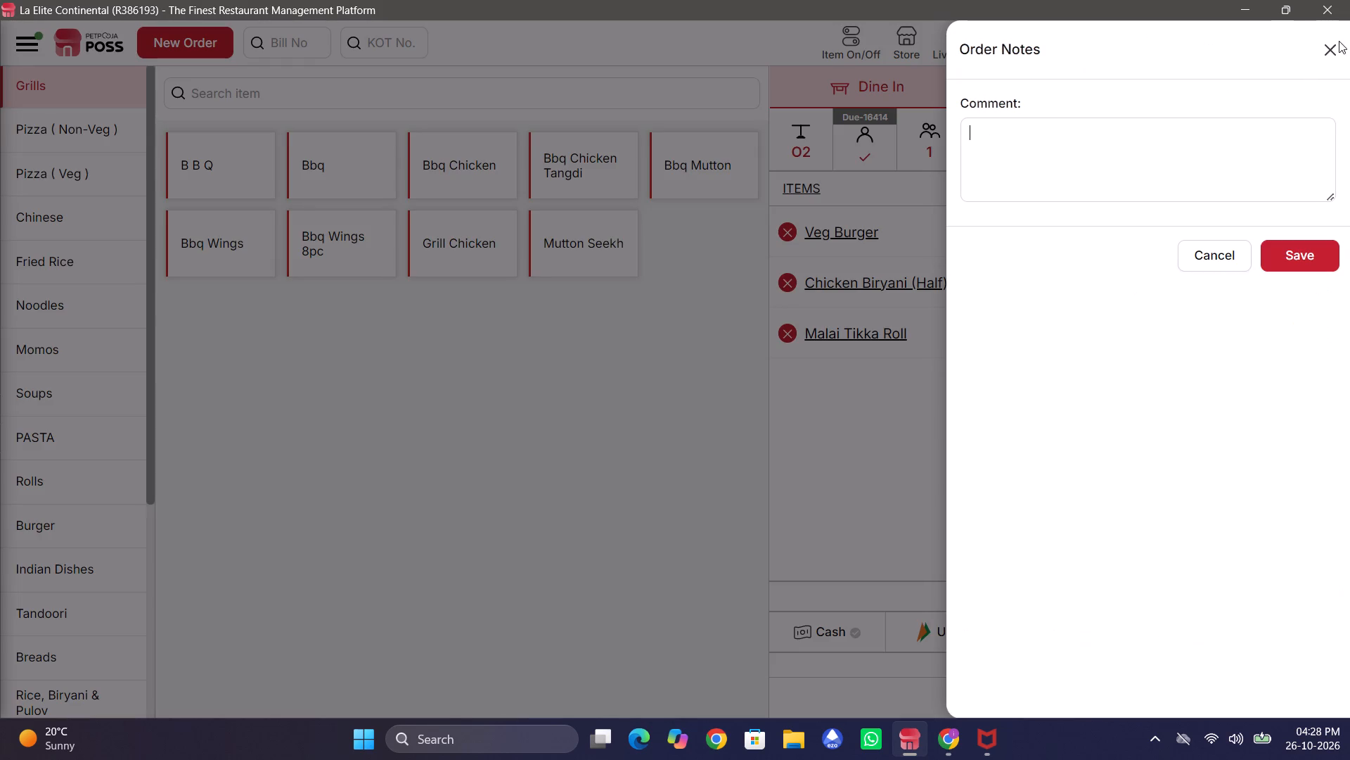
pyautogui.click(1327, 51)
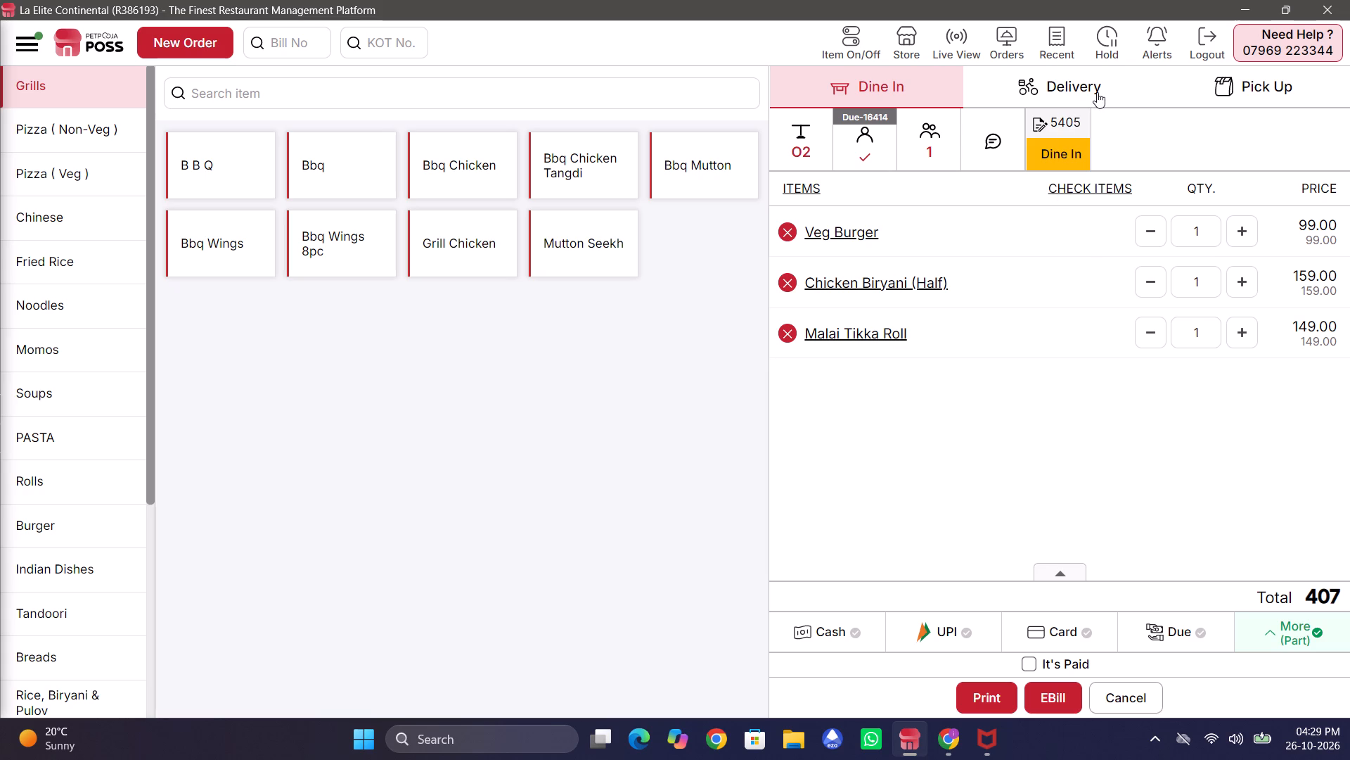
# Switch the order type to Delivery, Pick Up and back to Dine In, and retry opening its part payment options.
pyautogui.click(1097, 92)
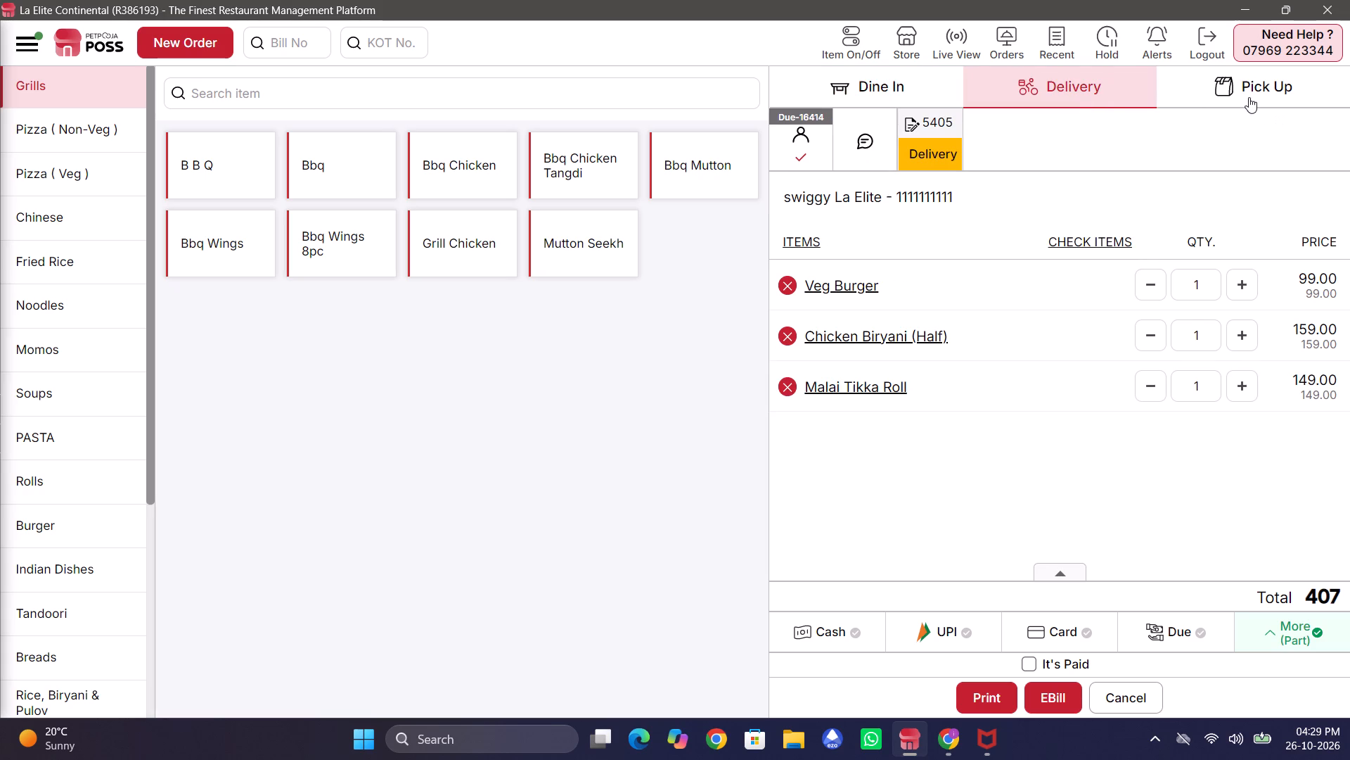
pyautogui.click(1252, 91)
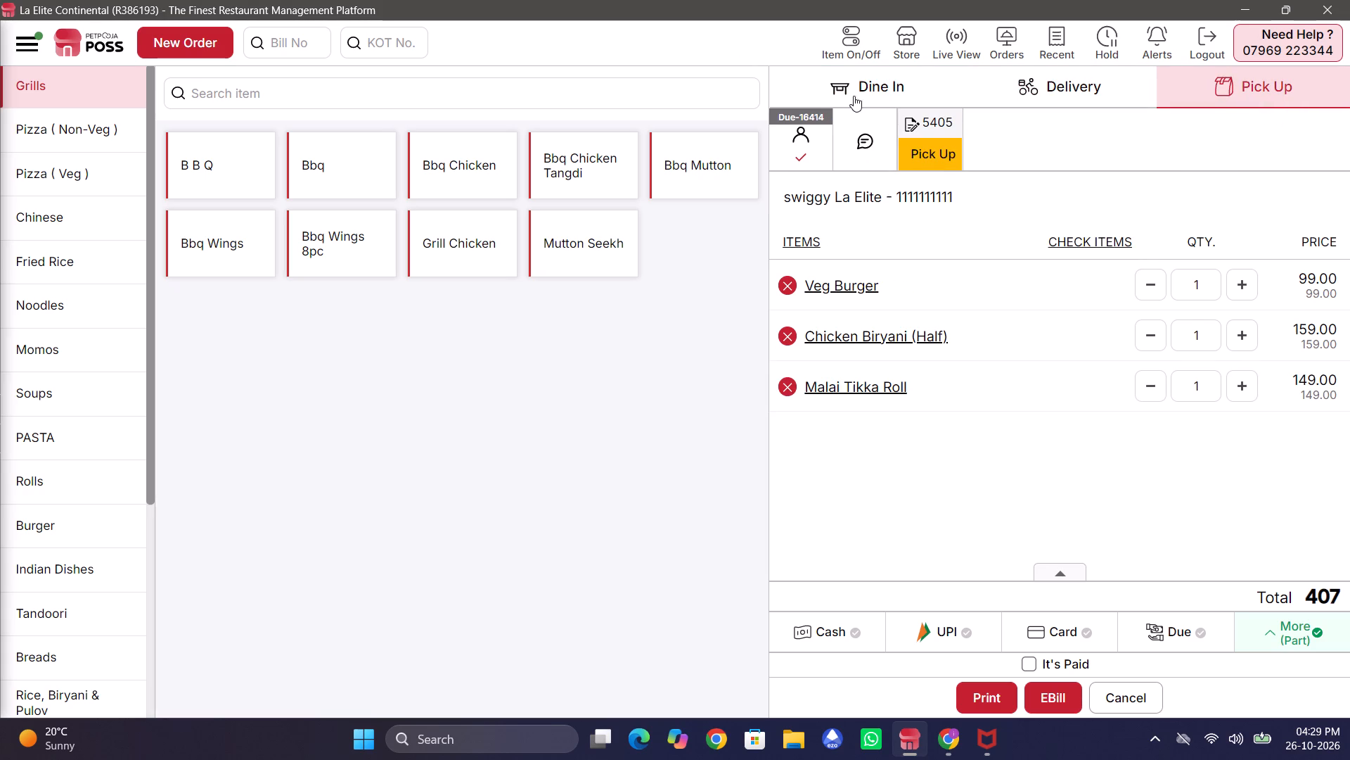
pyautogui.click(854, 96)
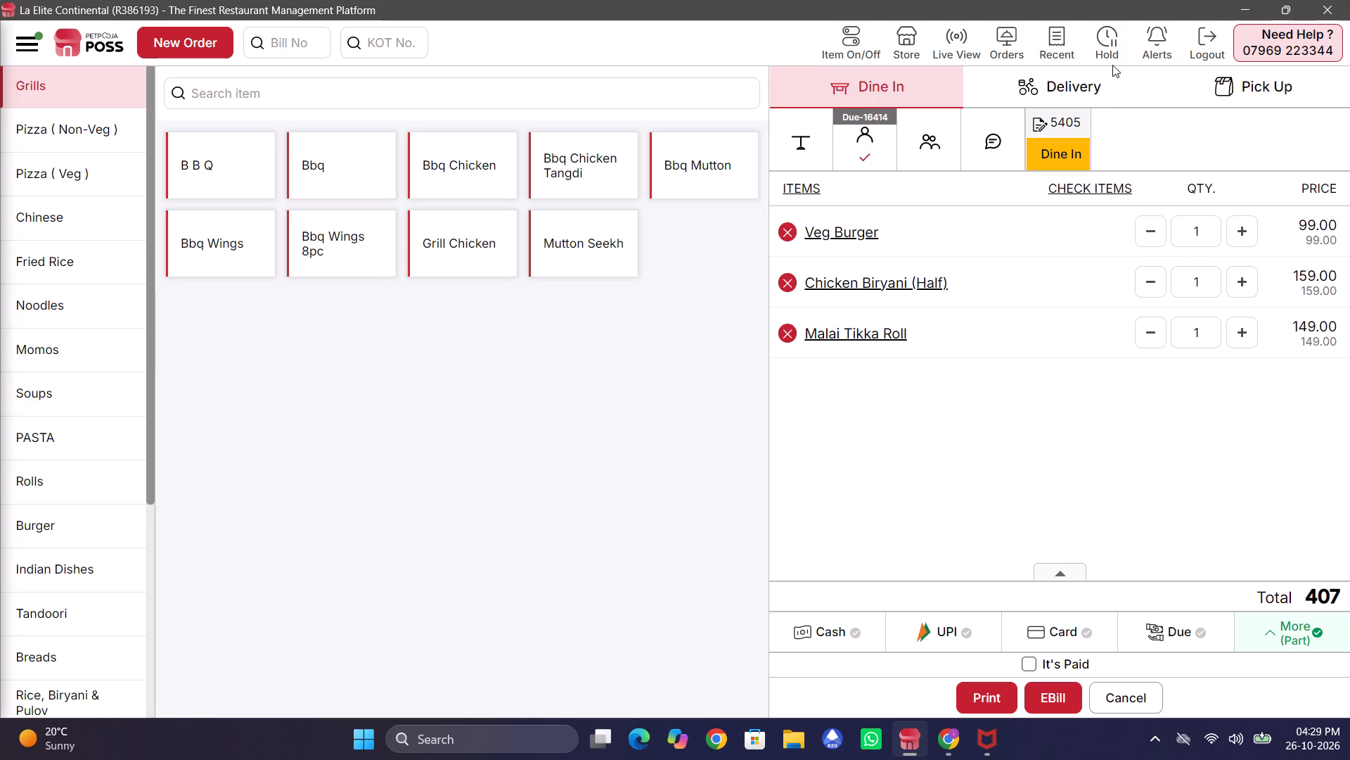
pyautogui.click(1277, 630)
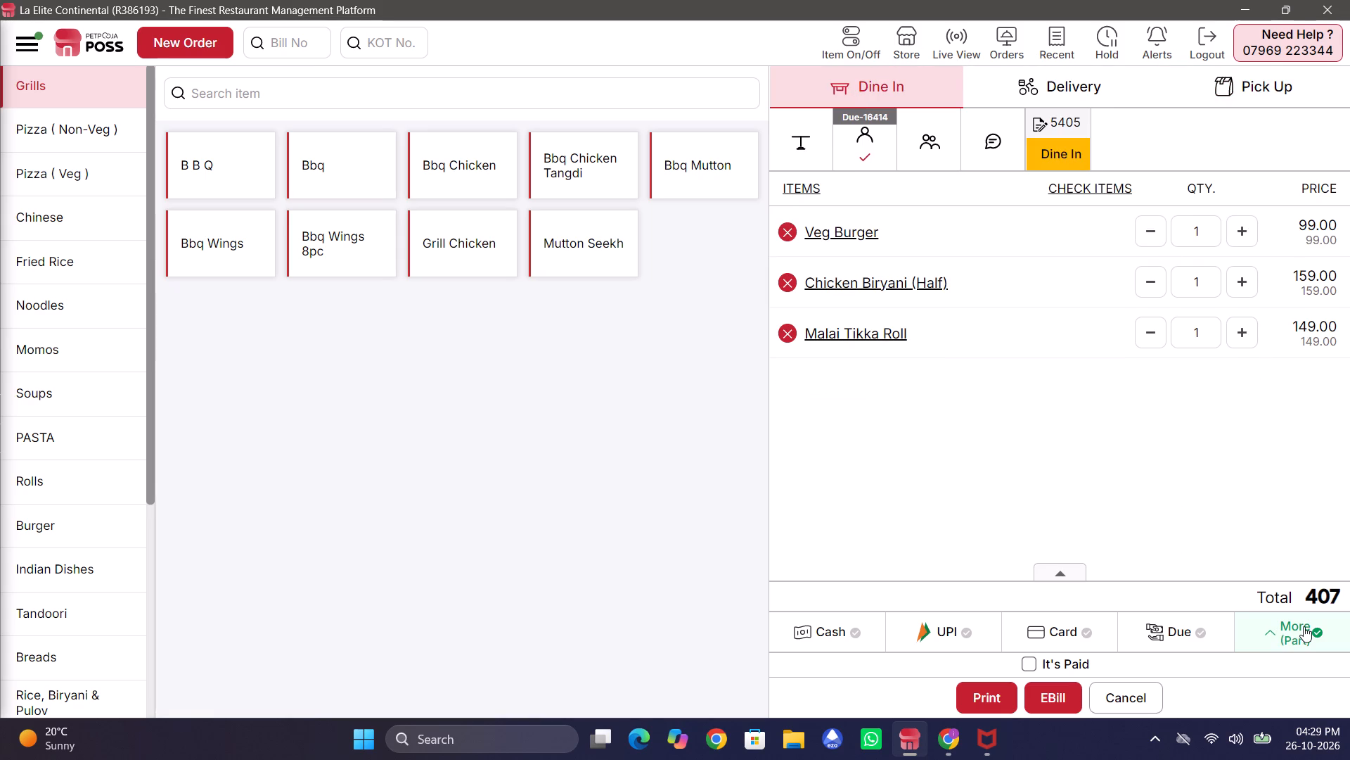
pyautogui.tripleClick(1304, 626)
# Issue the EBill for the Dine In order, entering 2 as its table number.
pyautogui.click(1042, 689)
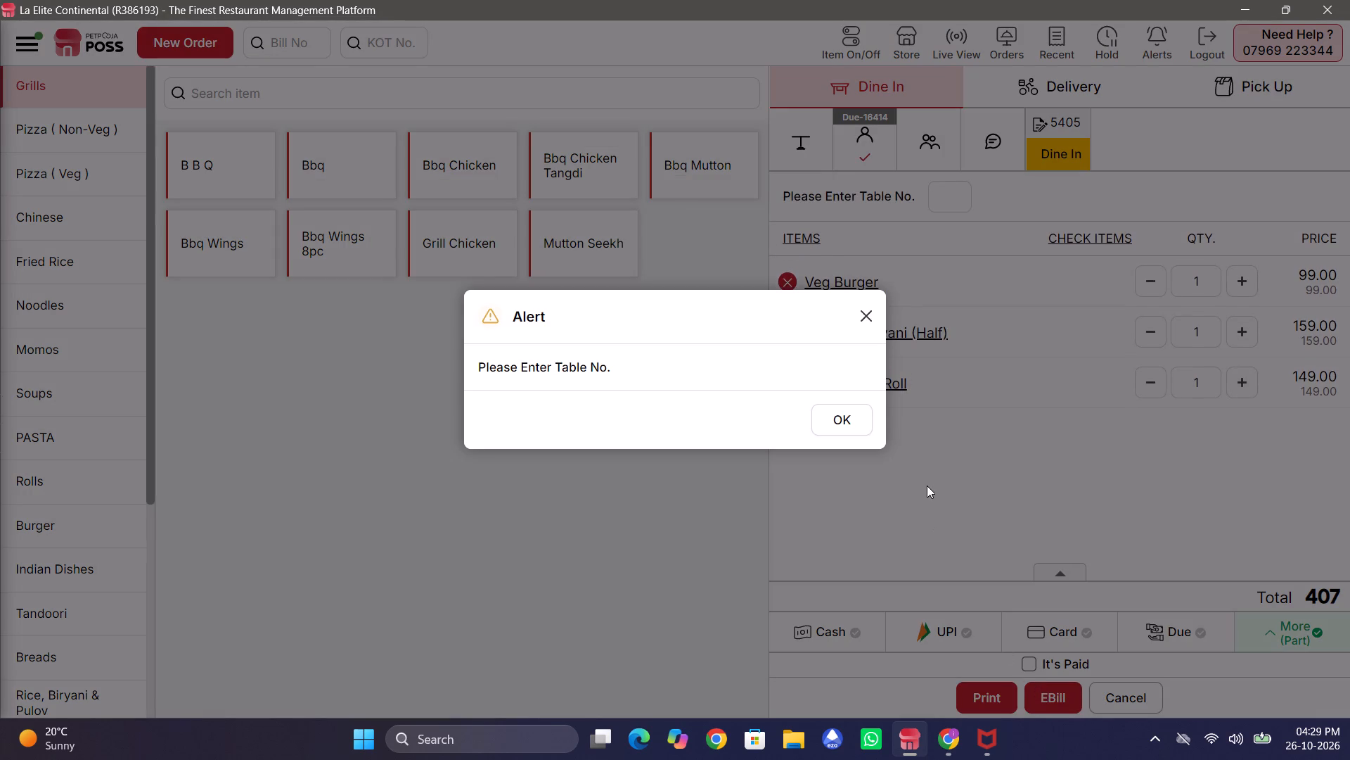
pyautogui.click(860, 410)
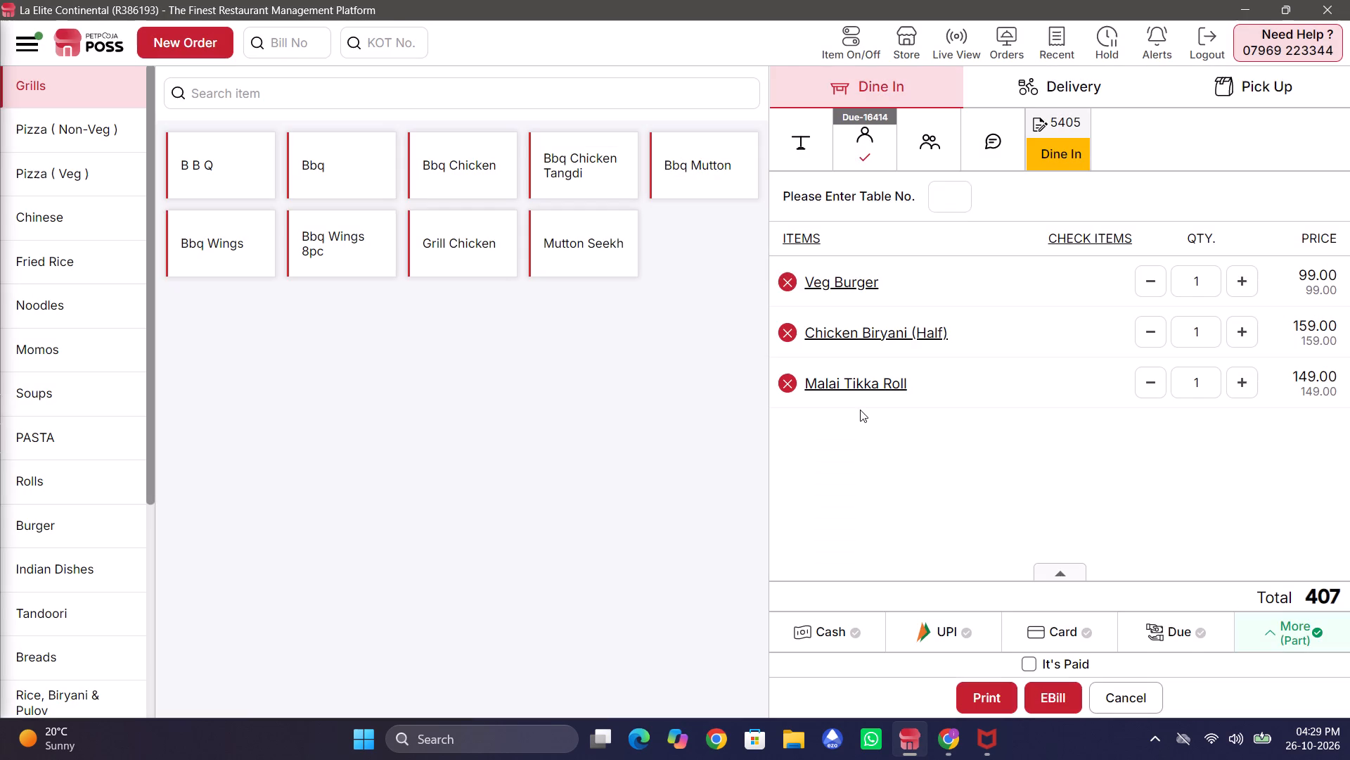
pyautogui.click(946, 205)
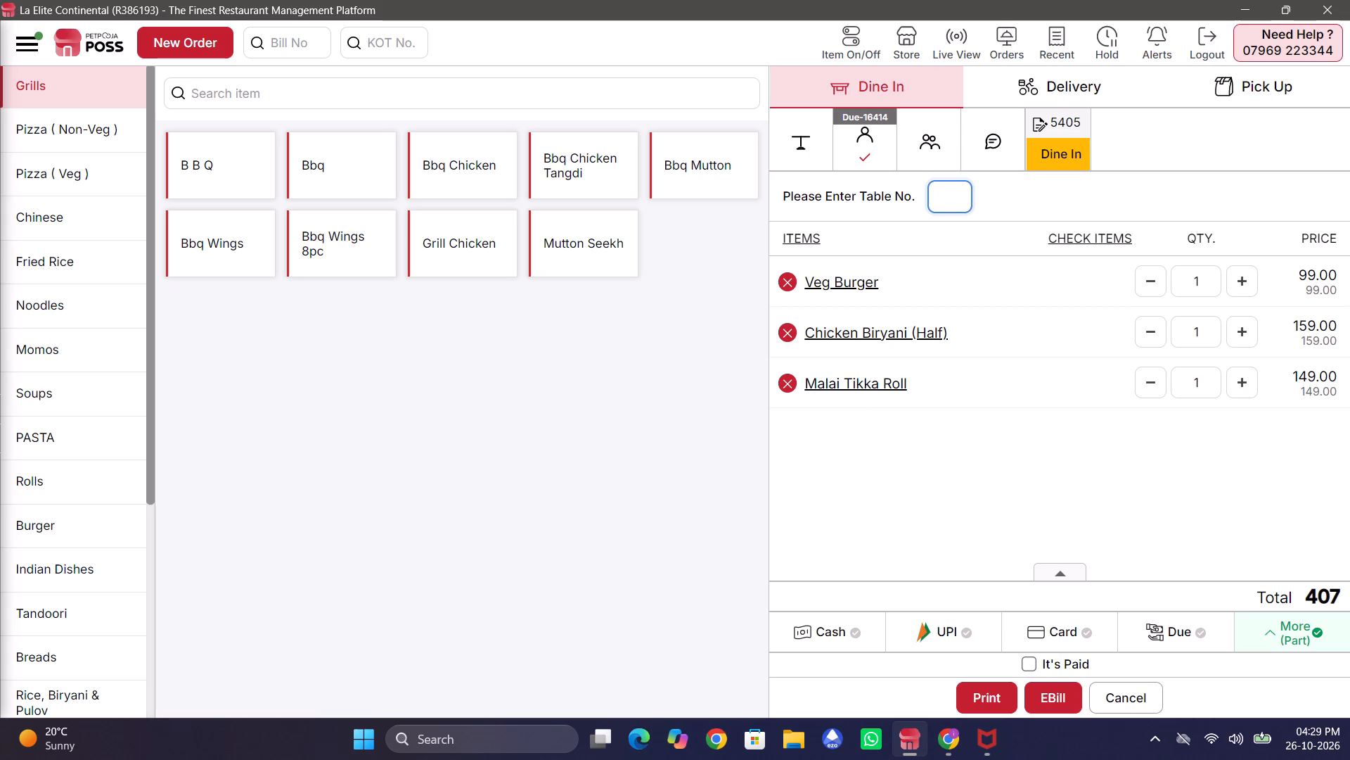
pyautogui.press('2')
pyautogui.click(1067, 699)
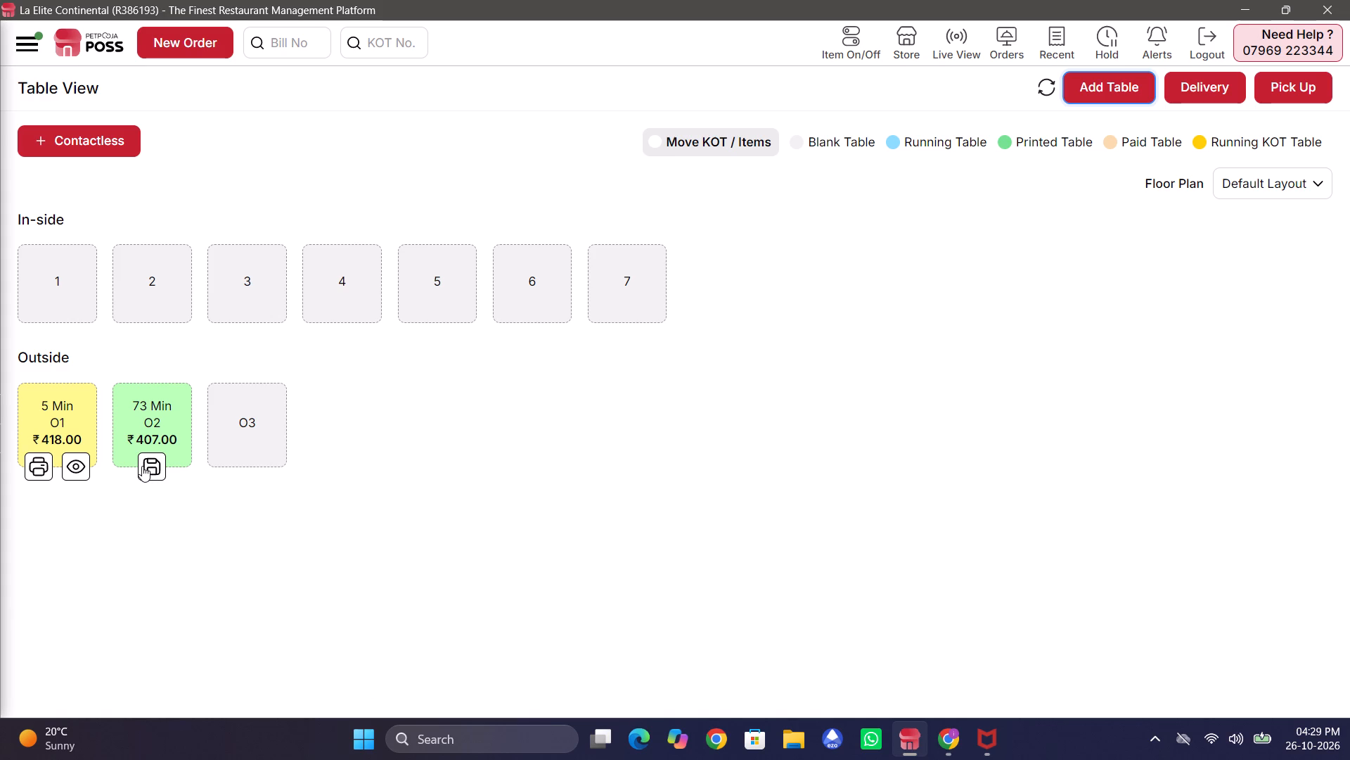
# Review the settlement details for table O2 and close them without settling.
pyautogui.click(142, 466)
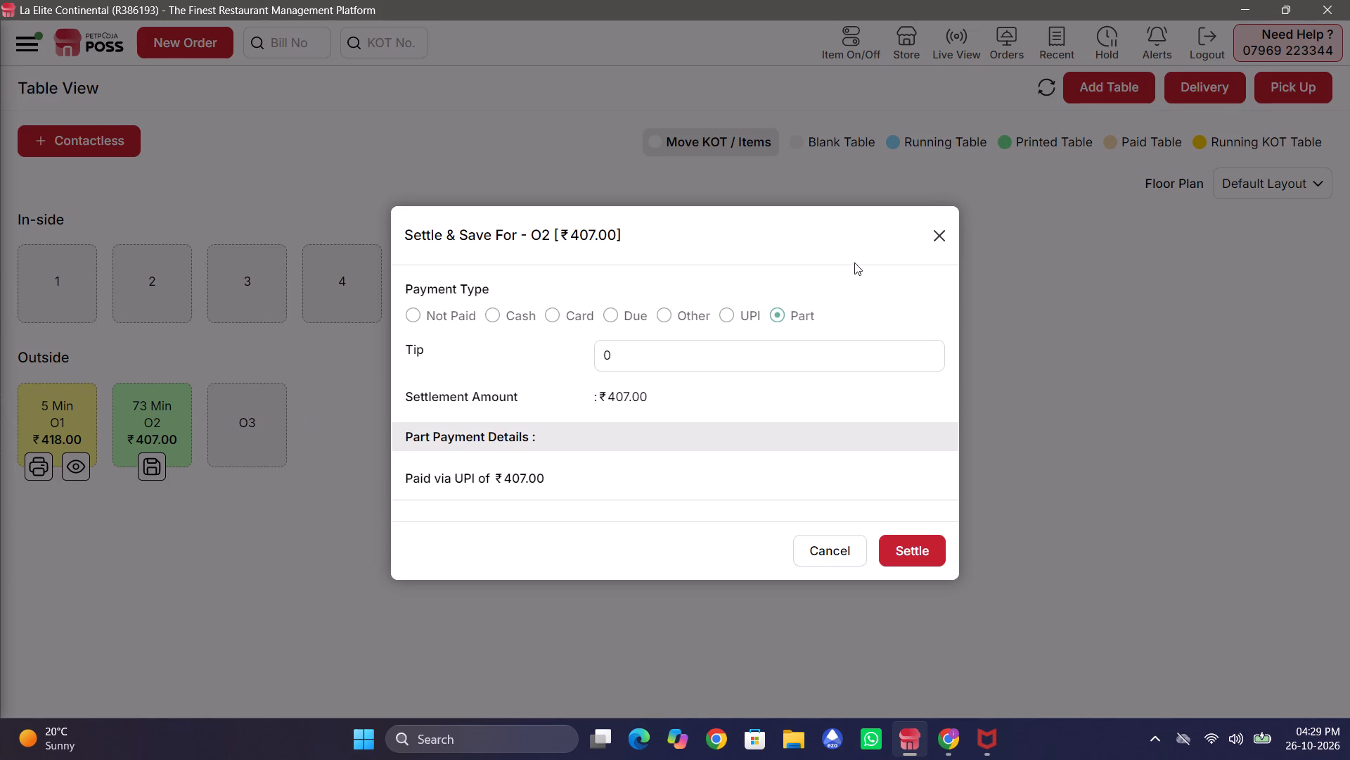
pyautogui.click(596, 370)
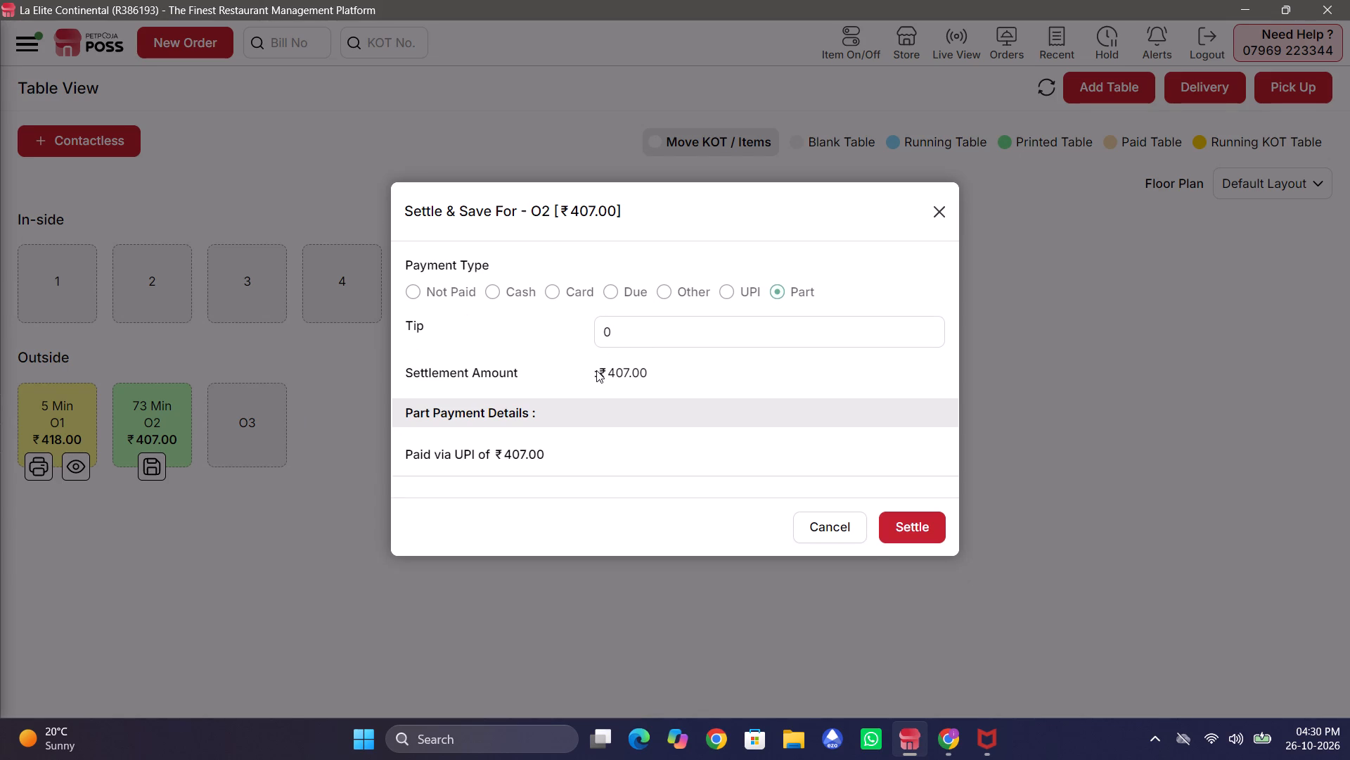
pyautogui.click(946, 214)
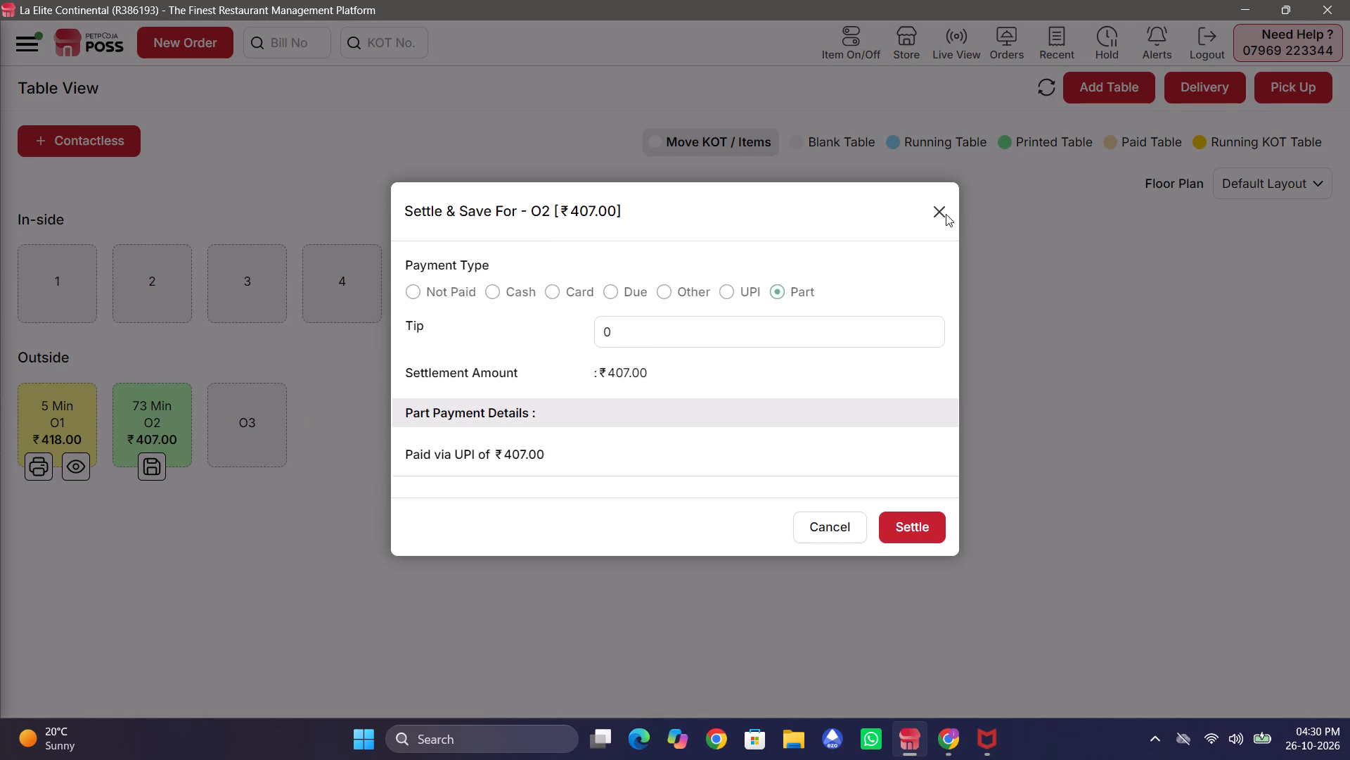
pyautogui.click(933, 210)
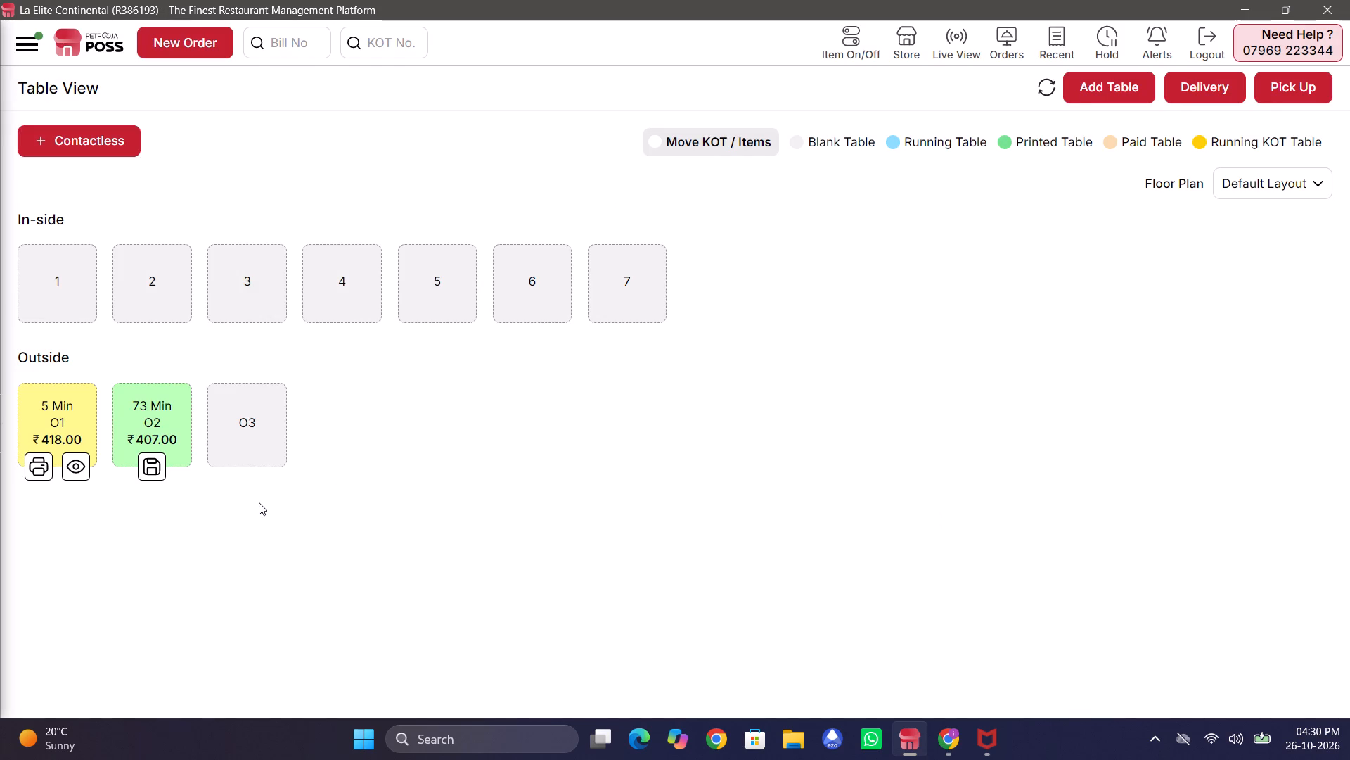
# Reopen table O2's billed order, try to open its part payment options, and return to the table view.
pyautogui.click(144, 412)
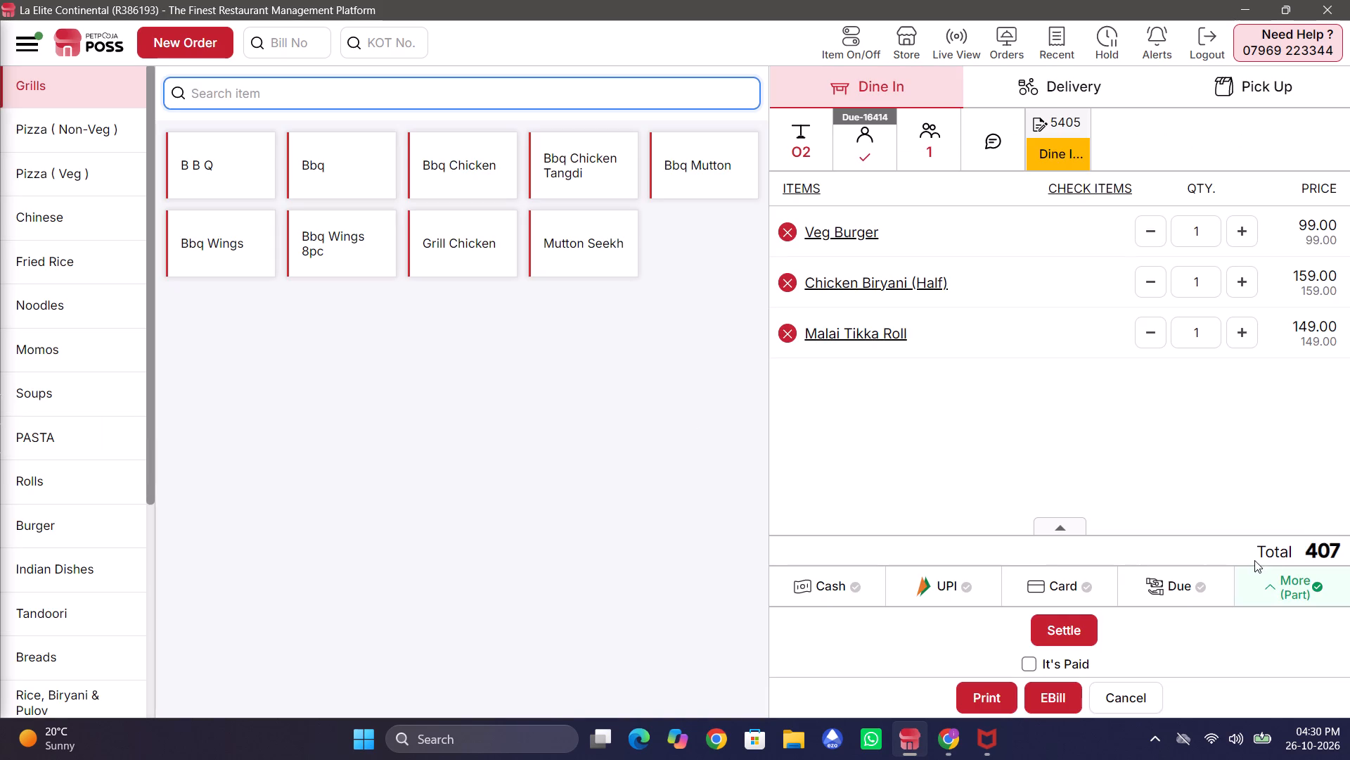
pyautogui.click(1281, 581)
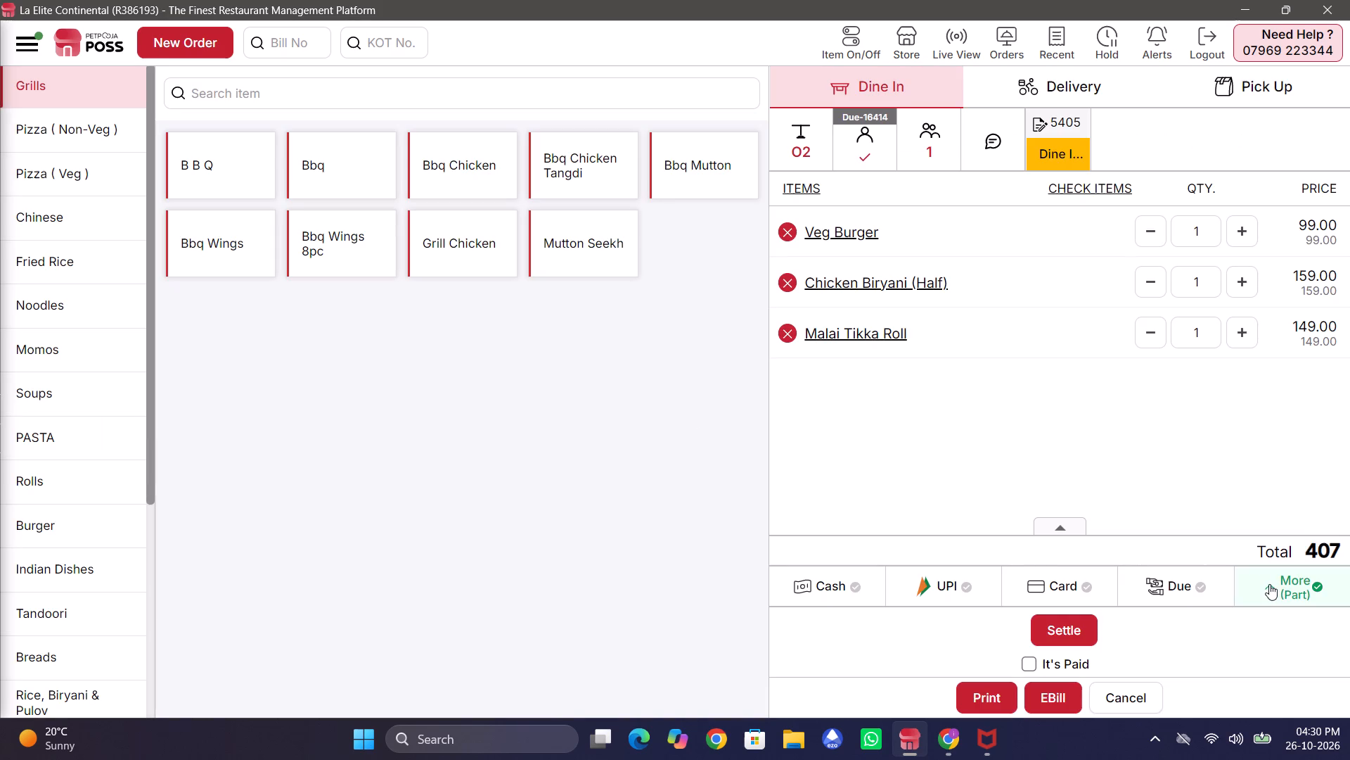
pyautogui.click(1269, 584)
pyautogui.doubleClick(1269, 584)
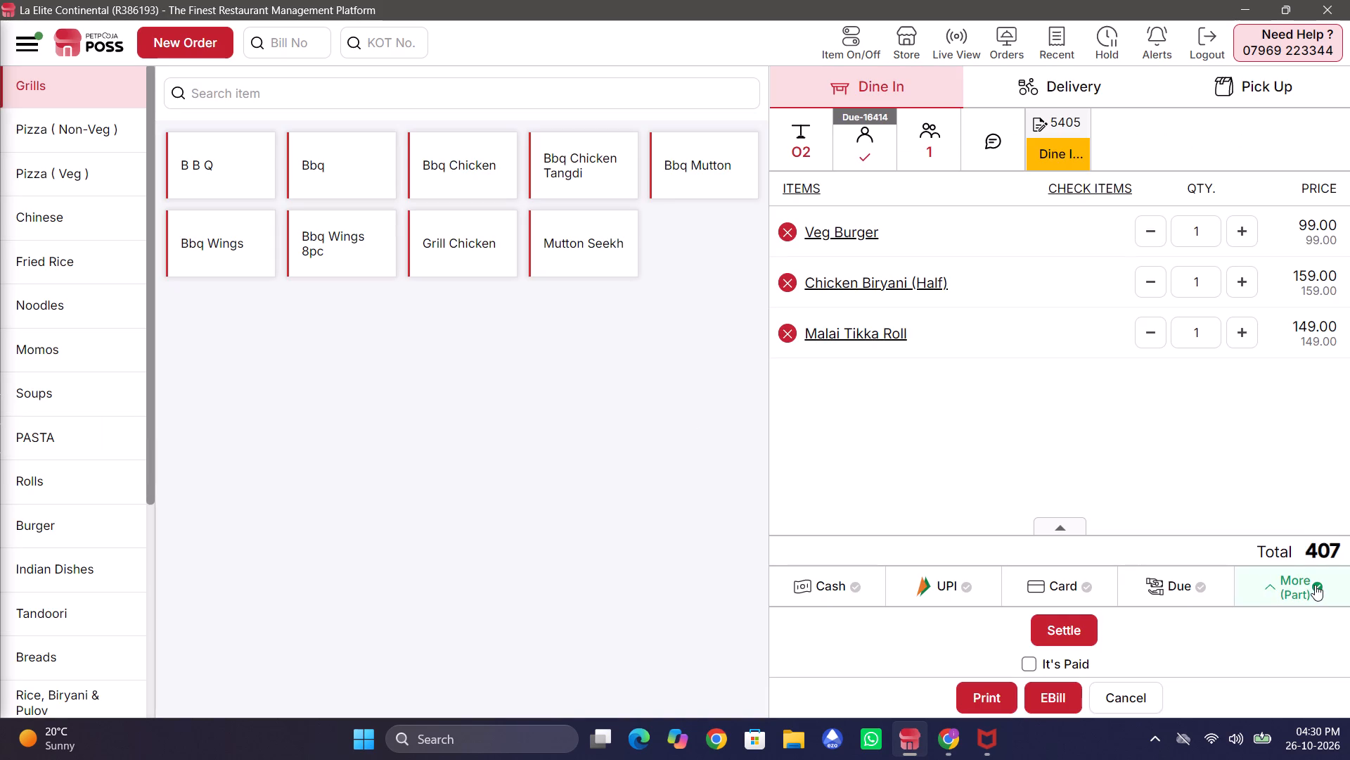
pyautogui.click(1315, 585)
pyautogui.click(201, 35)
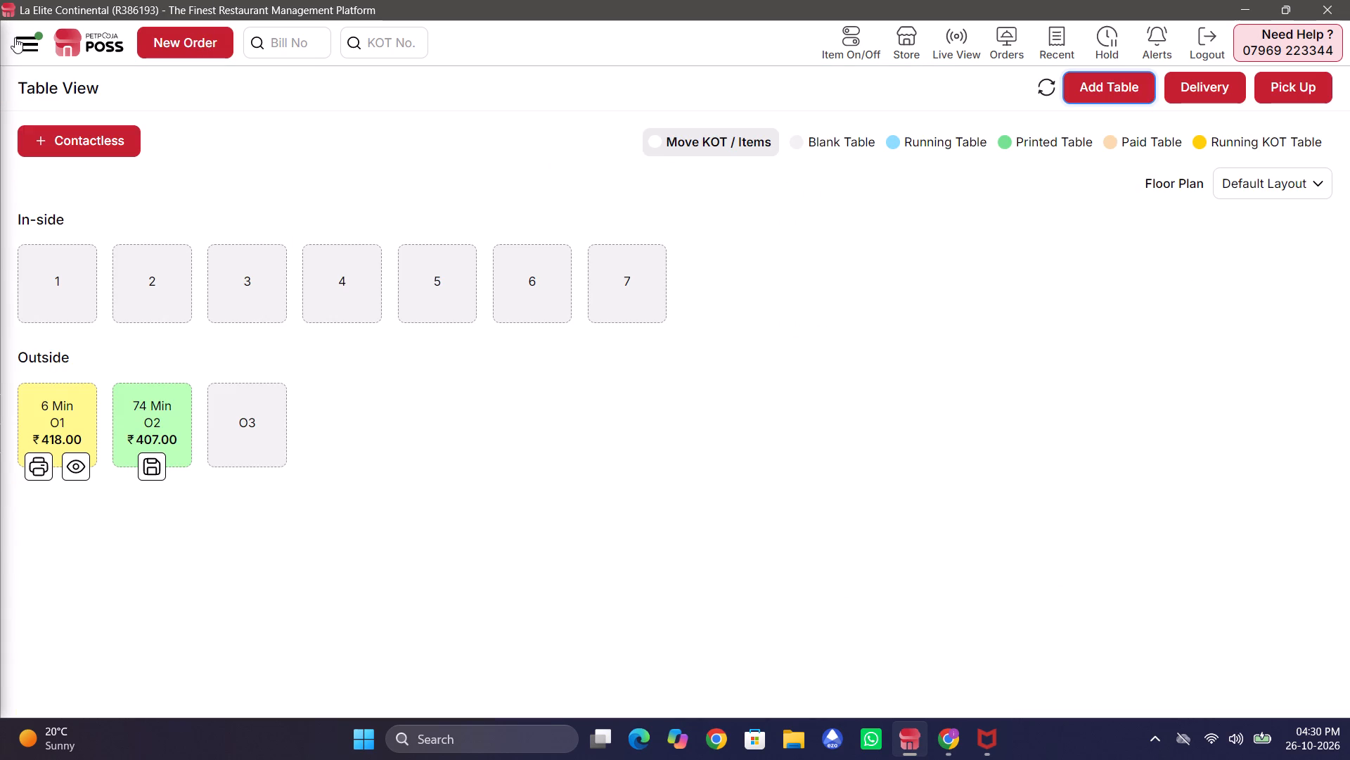
pyautogui.click(23, 38)
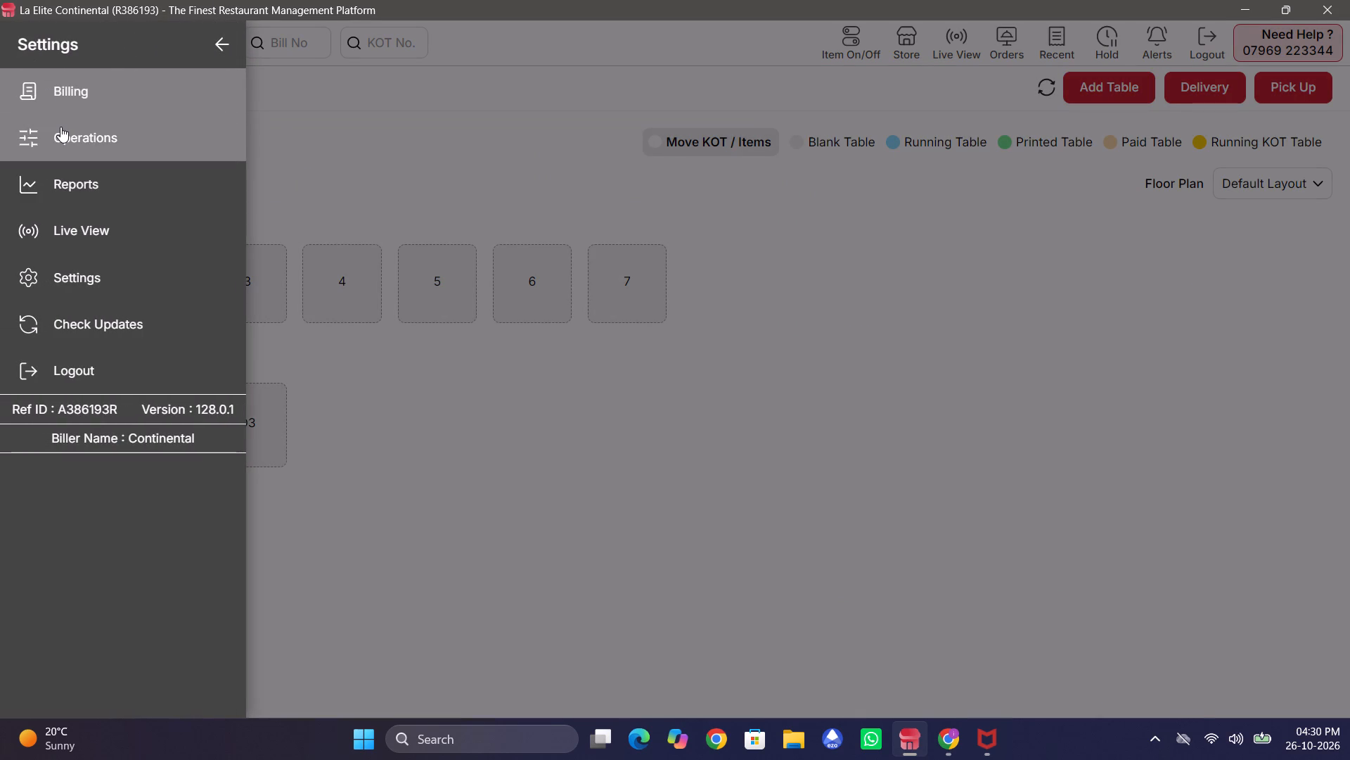
pyautogui.click(60, 127)
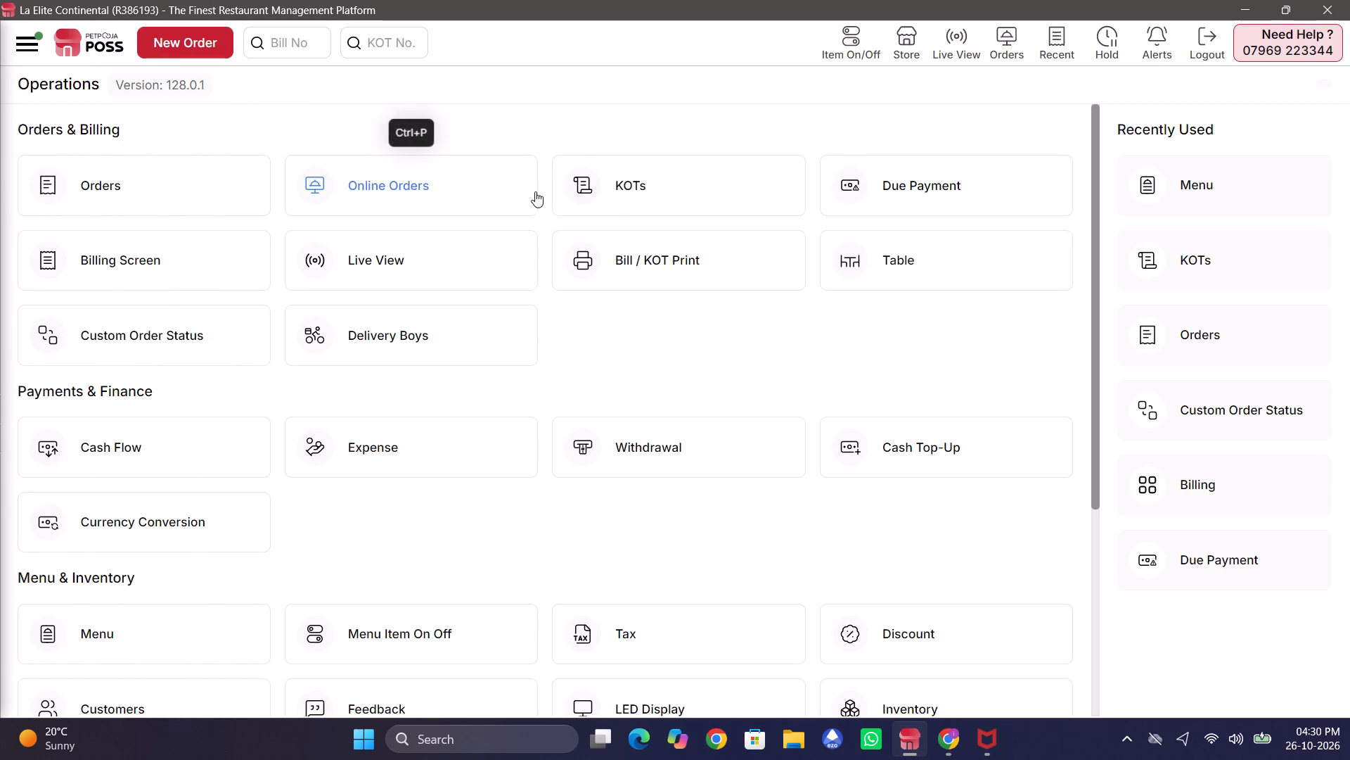
pyautogui.click(172, 203)
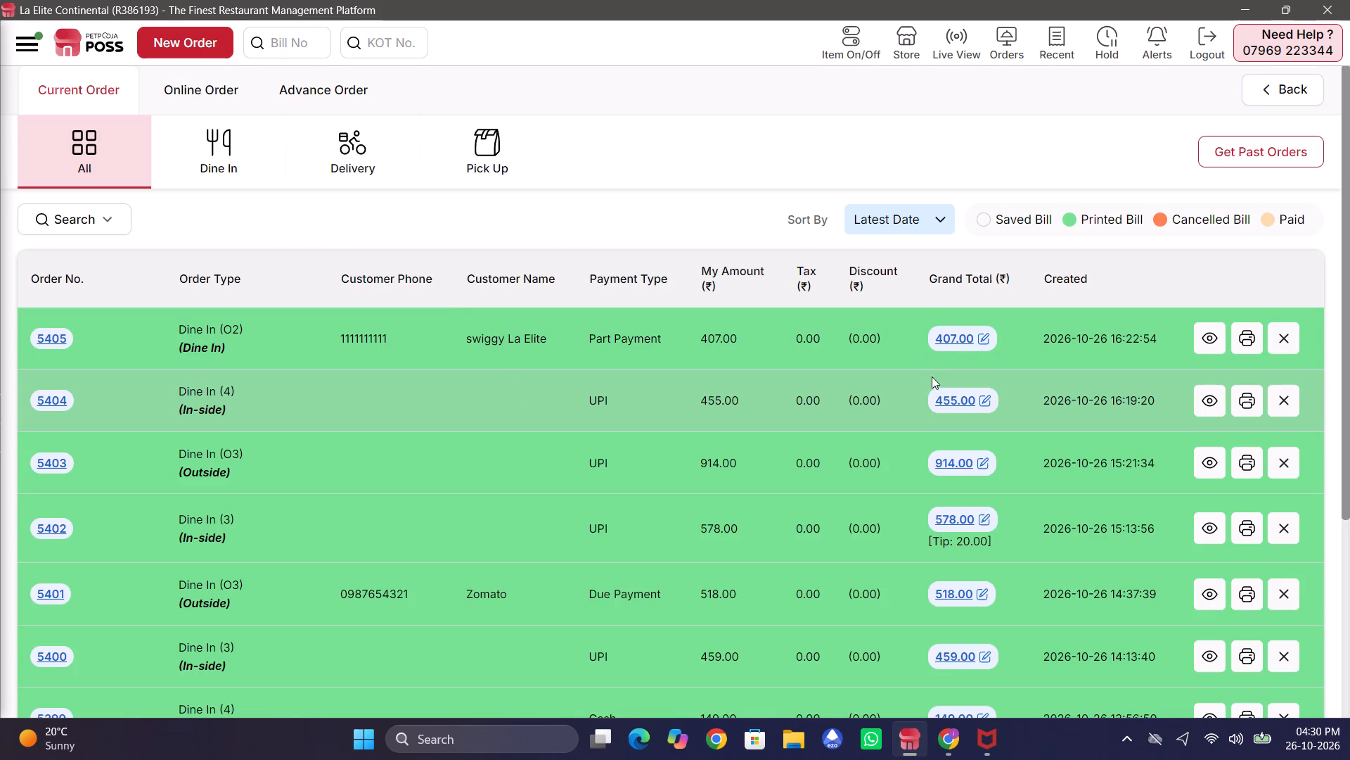
pyautogui.click(988, 340)
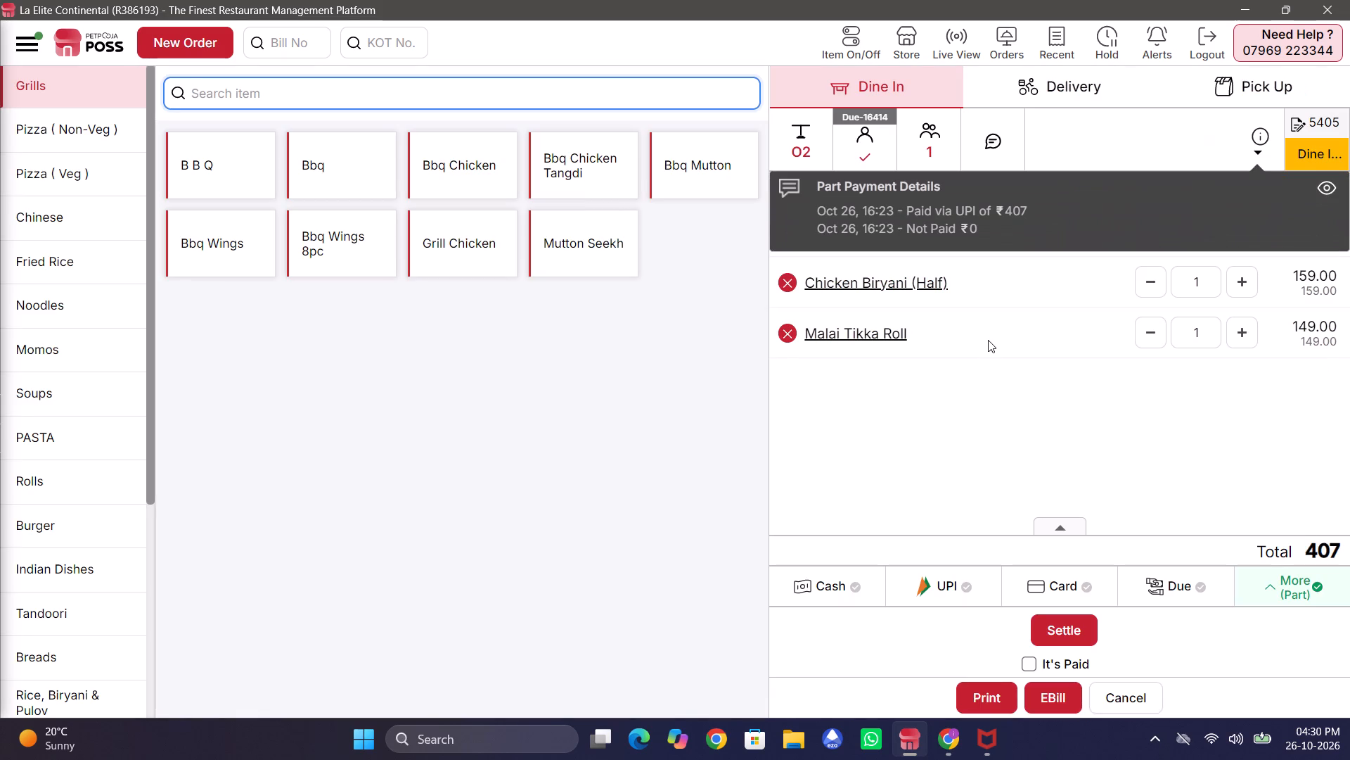
pyautogui.click(1320, 187)
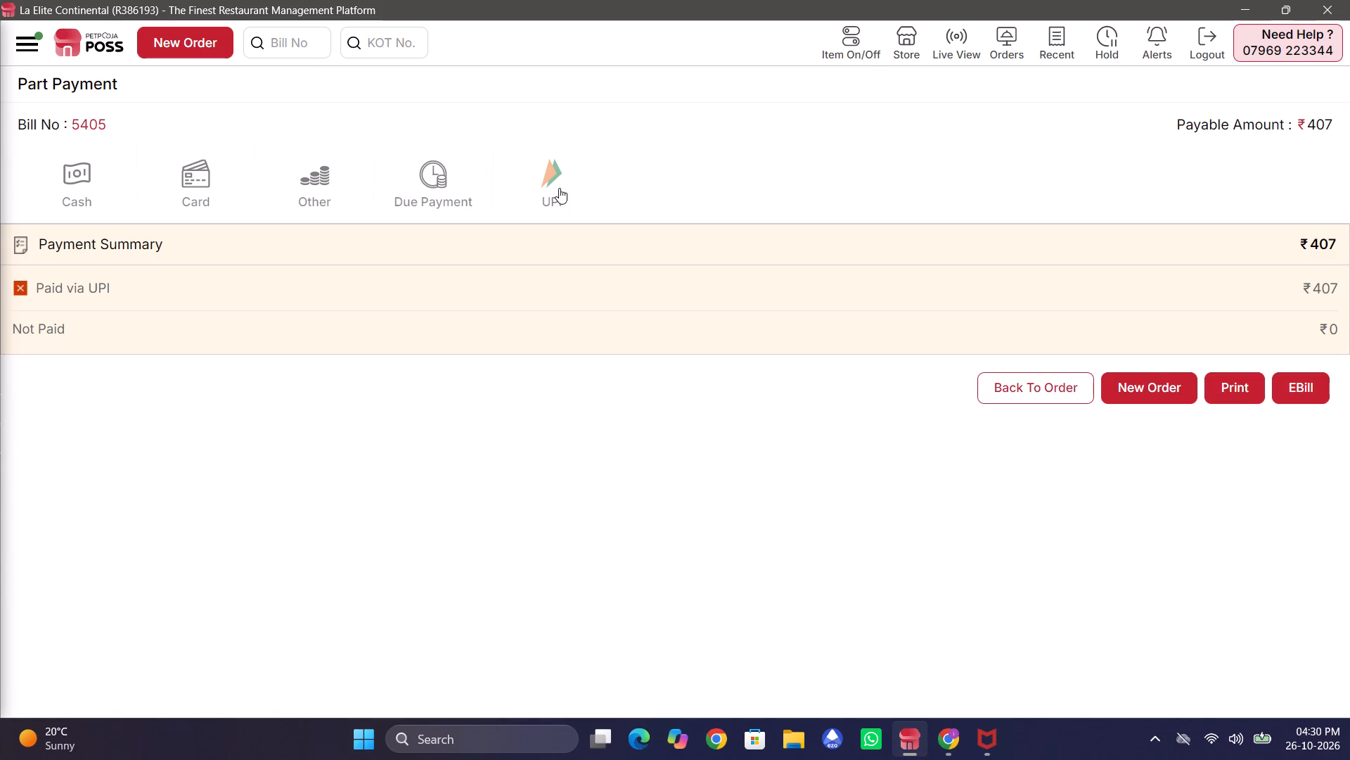
# Remove the existing full UPI payment from bill 5405's payment summary.
pyautogui.click(555, 188)
pyautogui.click(94, 189)
pyautogui.click(16, 283)
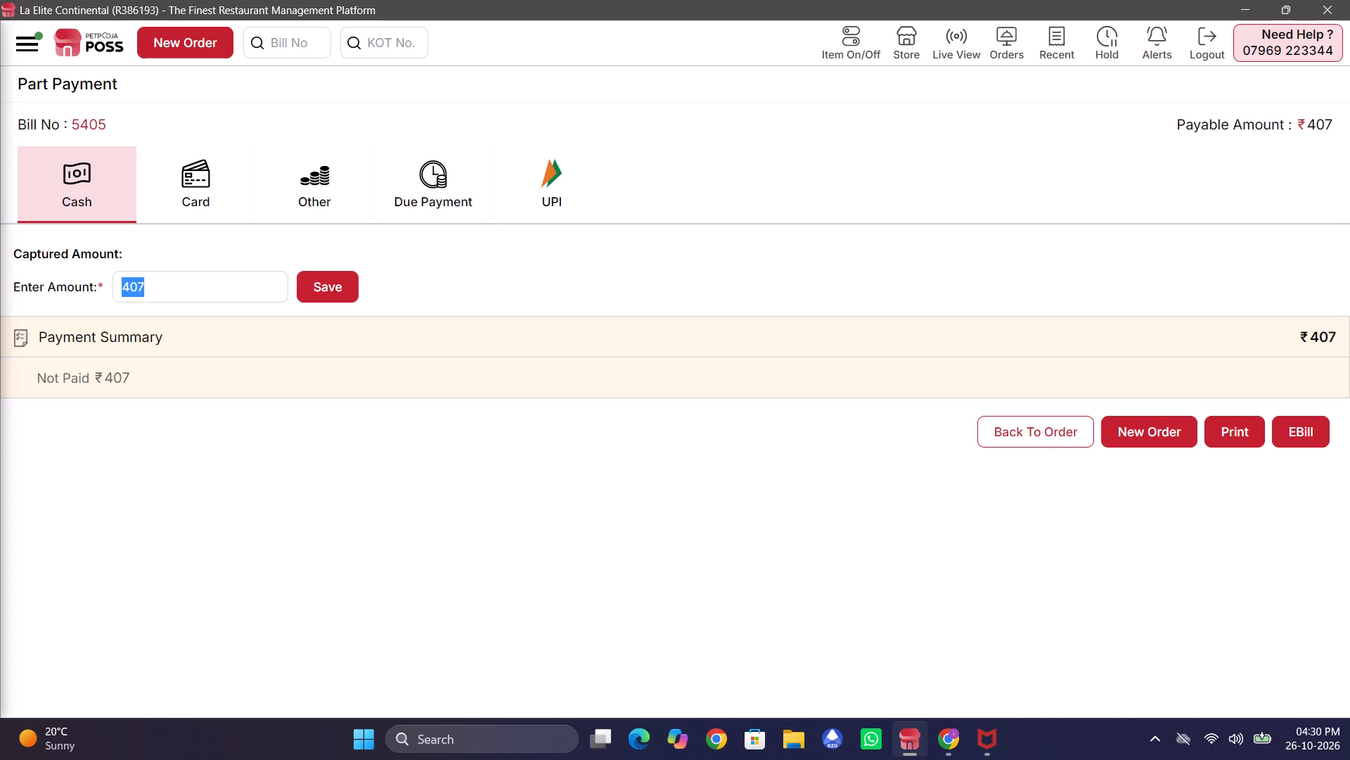
# Record a UPI part payment of ₹100 for bill 5405.
pyautogui.click(202, 291)
pyautogui.click(551, 206)
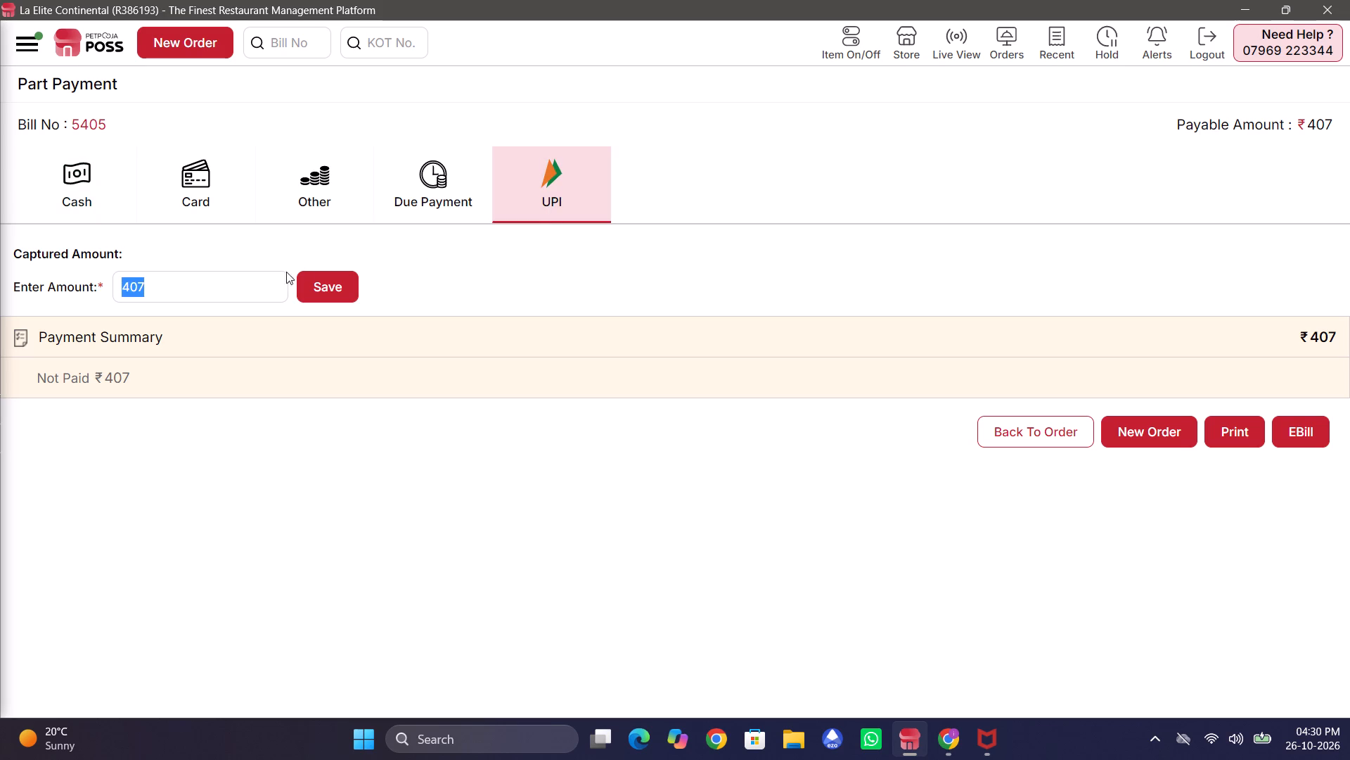
pyautogui.click(238, 291)
pyautogui.press('BackSpace')
pyautogui.press('BackSpace')
pyautogui.press('BackSpace')
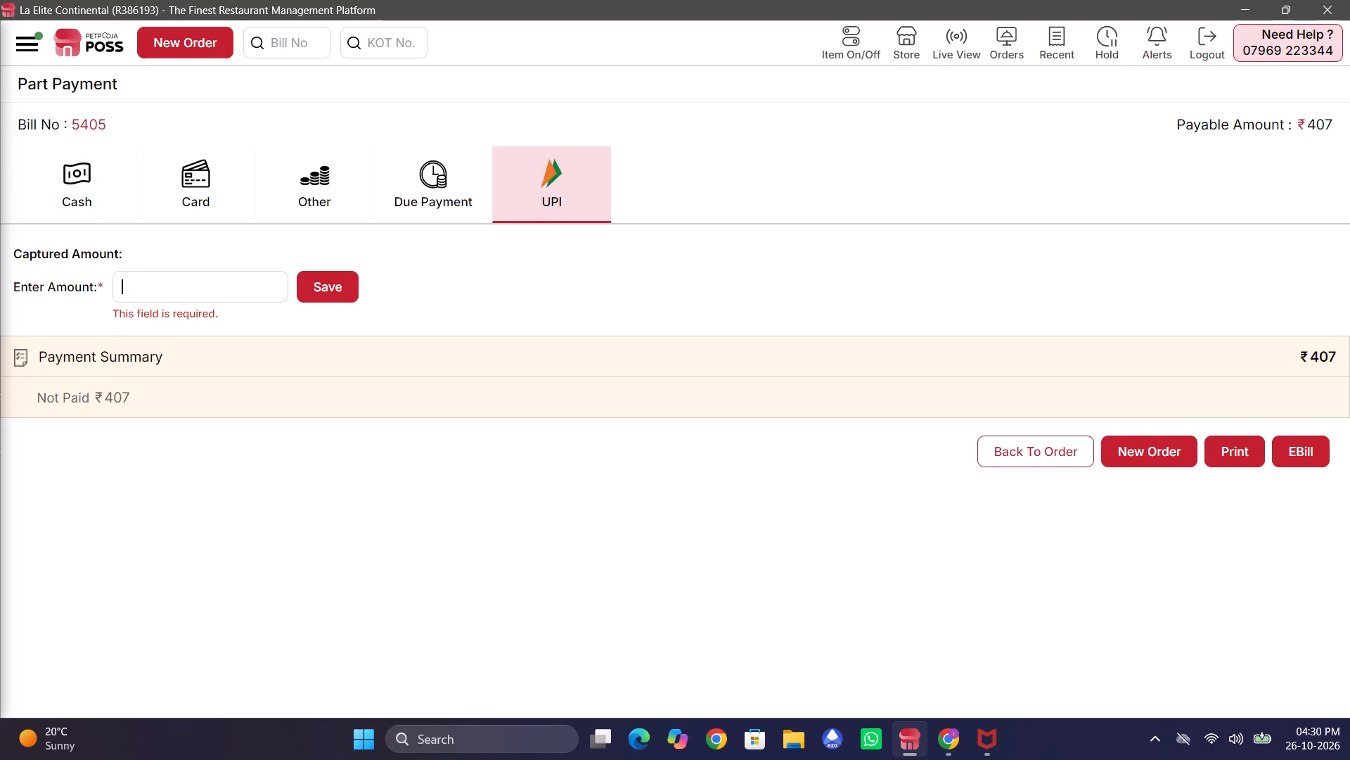
pyautogui.press('BackSpace')
pyautogui.write('100')
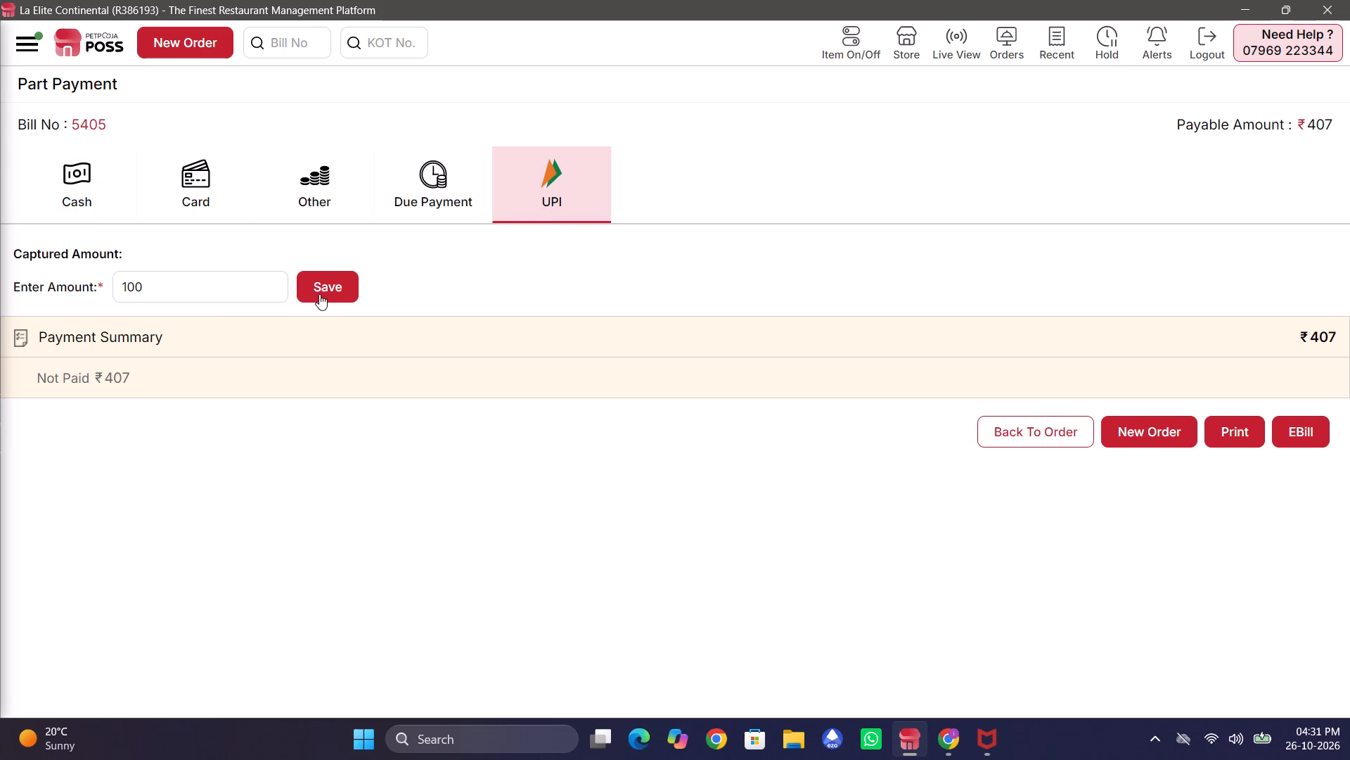
pyautogui.click(326, 289)
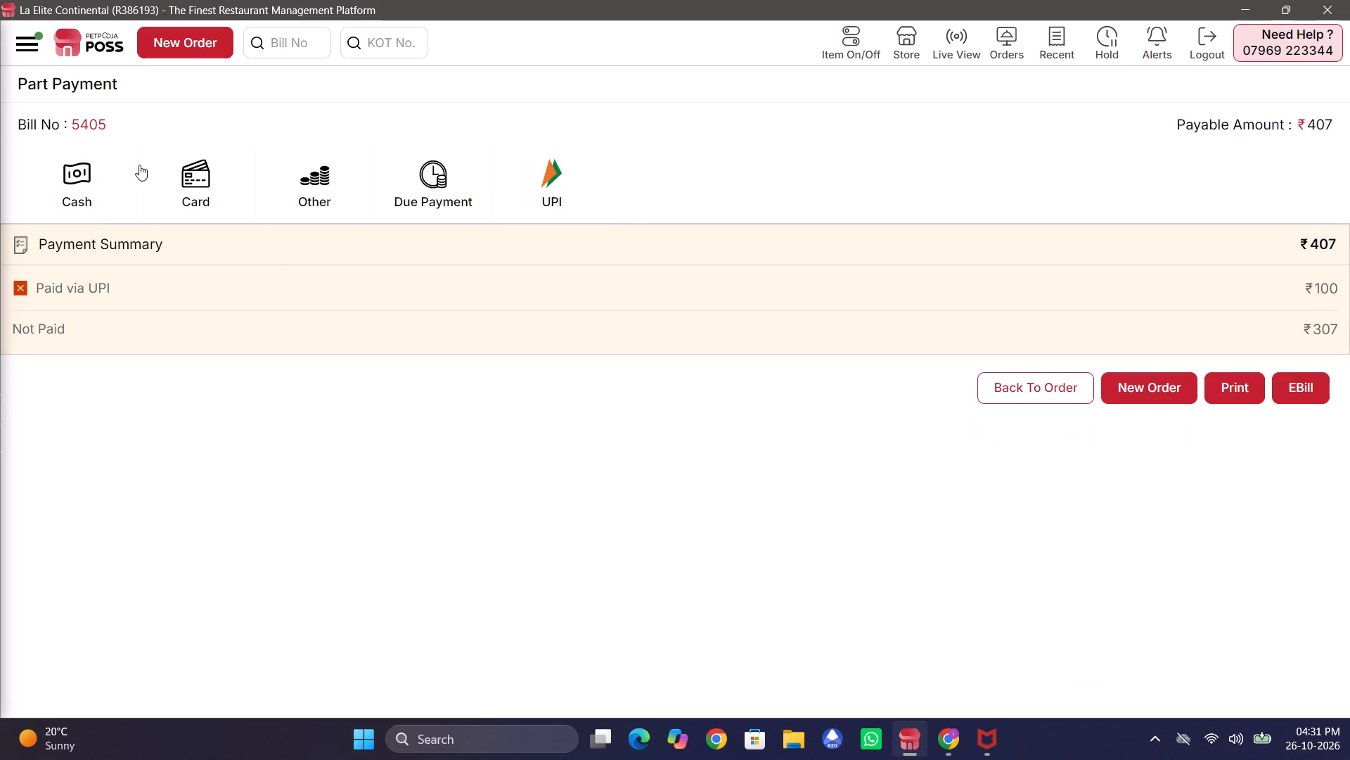
# Record the remaining ₹307 of bill 5405 as a cash payment and issue the EBill.
pyautogui.click(81, 173)
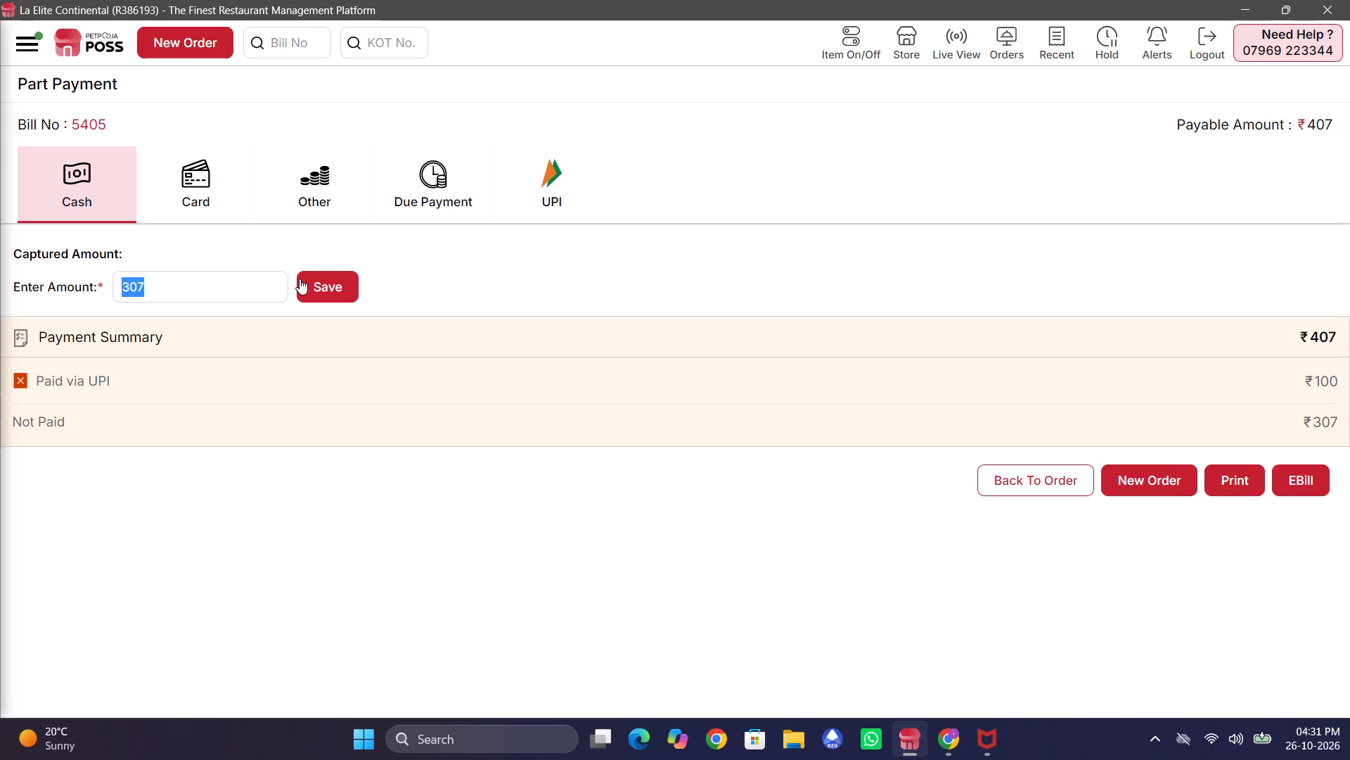
pyautogui.click(318, 284)
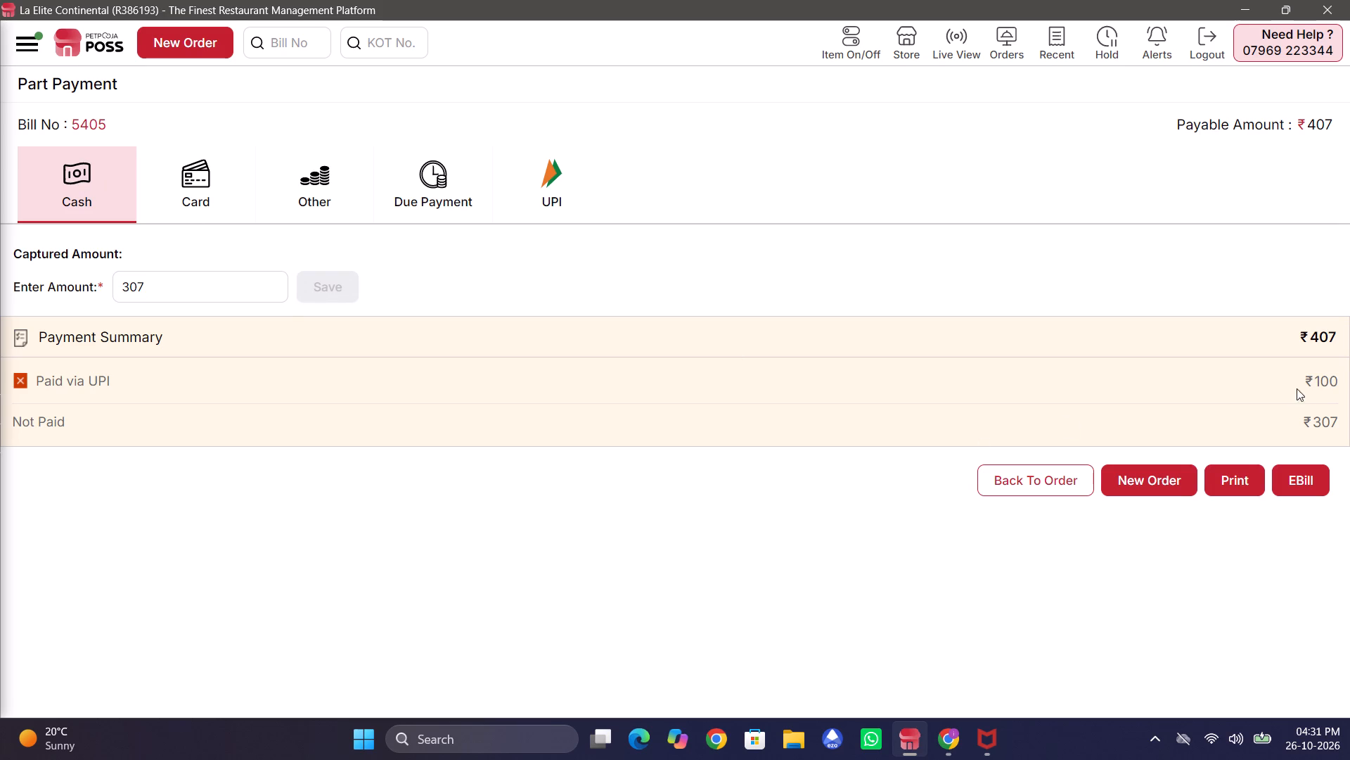
pyautogui.click(1300, 422)
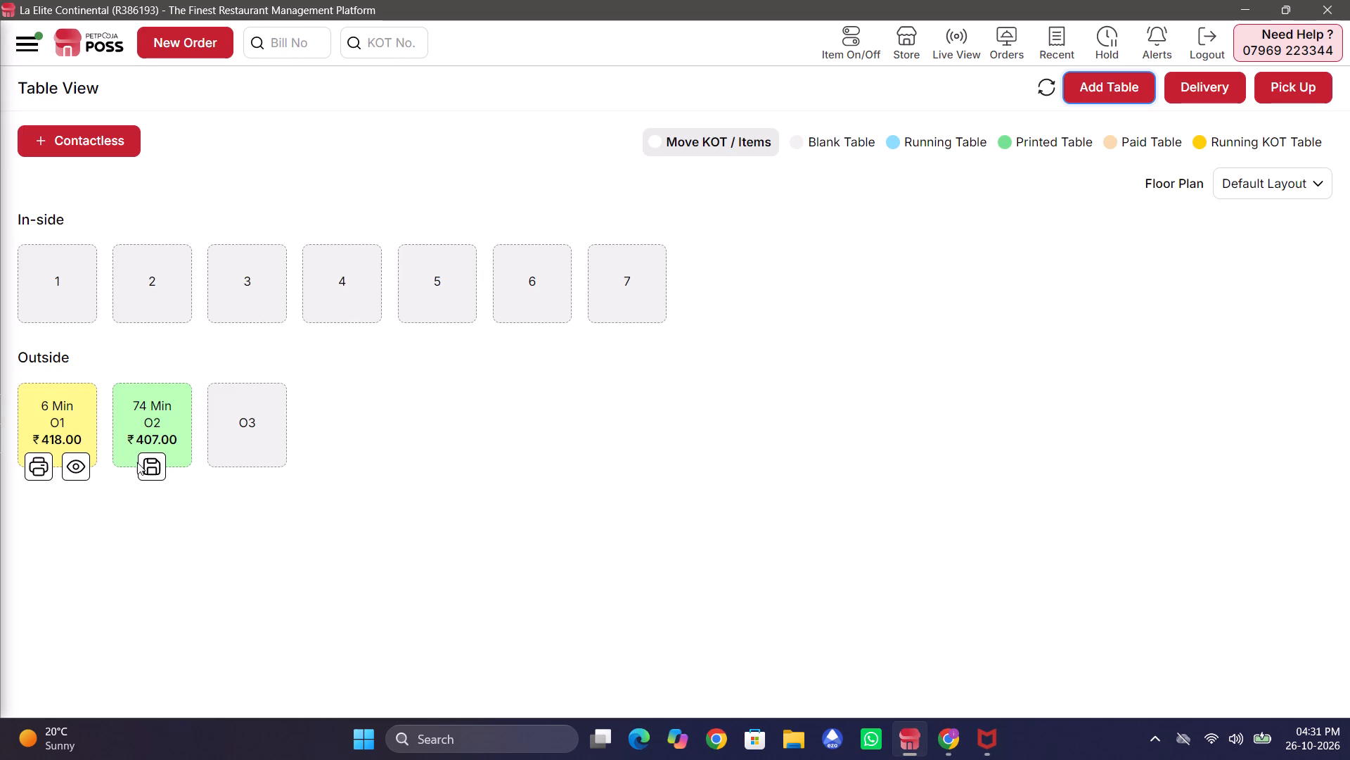
# Settle table O2's order from the table view using the Part payment type.
pyautogui.click(151, 463)
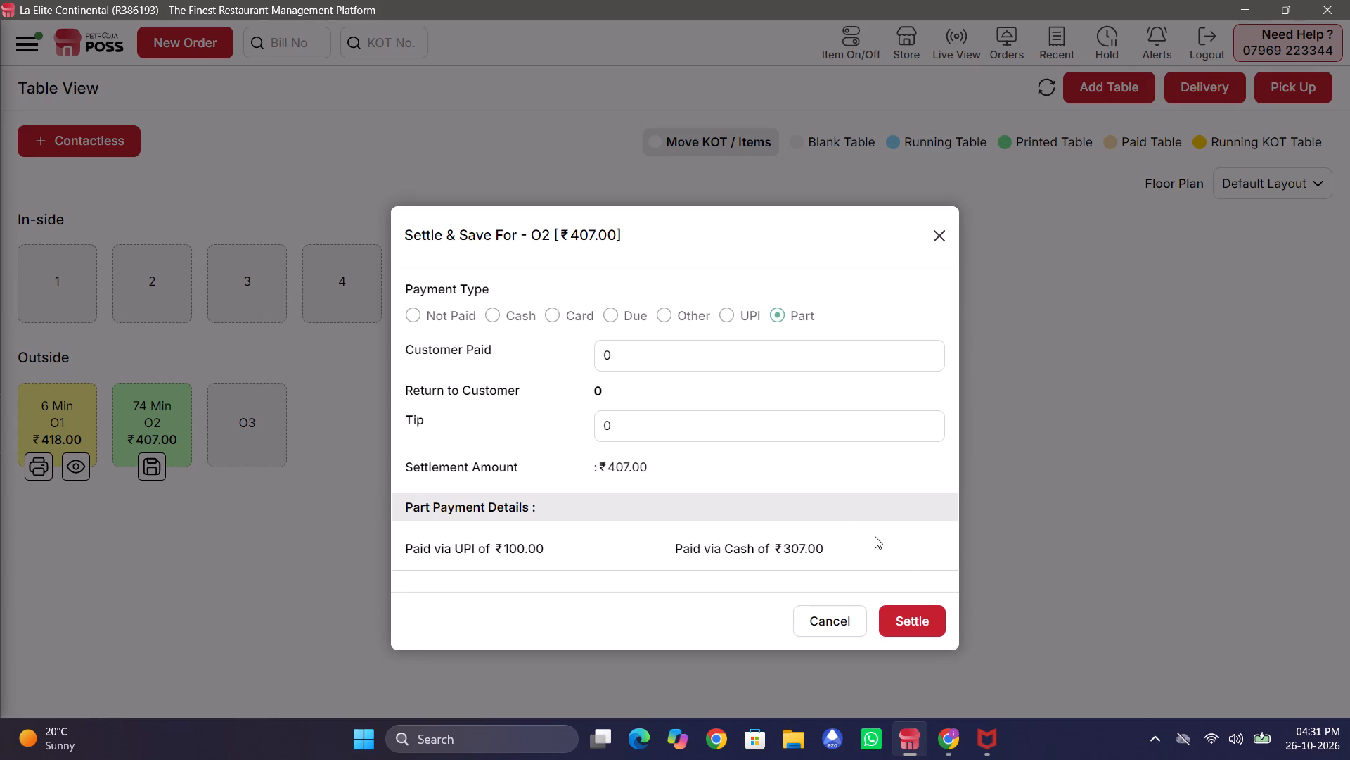
pyautogui.click(907, 565)
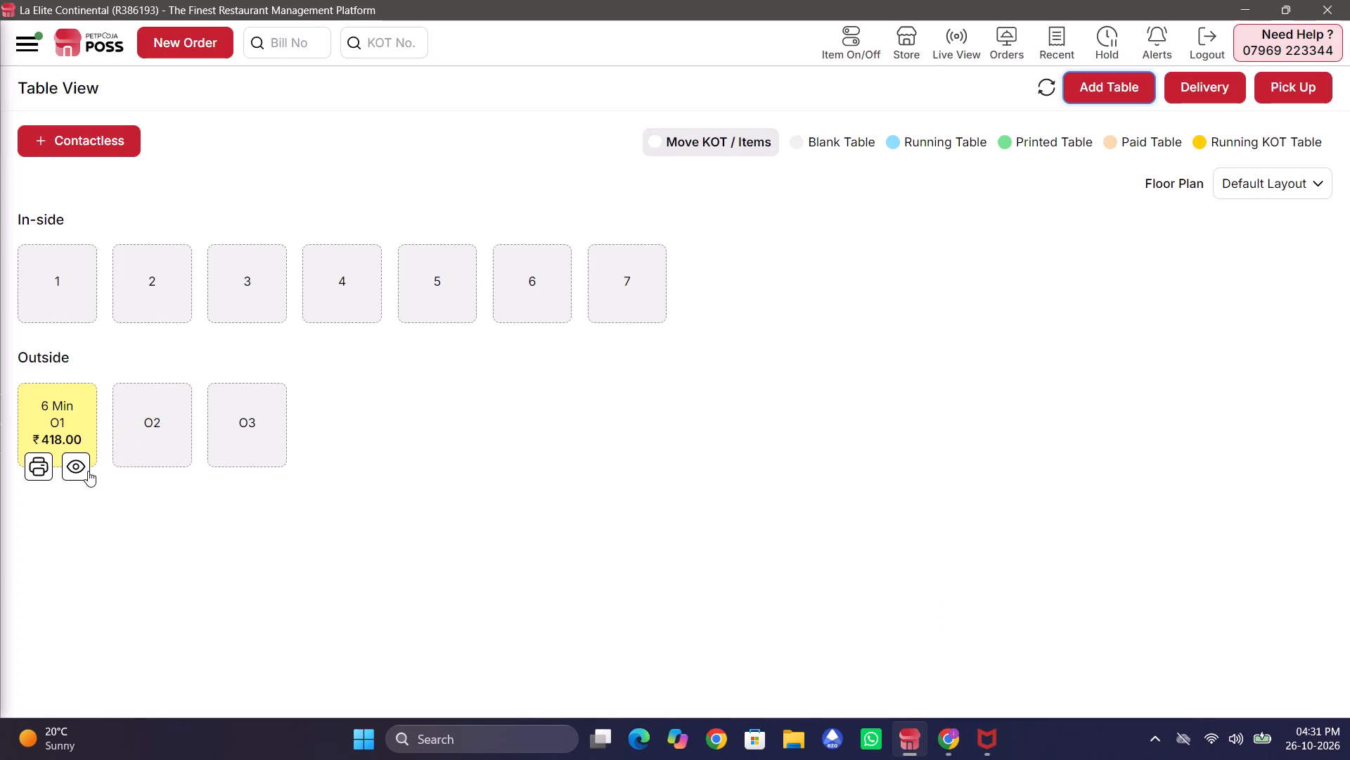
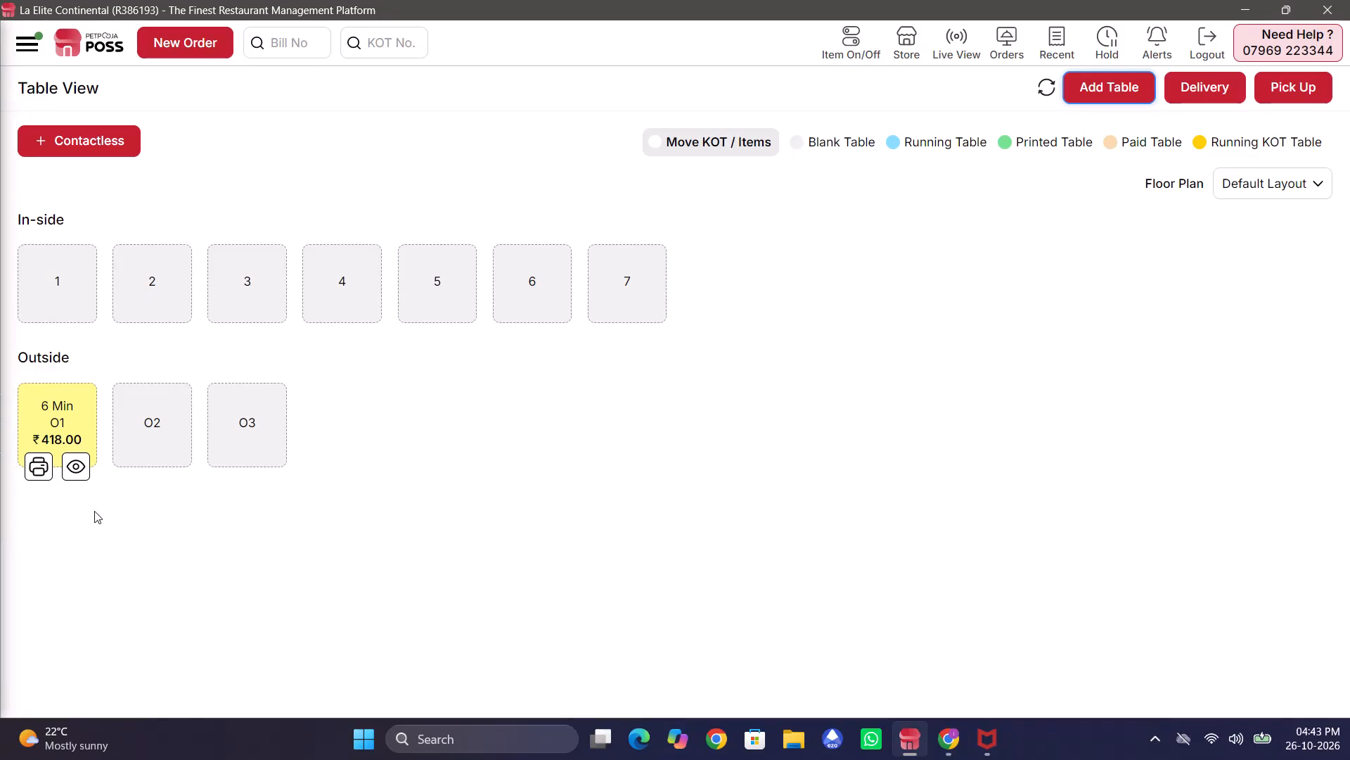
# Bill outside table O1's order with the Due payment type and issue its EBill.
pyautogui.click(73, 471)
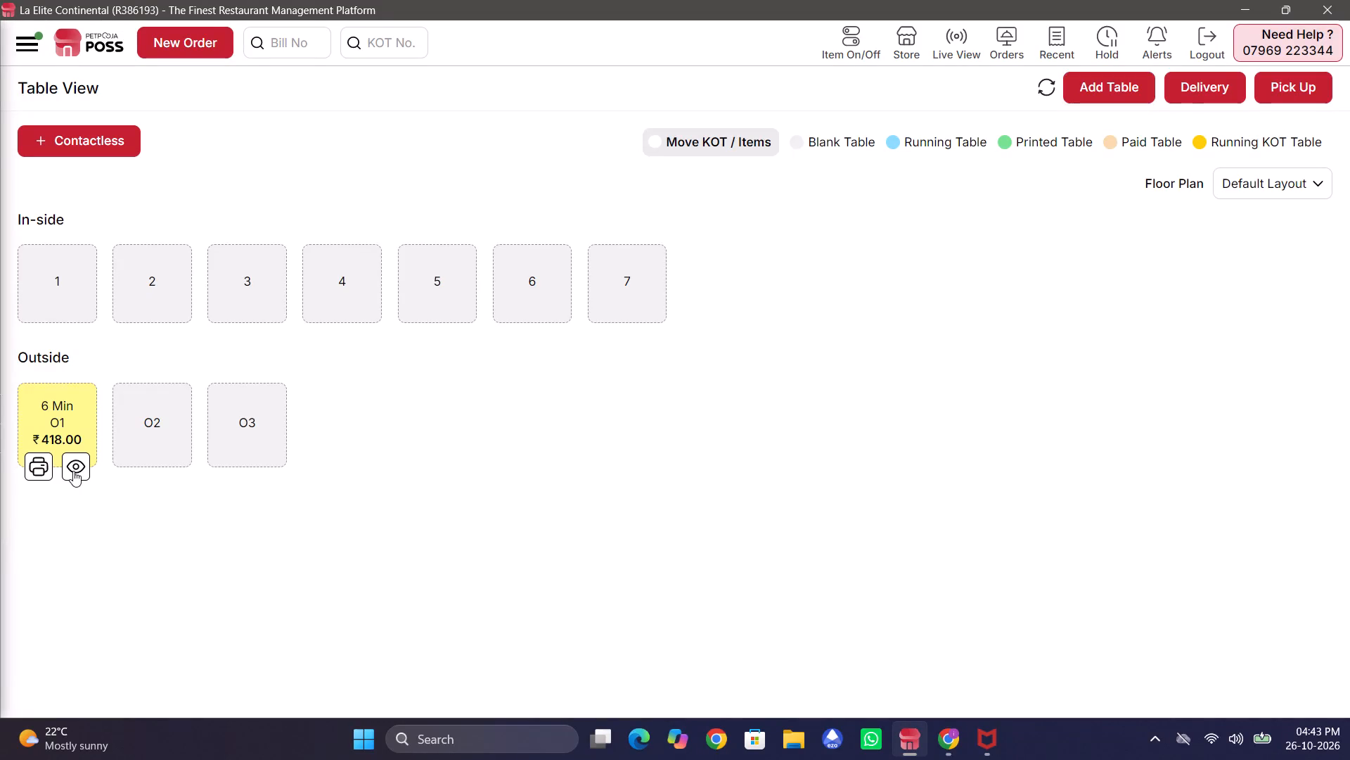
pyautogui.click(1155, 632)
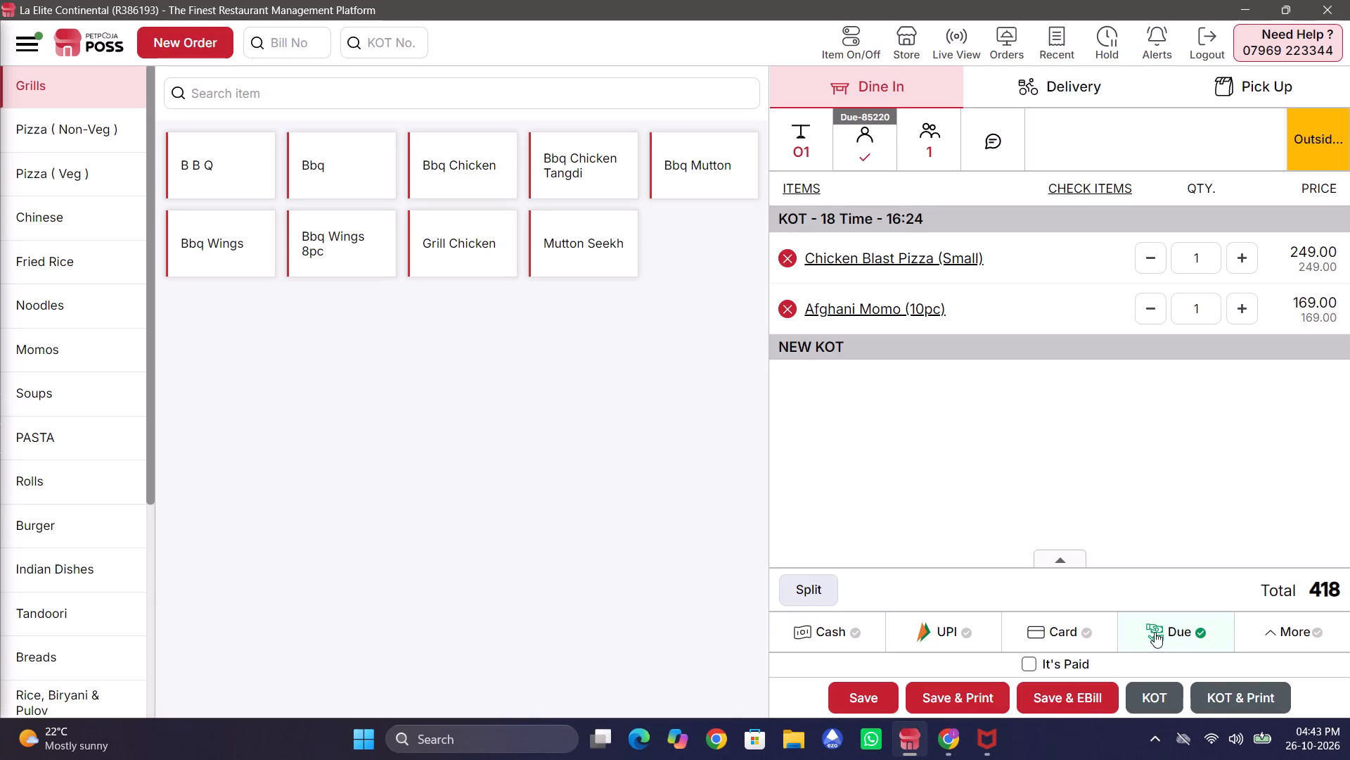
pyautogui.click(1077, 695)
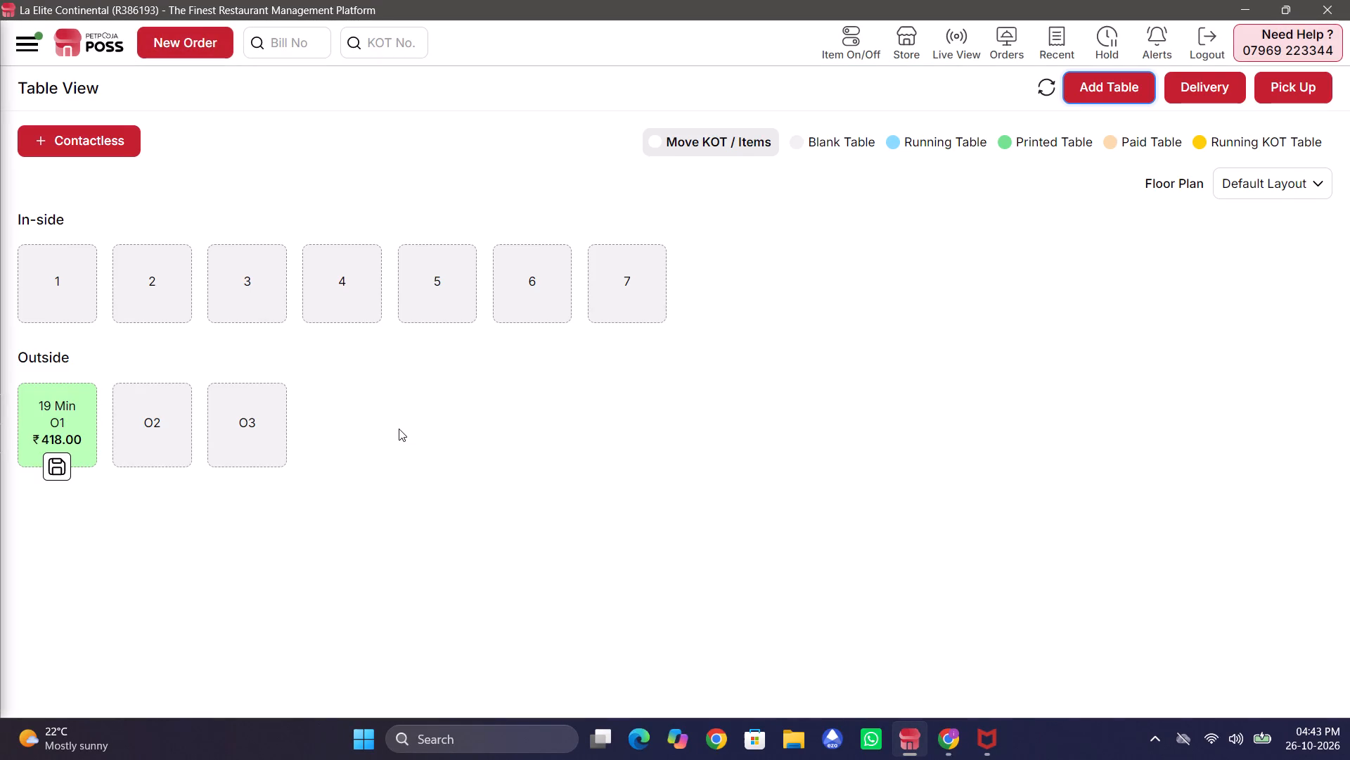
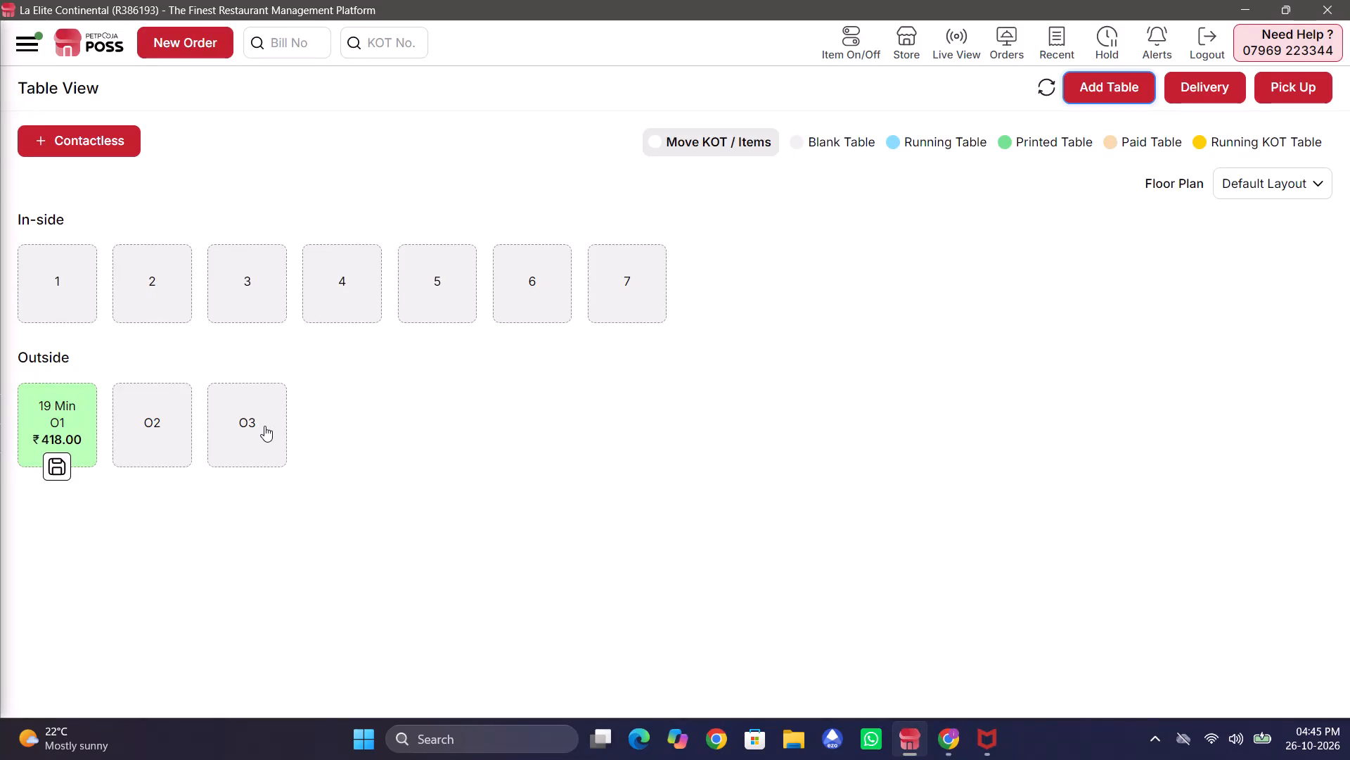
# Order one Chicken Momo Steam (10 Pcs) and one Schezwan Momo (10 Pc) for outside table O3 and print the KOT.
pyautogui.click(264, 426)
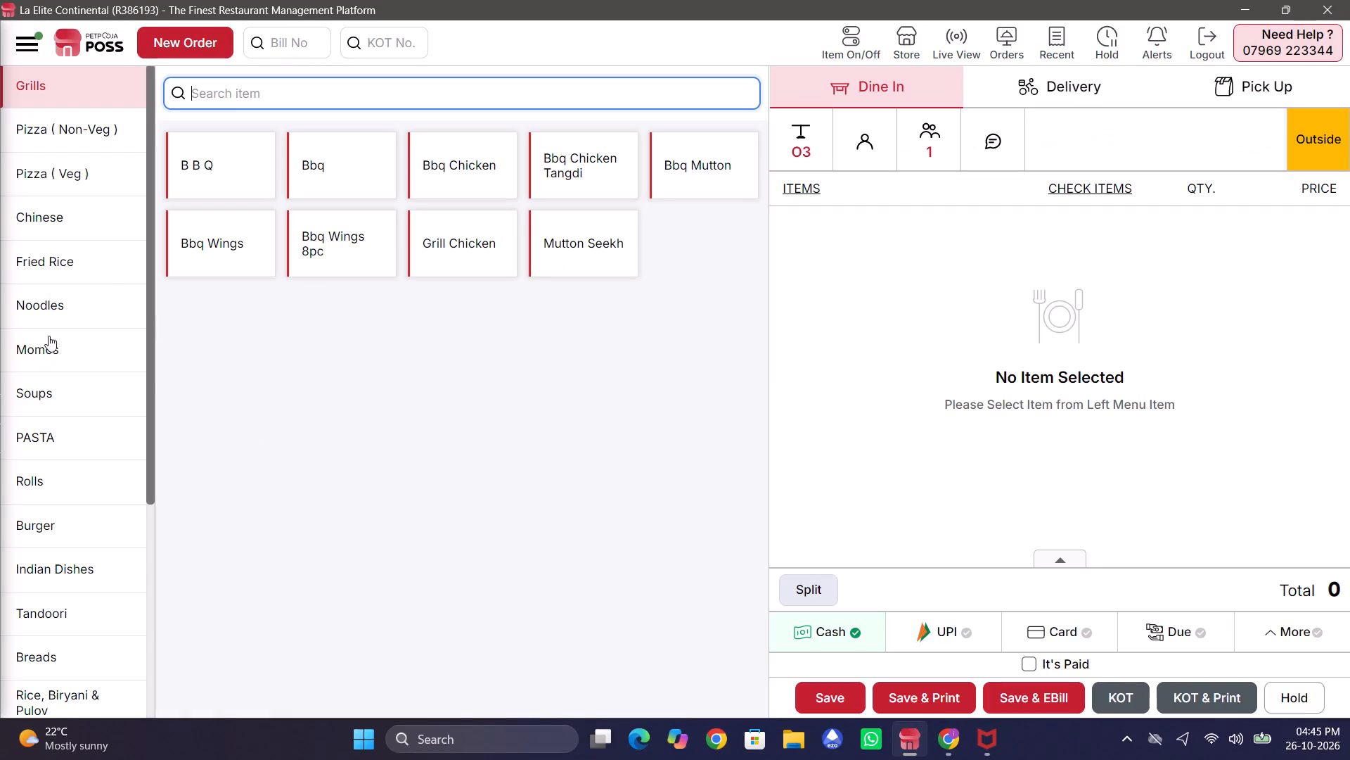
pyautogui.click(57, 367)
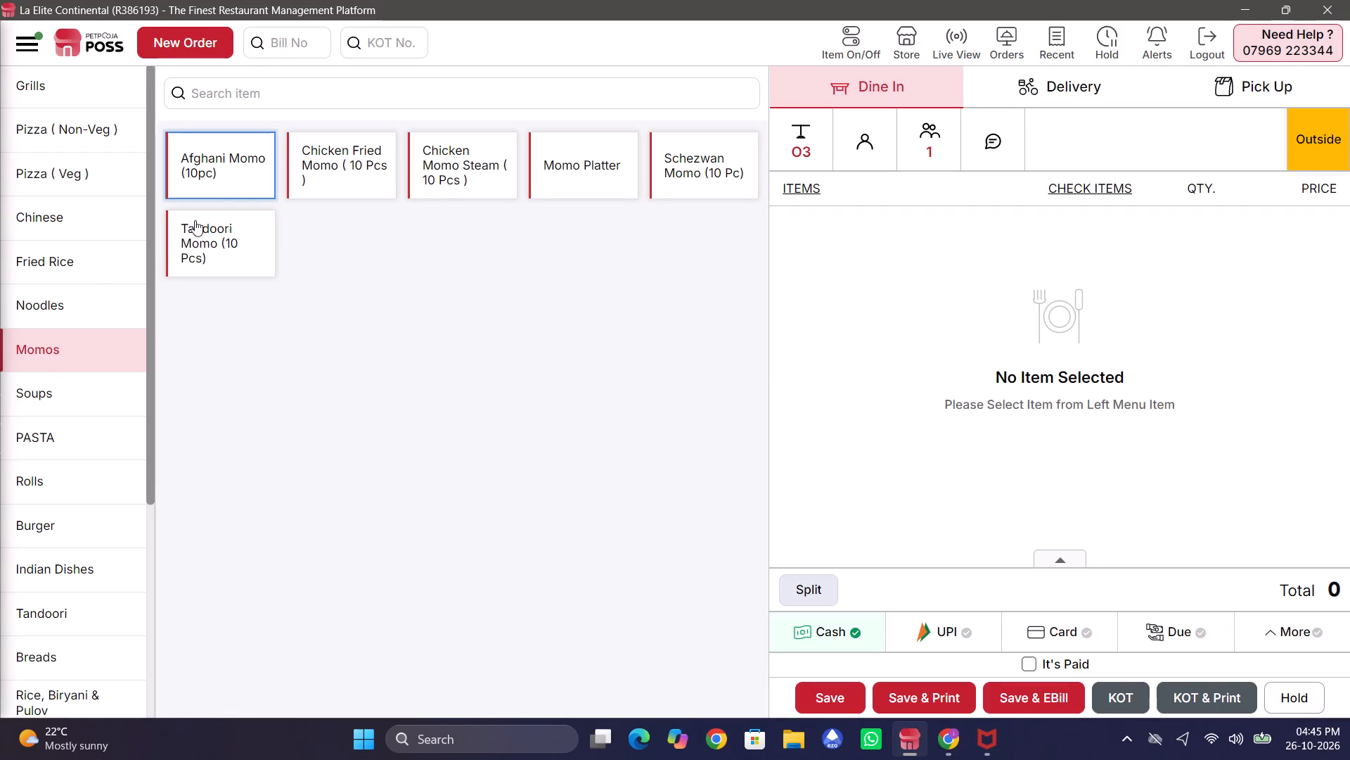
pyautogui.click(492, 162)
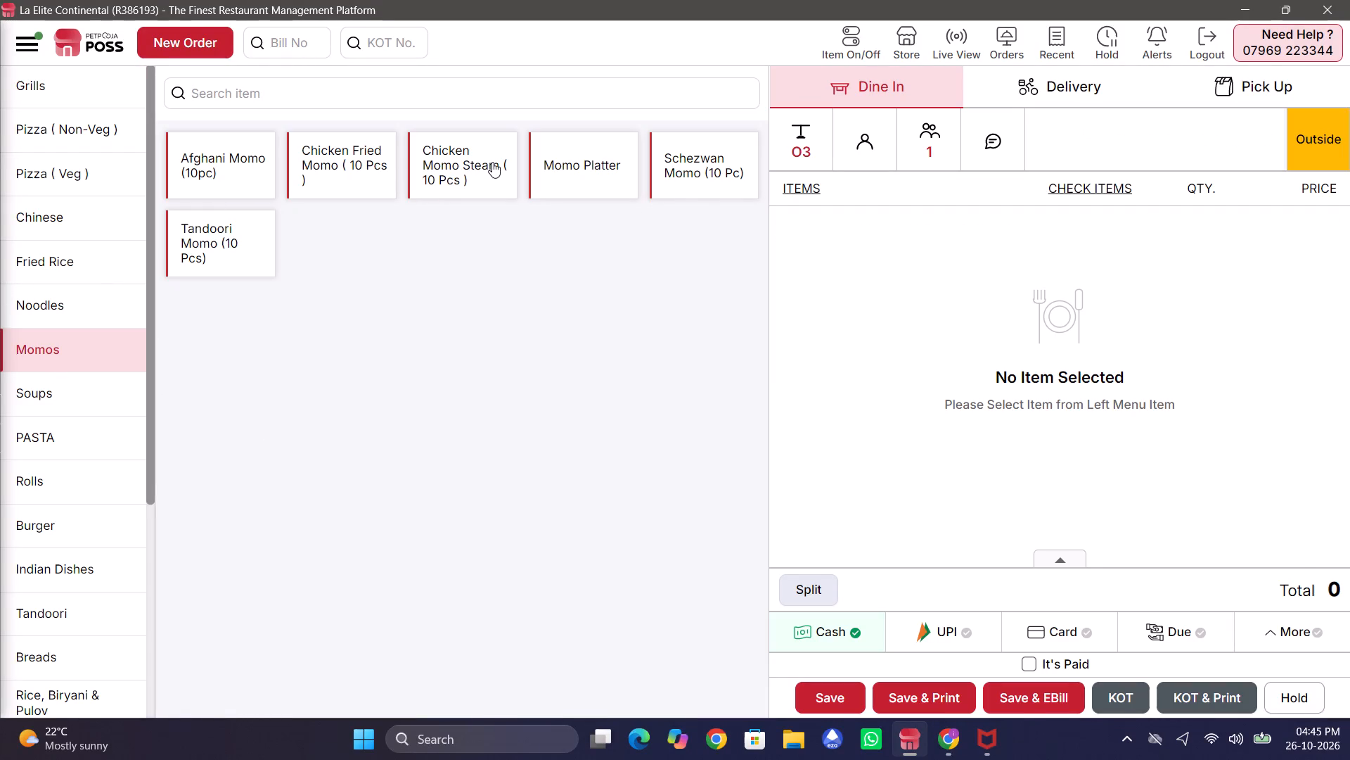
pyautogui.click(696, 177)
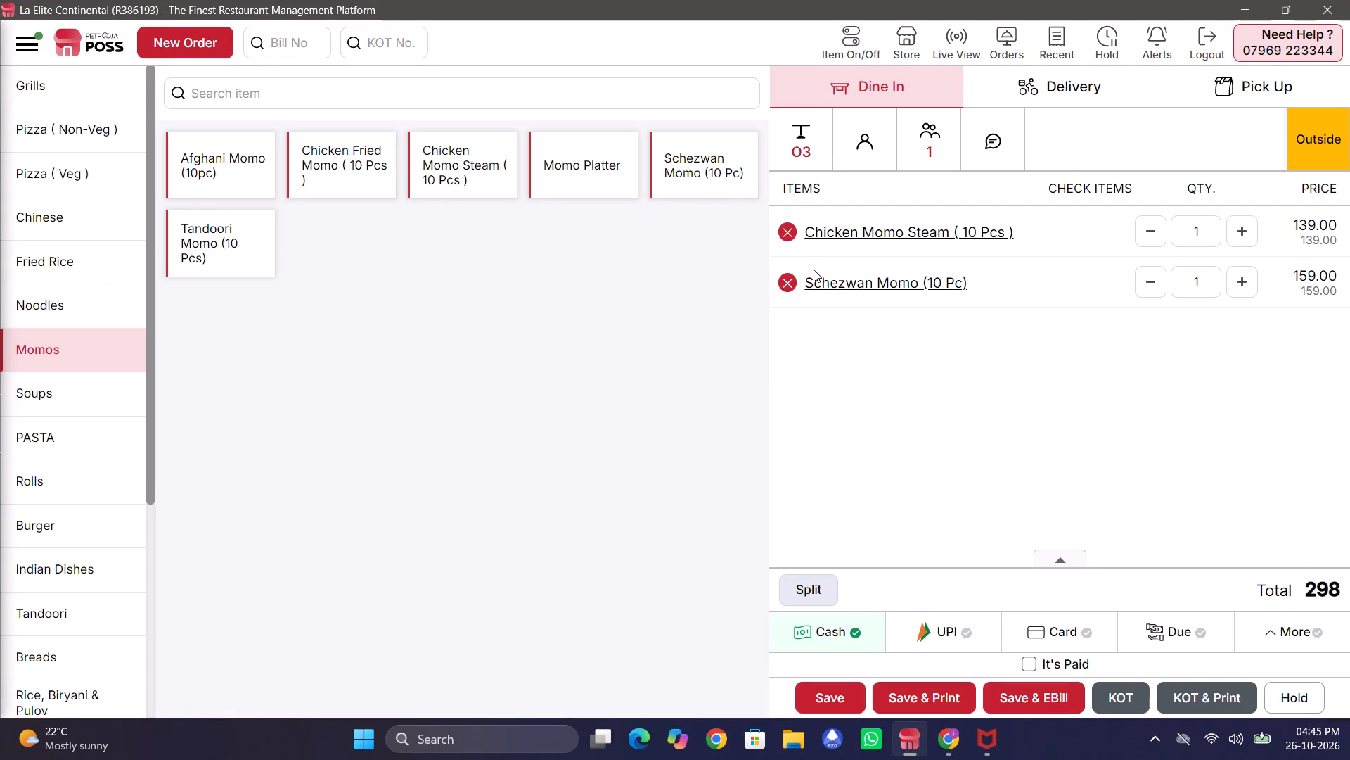
pyautogui.click(1207, 695)
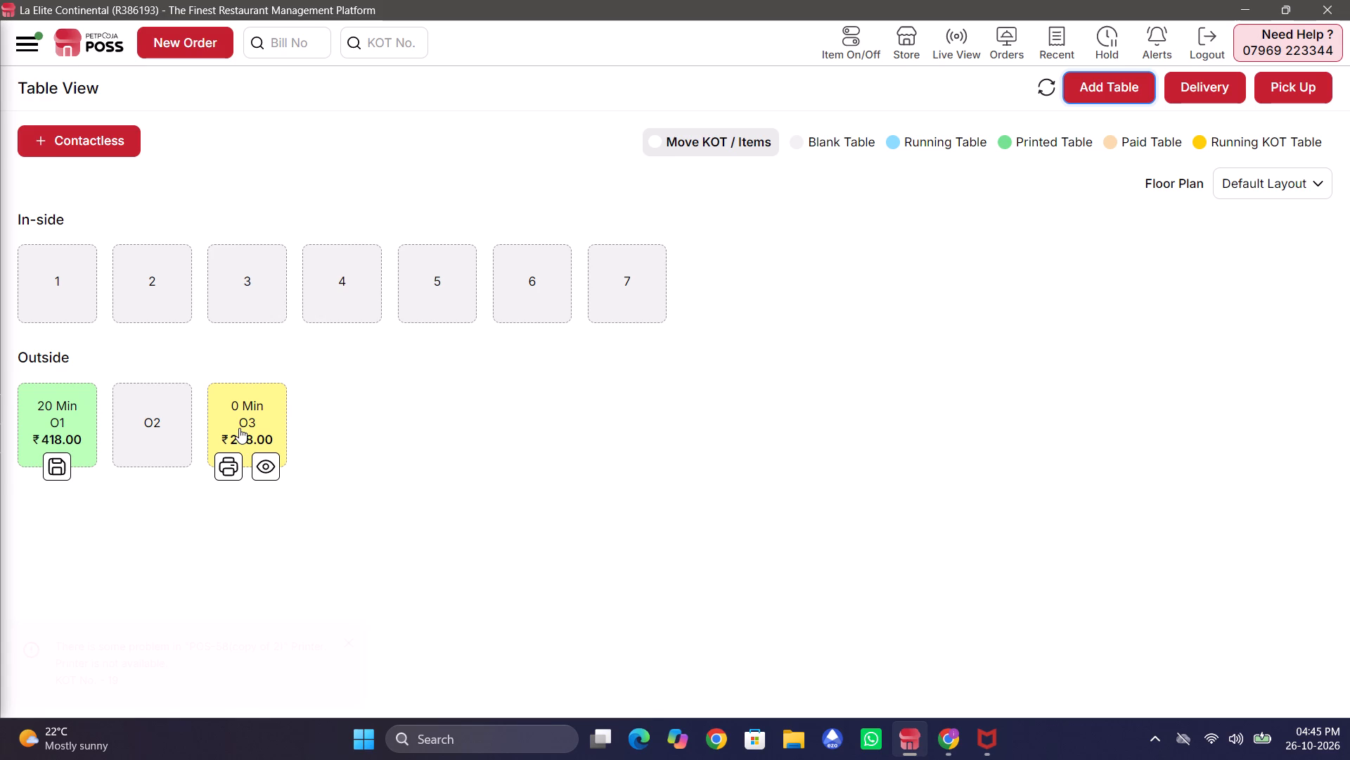
# Open the running order of outside table O3 for review.
pyautogui.click(274, 474)
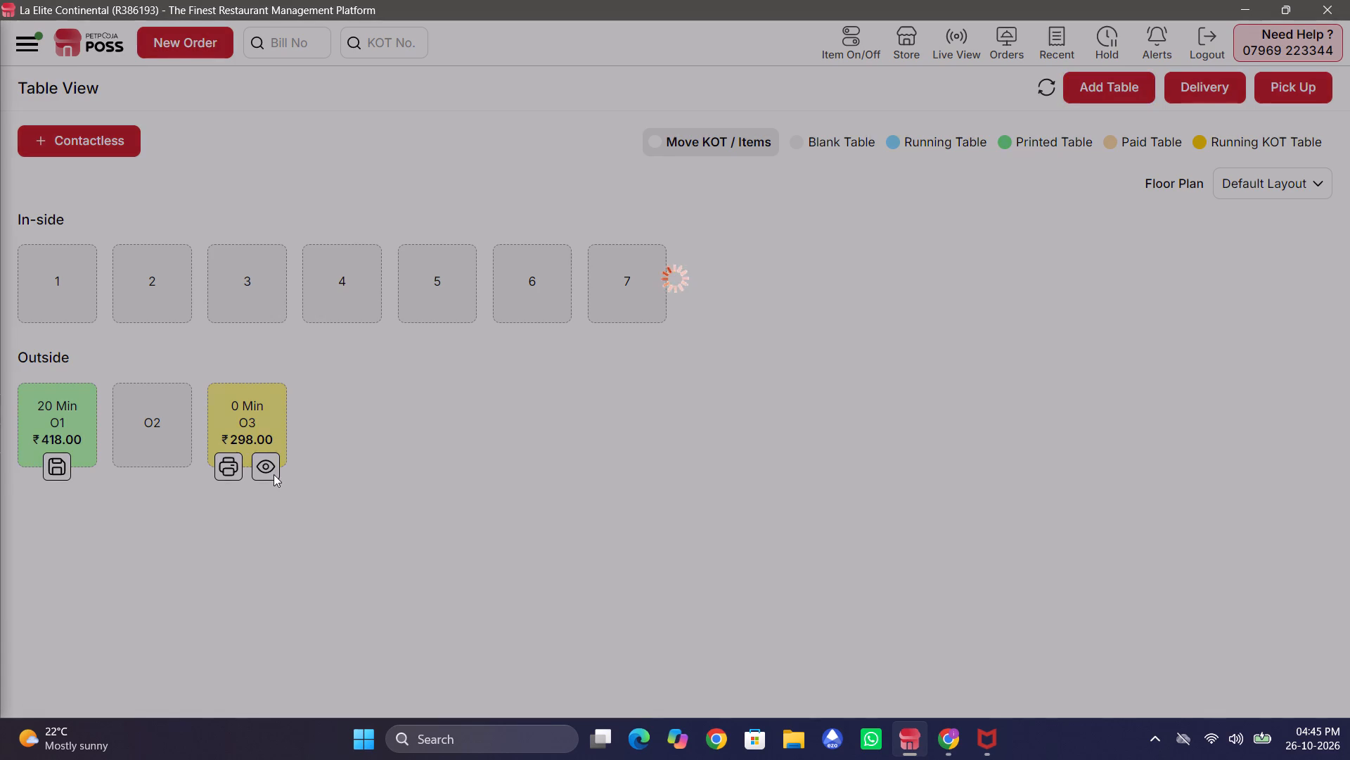
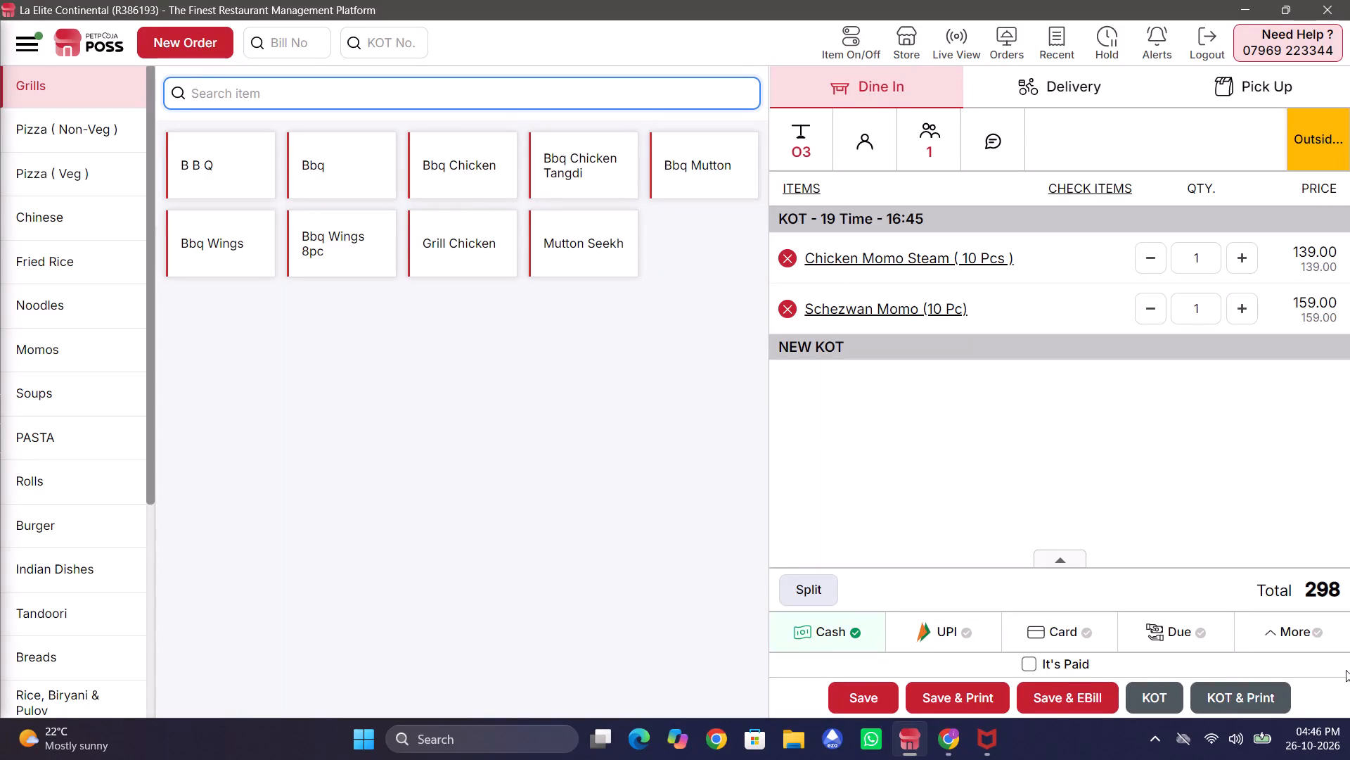
# Save and print the bill for outside table O3 without reprinting its KOT.
pyautogui.click(1266, 684)
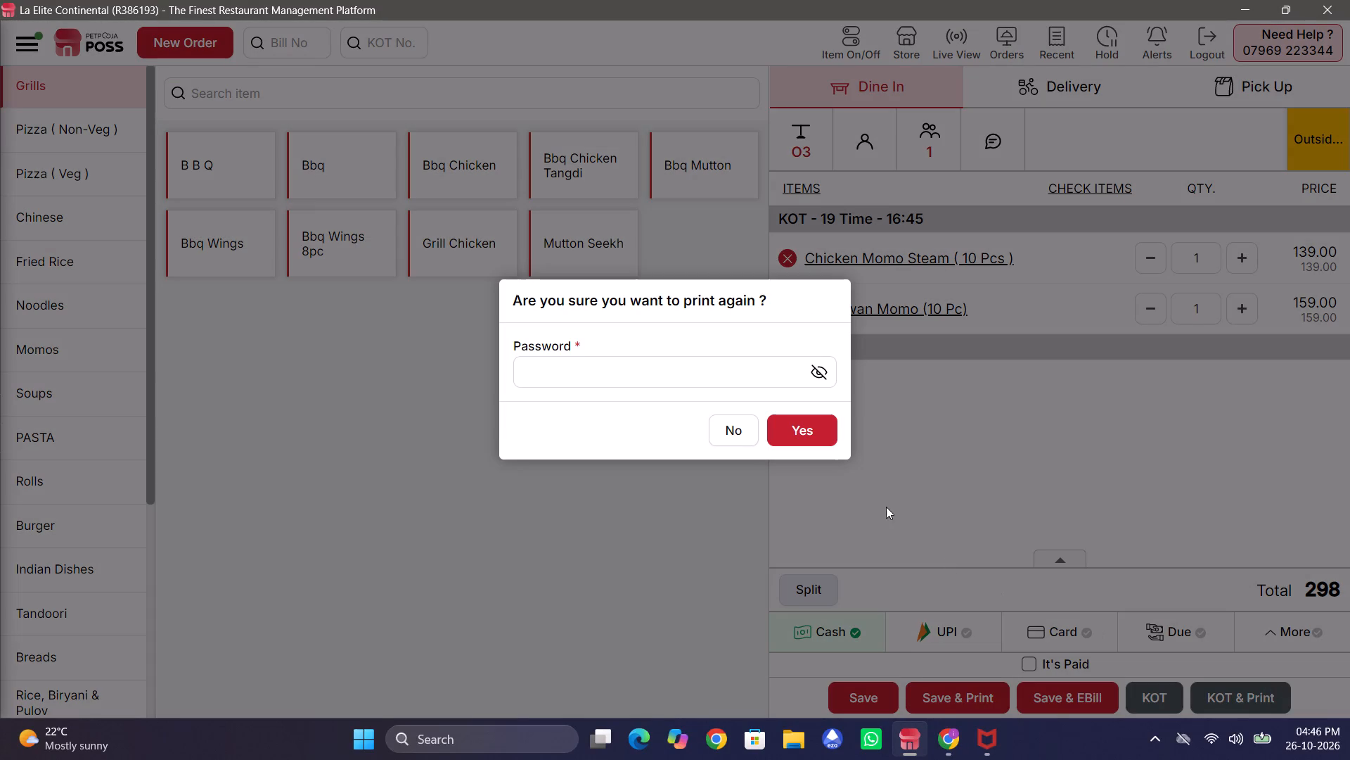
pyautogui.click(724, 419)
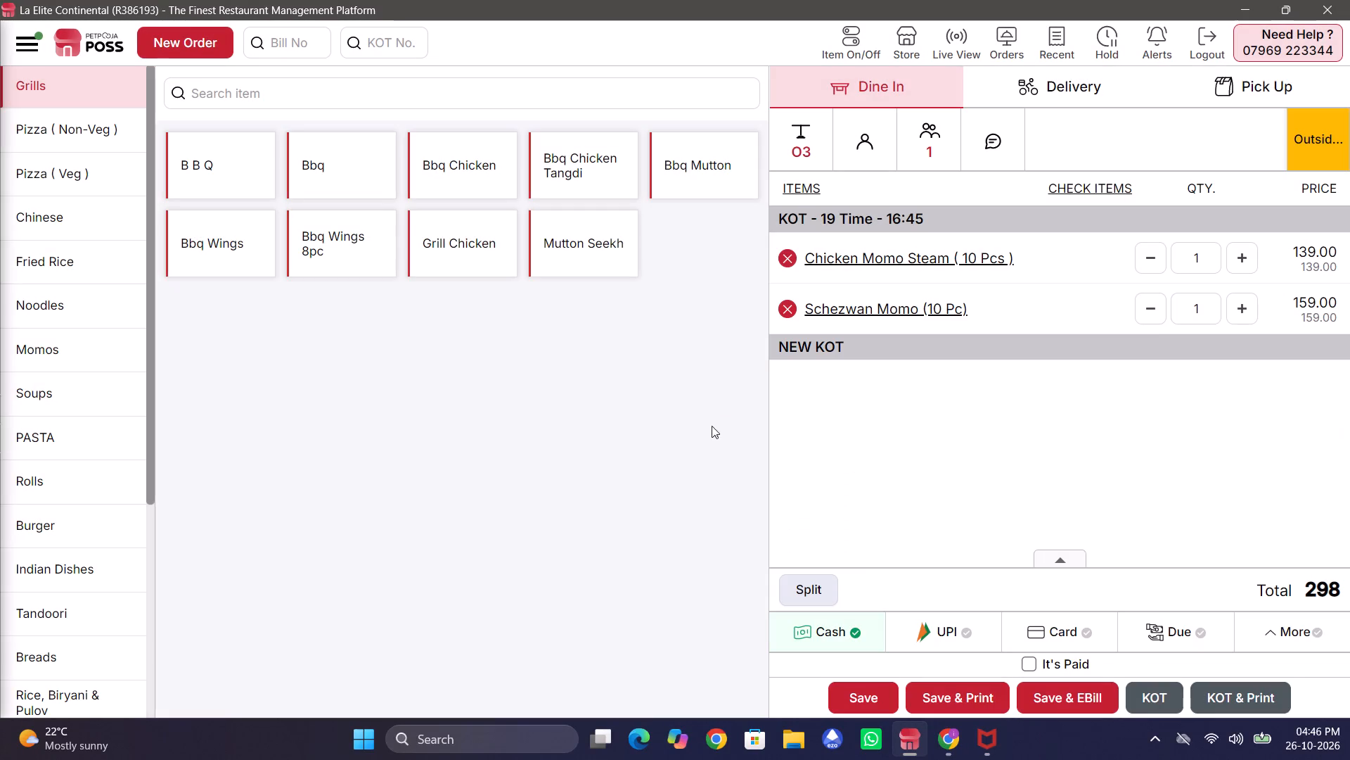
pyautogui.click(947, 699)
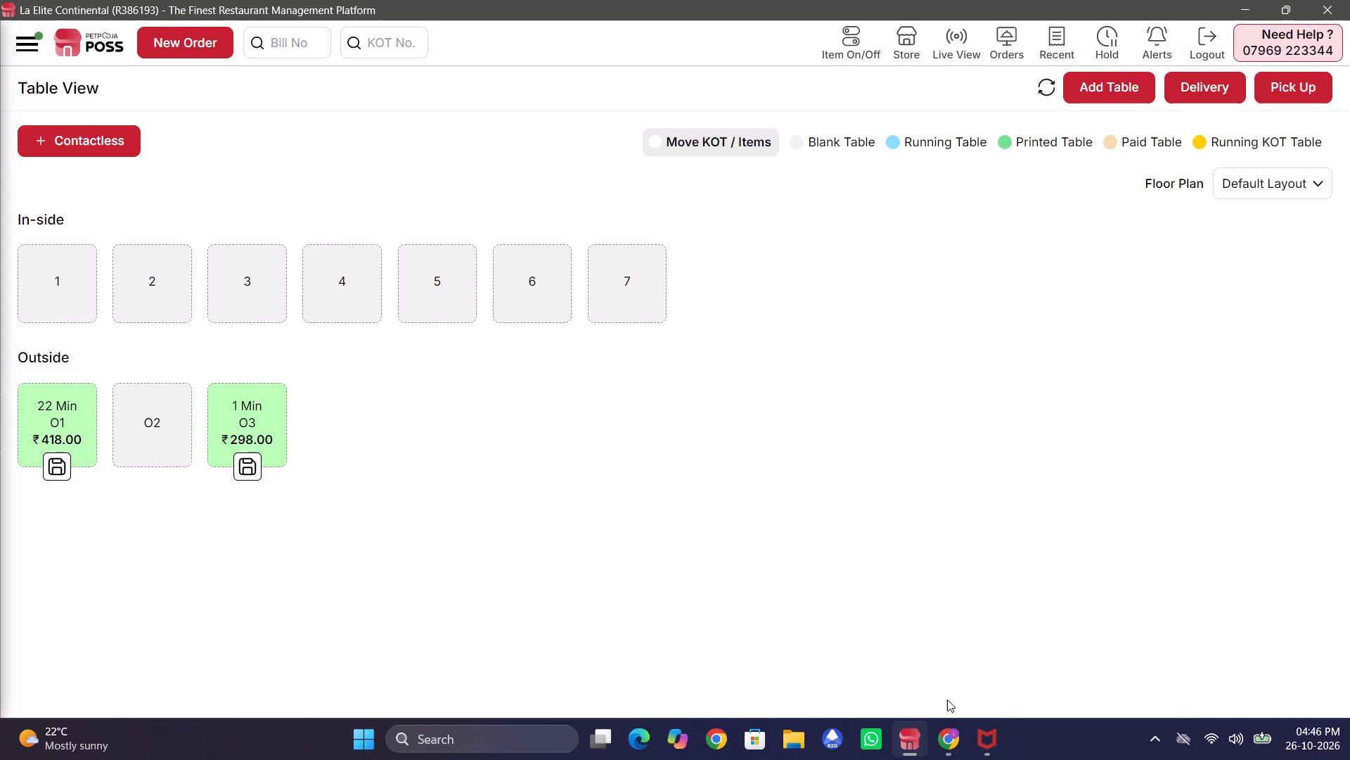
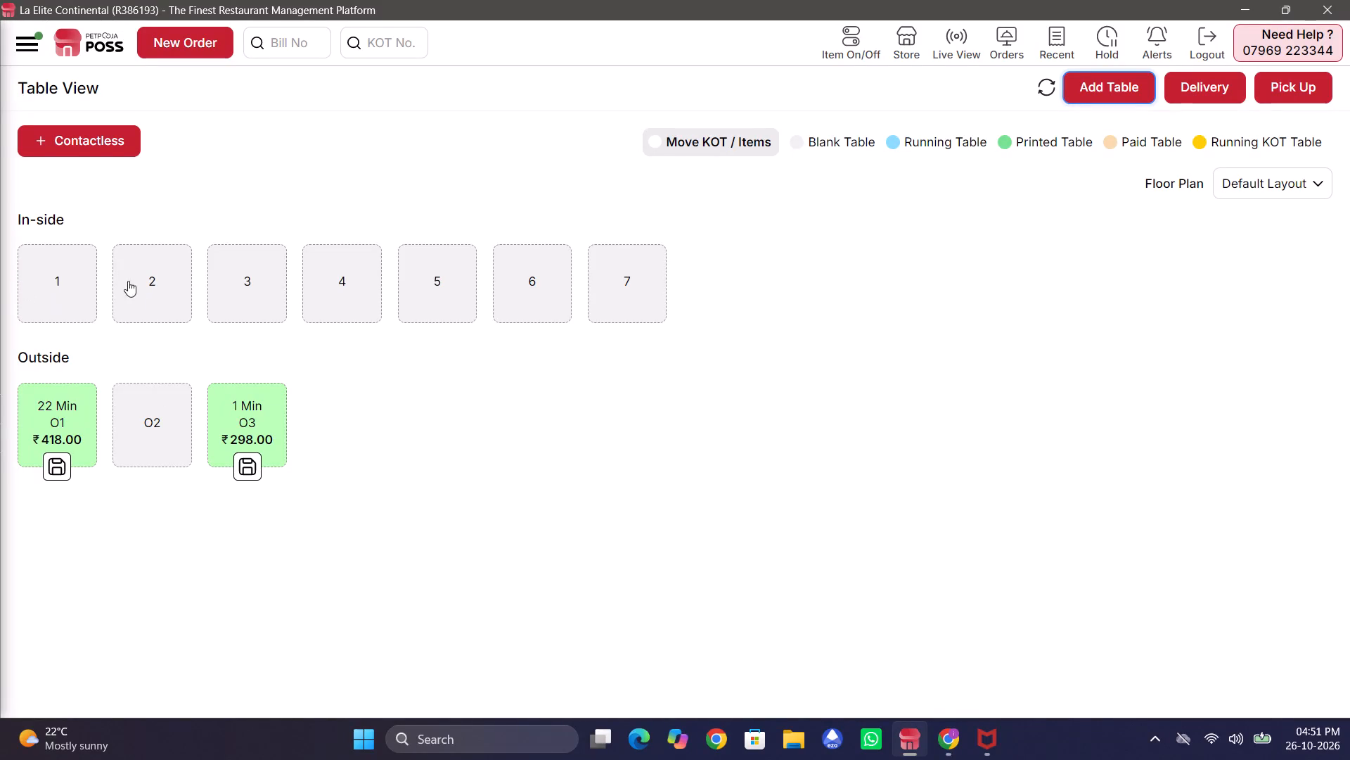
# Start a dine-in order for inside table 3 with one Biryani At 99 and one half Chicken Biryani.
pyautogui.click(224, 272)
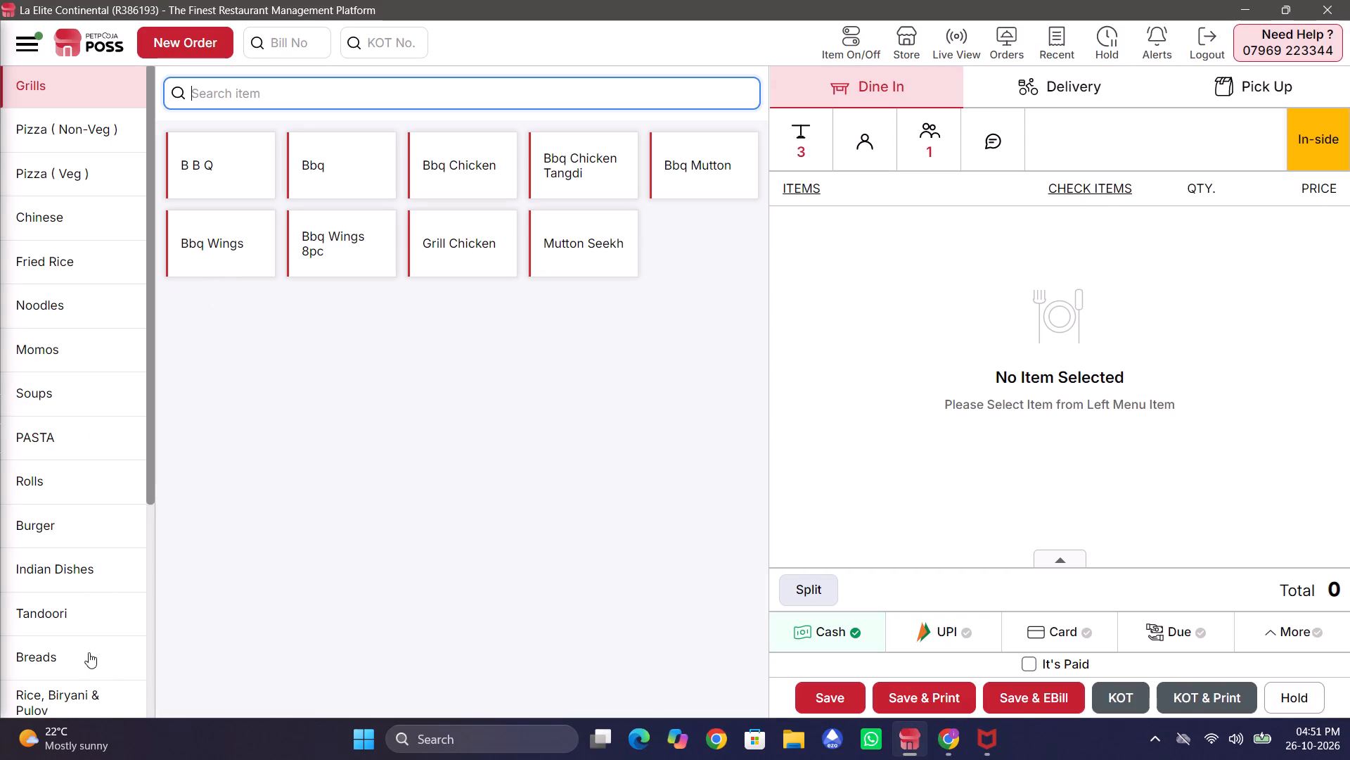
pyautogui.click(98, 685)
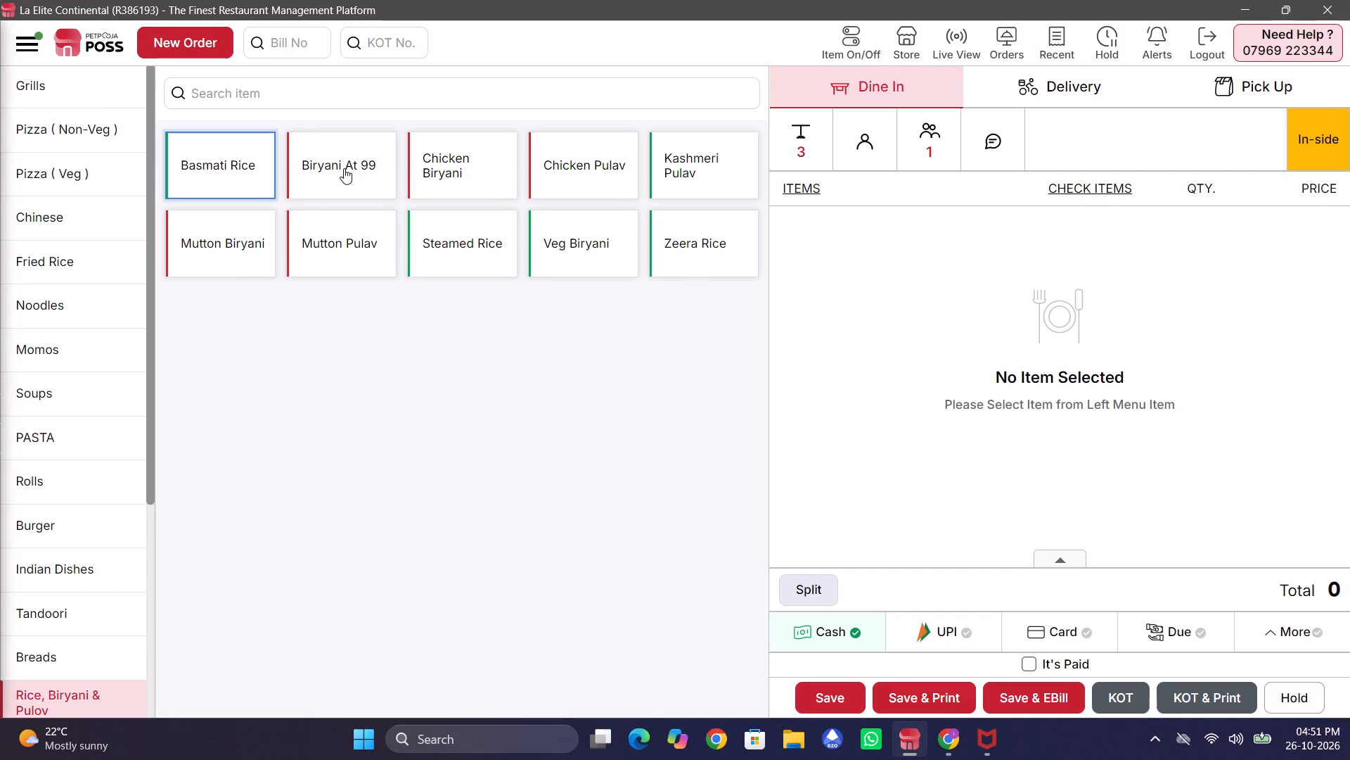
pyautogui.click(344, 168)
pyautogui.click(461, 154)
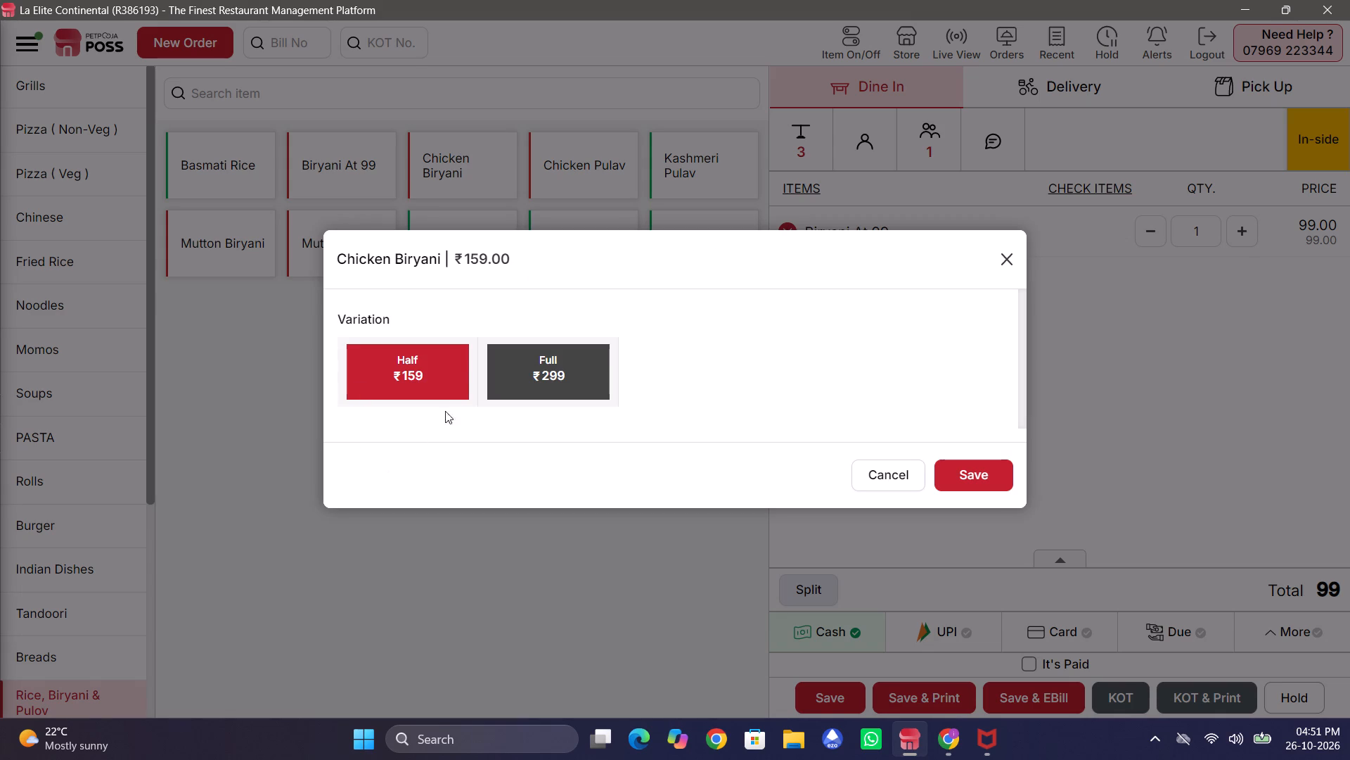
pyautogui.click(990, 469)
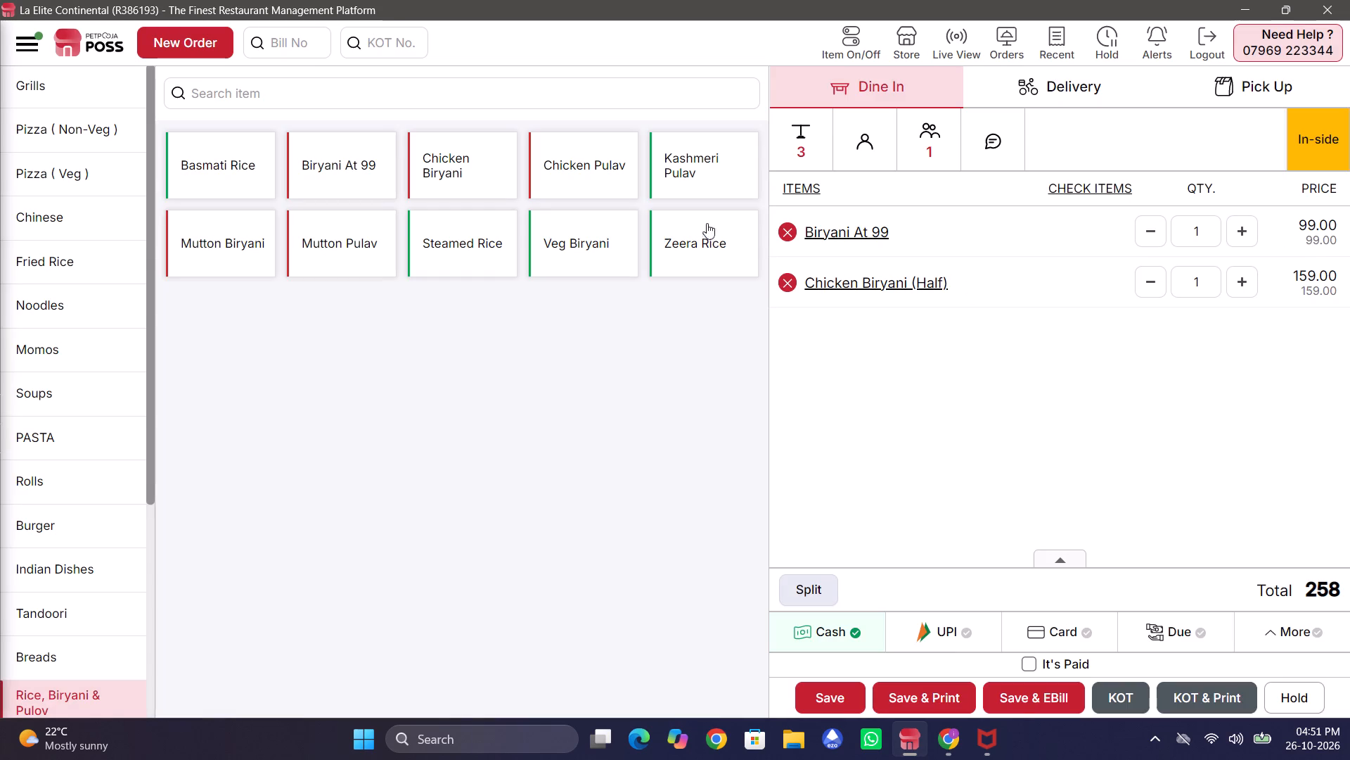
# Remove Biryani At 99 from the table 3 order.
pyautogui.moveTo(775, 227); pyautogui.dragTo(787, 227)
pyautogui.click(787, 227)
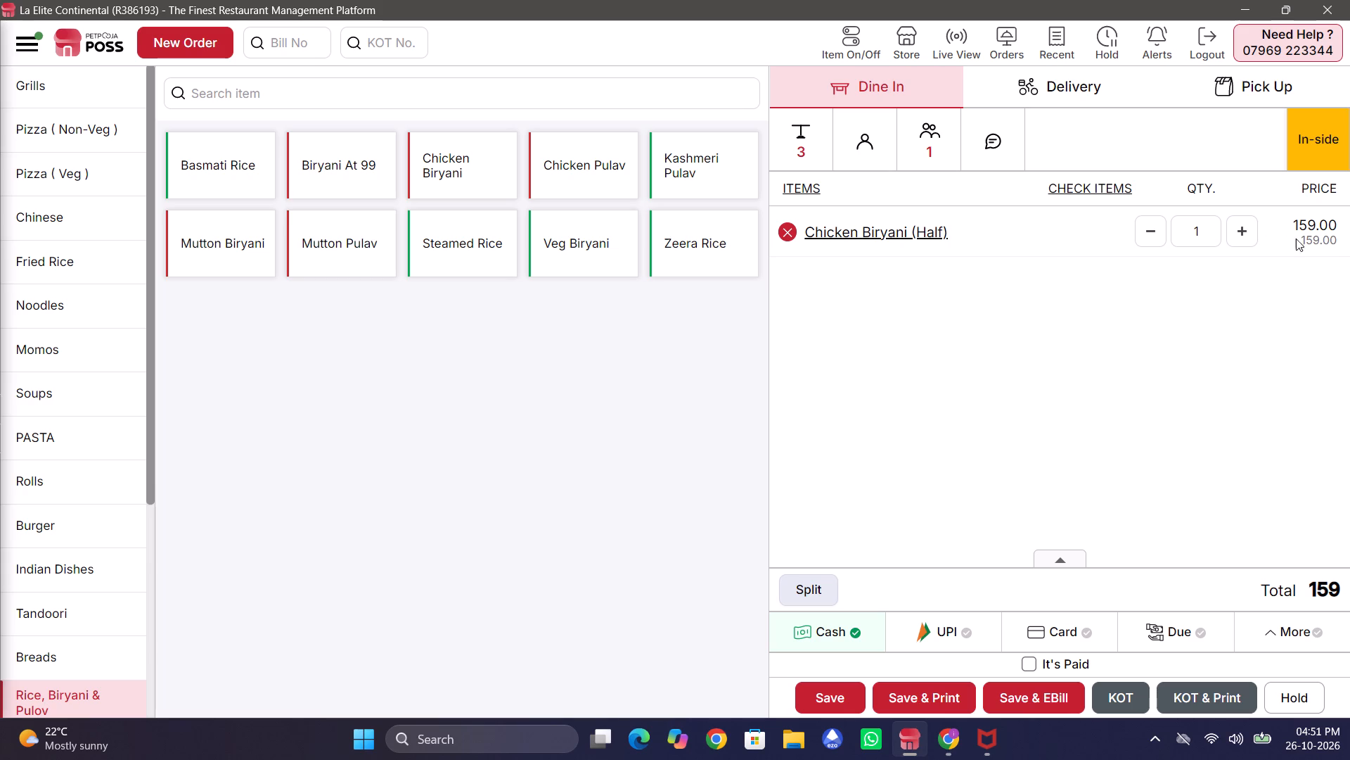
# Set the half Chicken Biryani quantity to 2 and save the table 3 order with a printed KOT.
pyautogui.doubleClick(1252, 229)
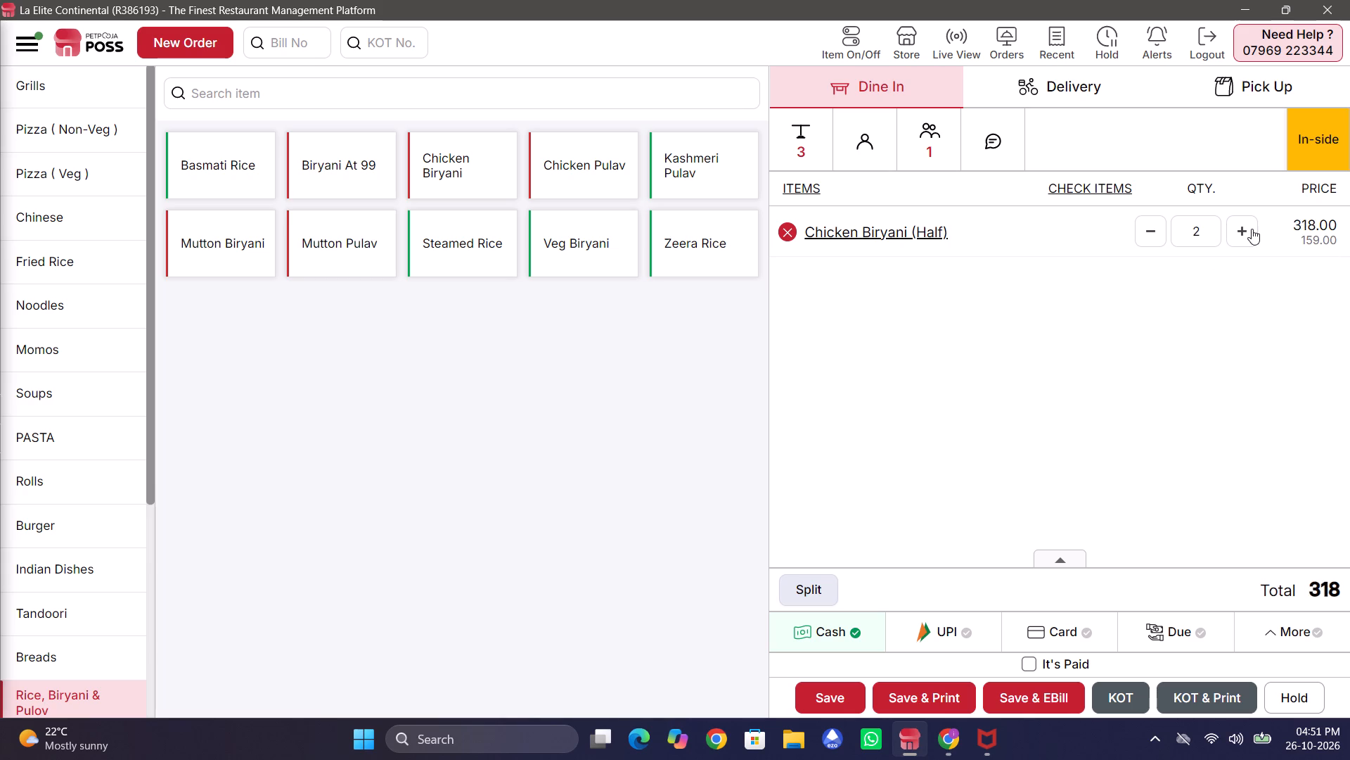
pyautogui.click(1143, 239)
pyautogui.click(1213, 708)
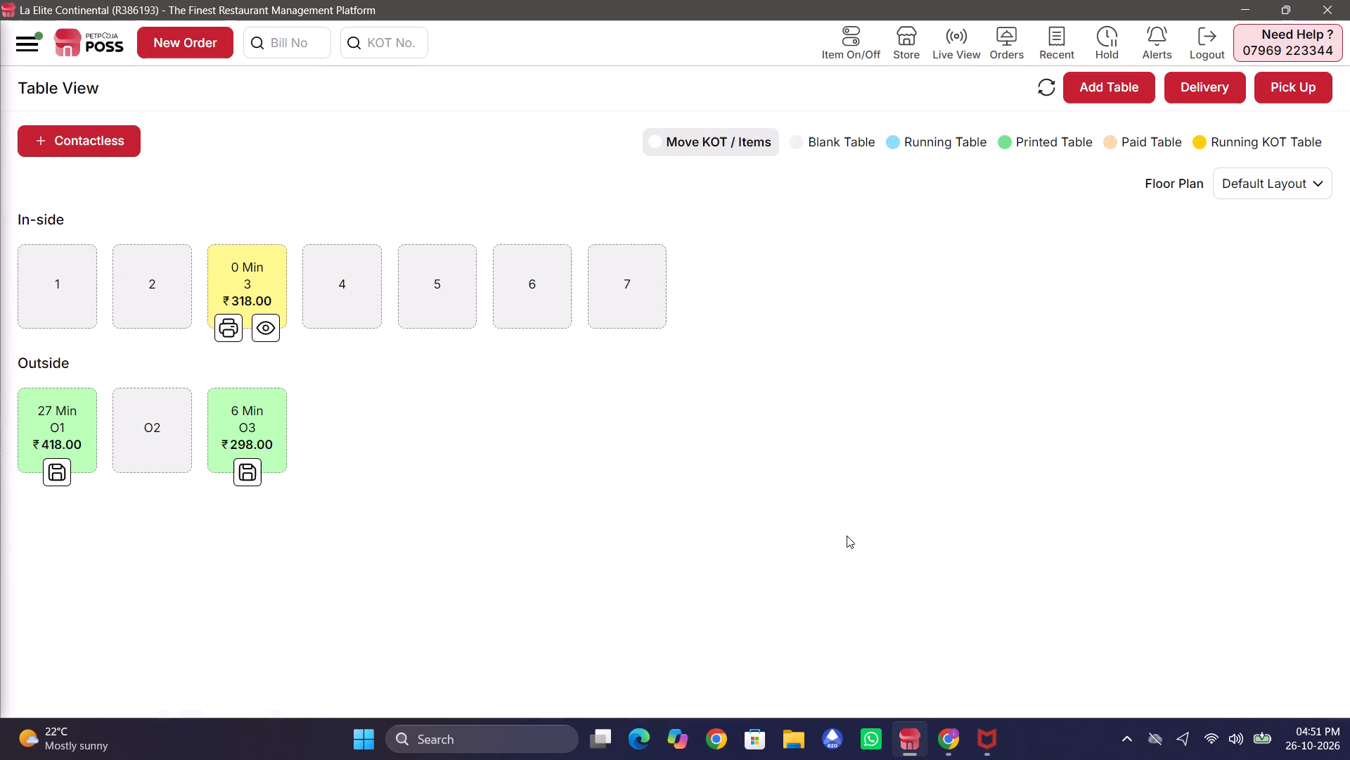
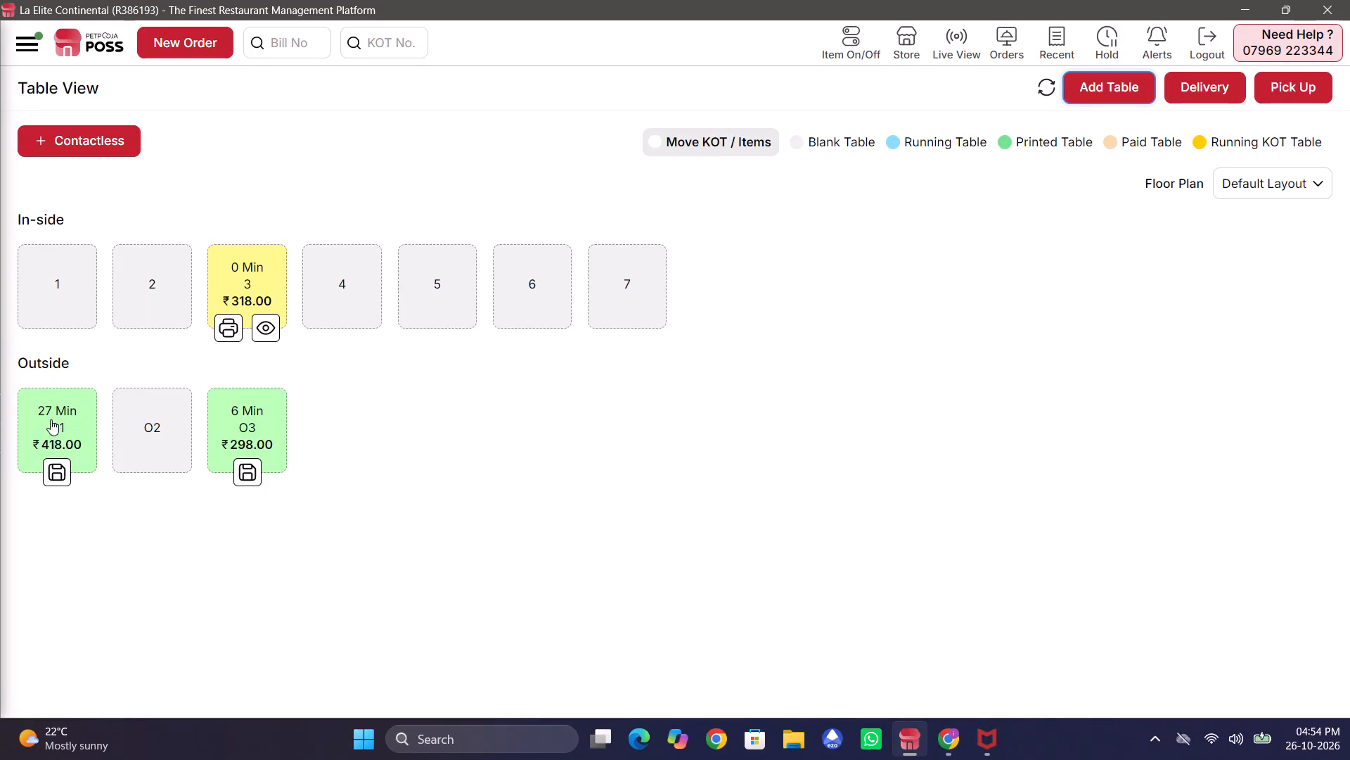
# Settle the order on outside table O1 with Due as the payment type.
pyautogui.click(56, 440)
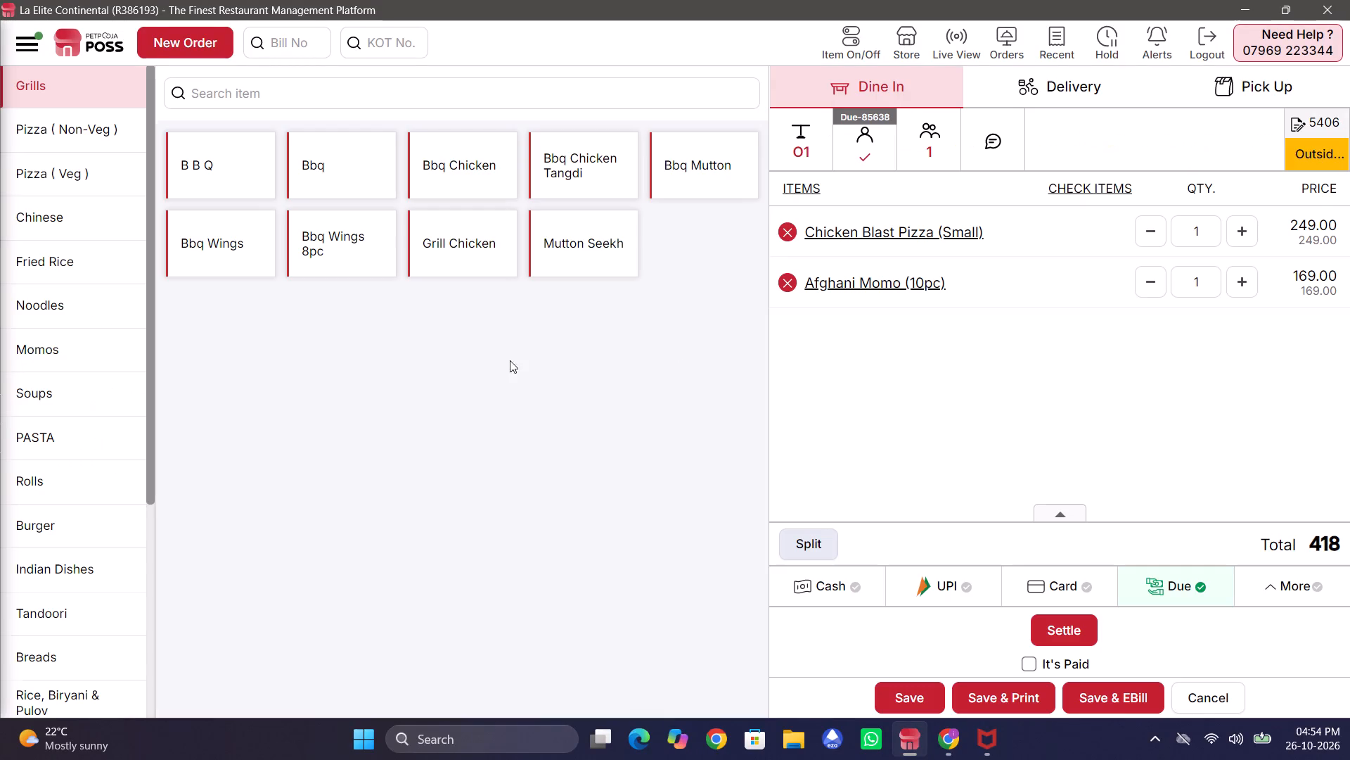
pyautogui.click(1066, 631)
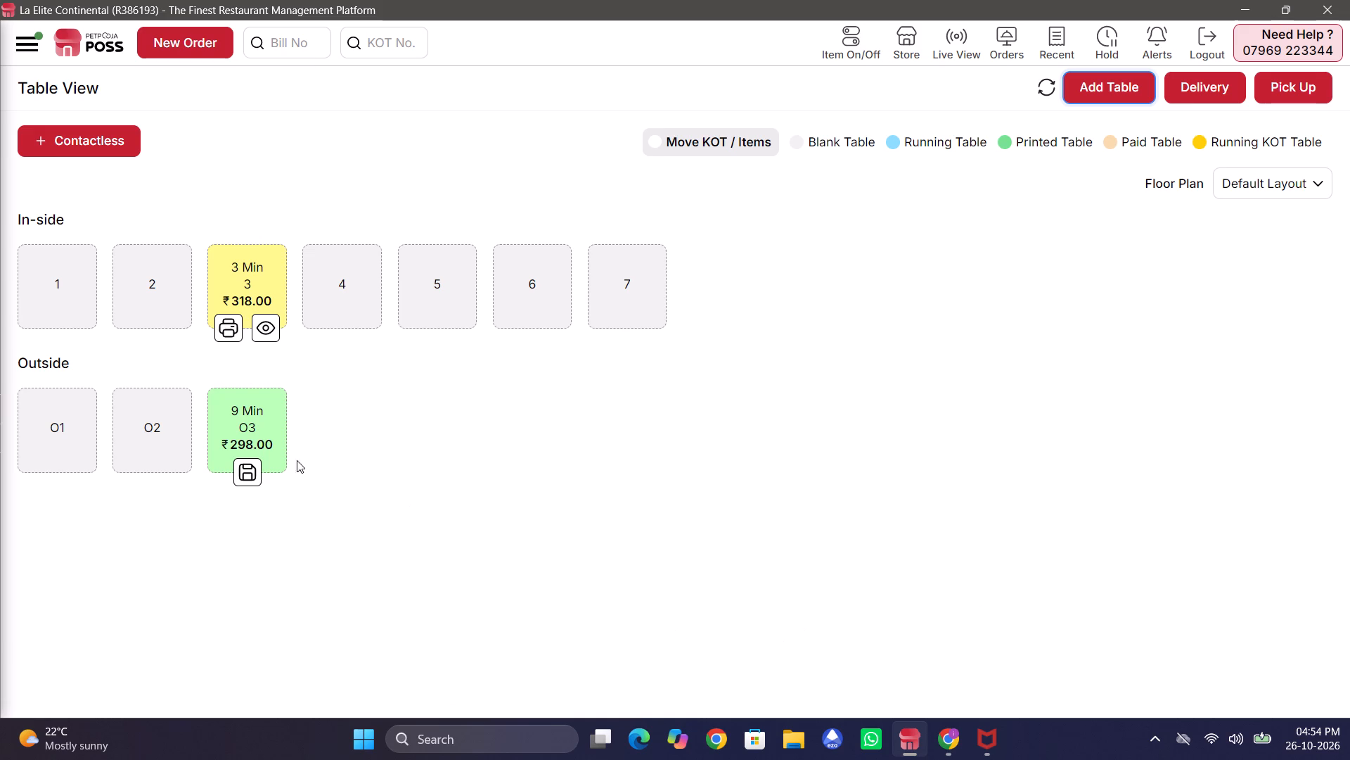
# Review the open orders on outside table O3 and inside table 3, returning to the table view after each.
pyautogui.click(257, 442)
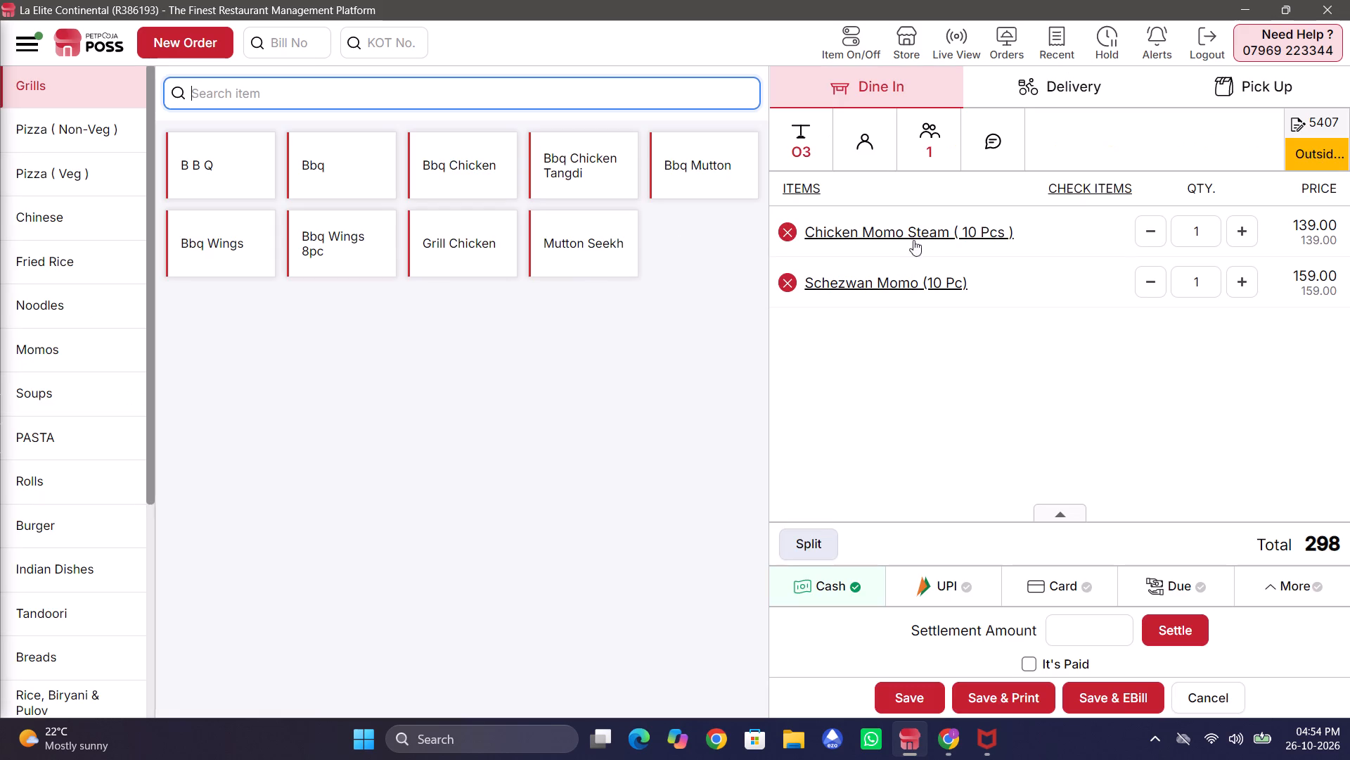
pyautogui.click(179, 36)
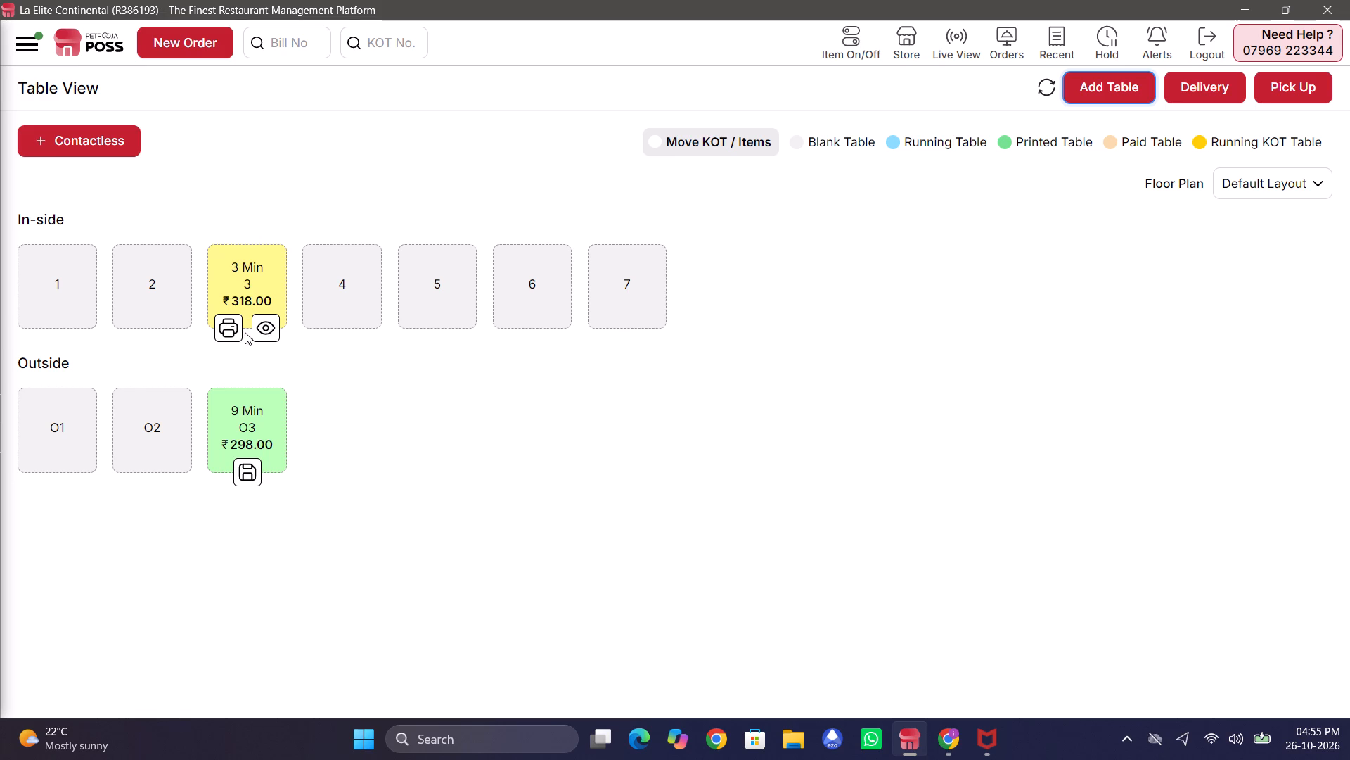
pyautogui.click(264, 331)
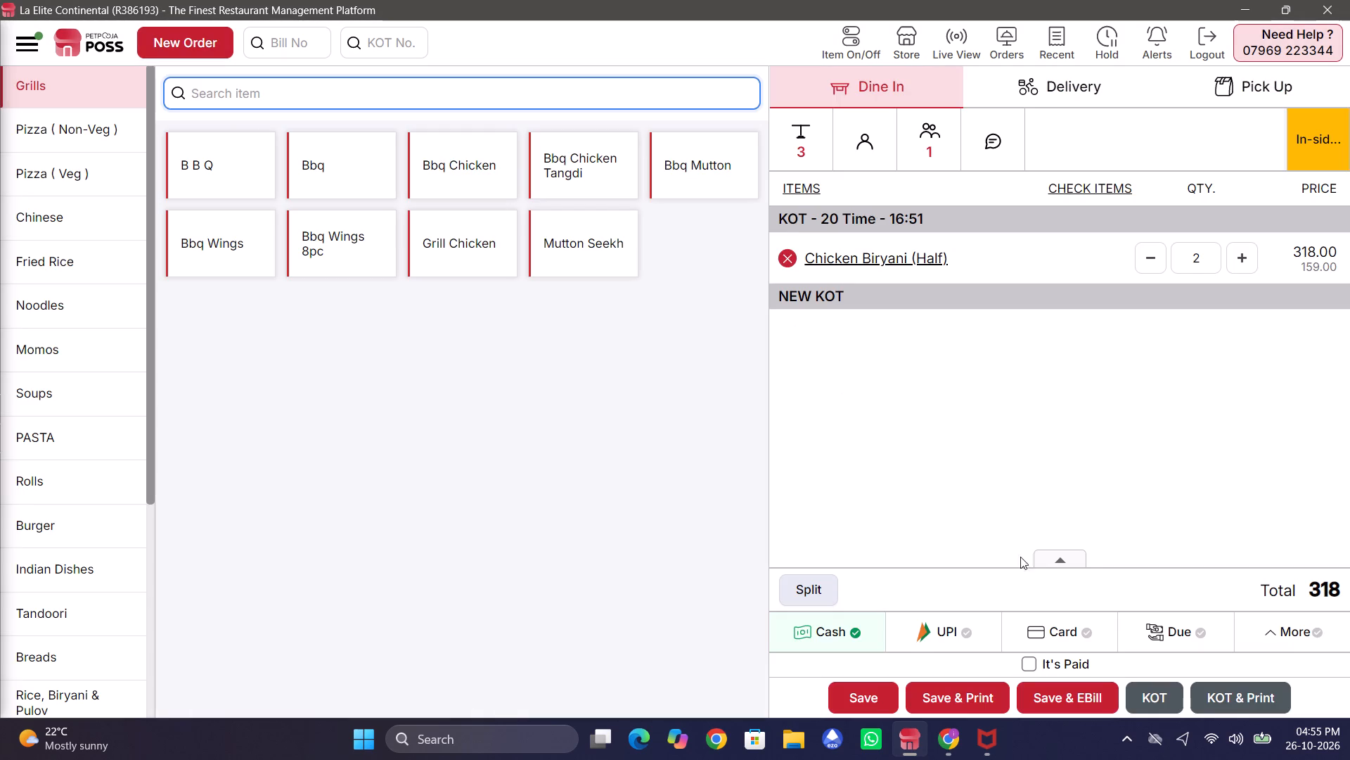
pyautogui.click(210, 50)
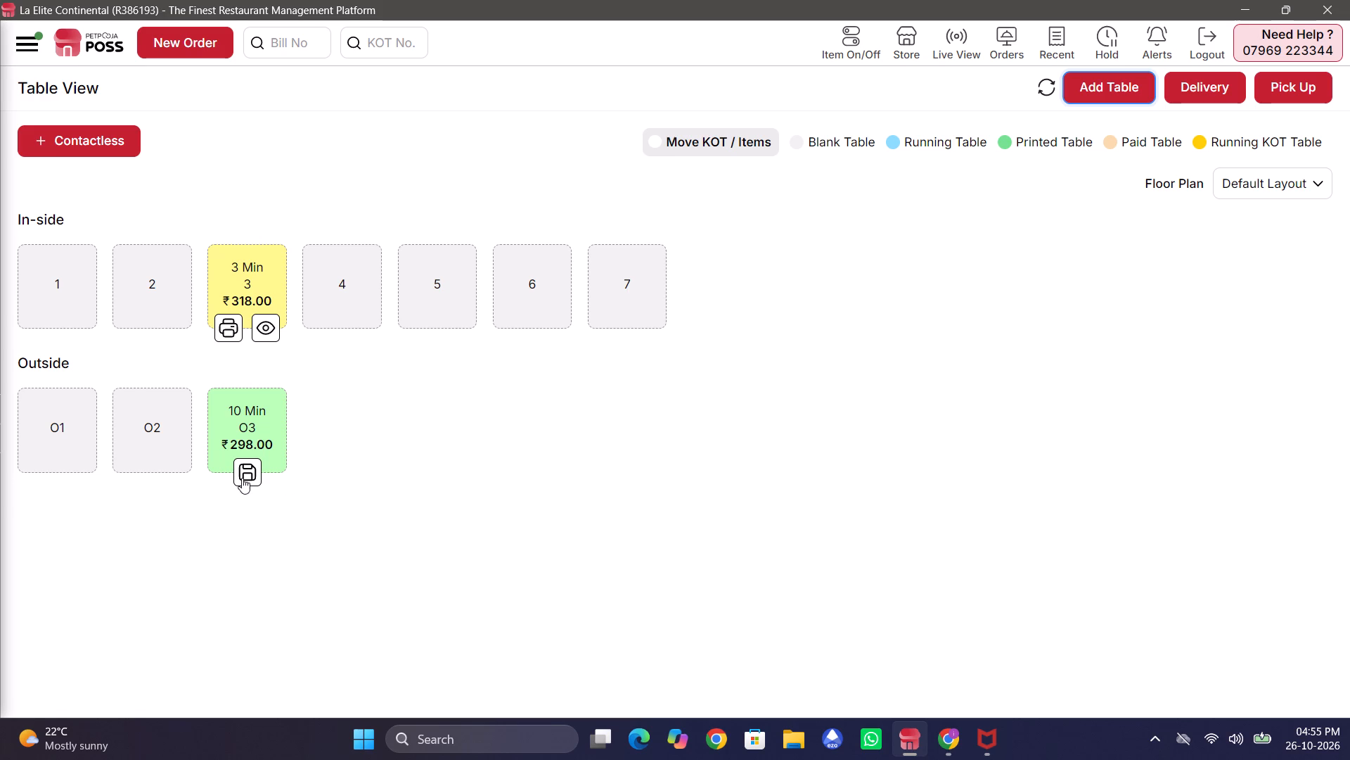
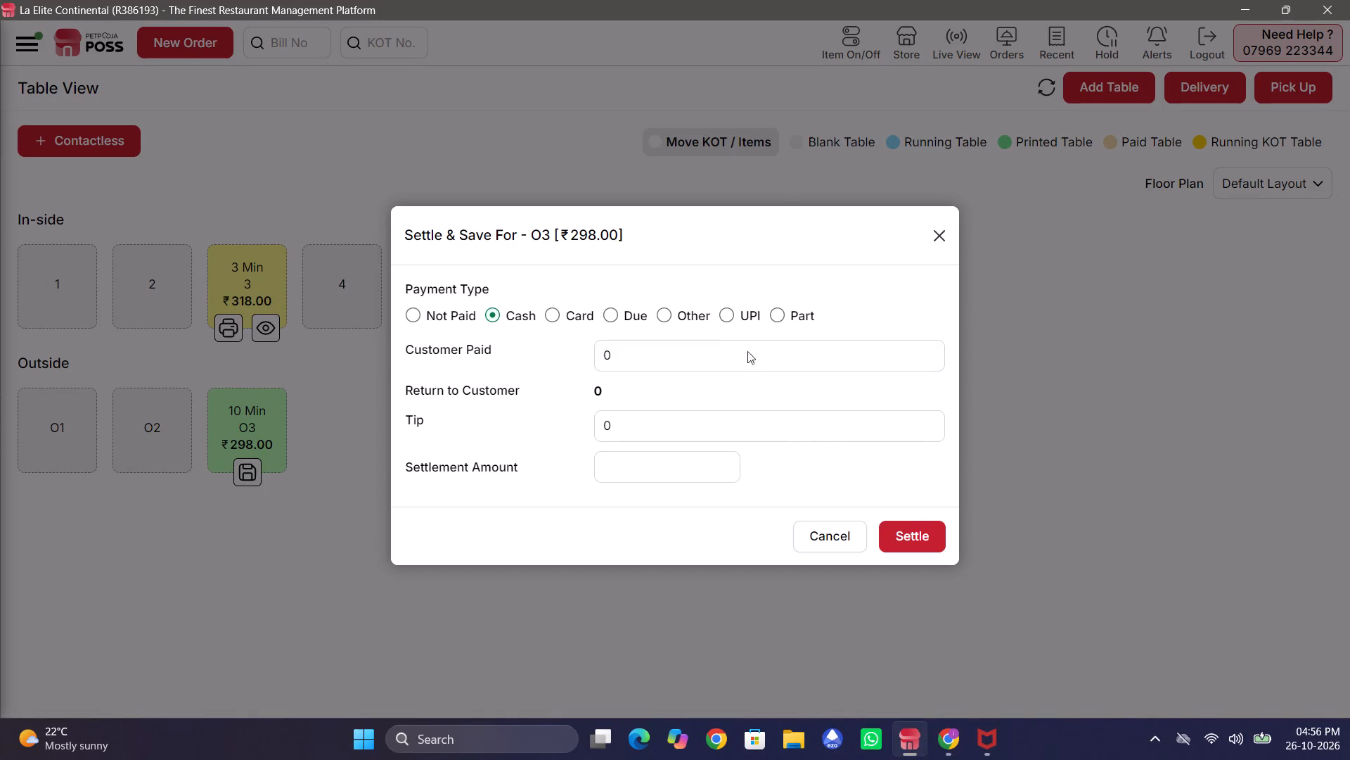
# Settle the printed bill on outside table O3 with UPI as the payment type.
pyautogui.click(724, 296)
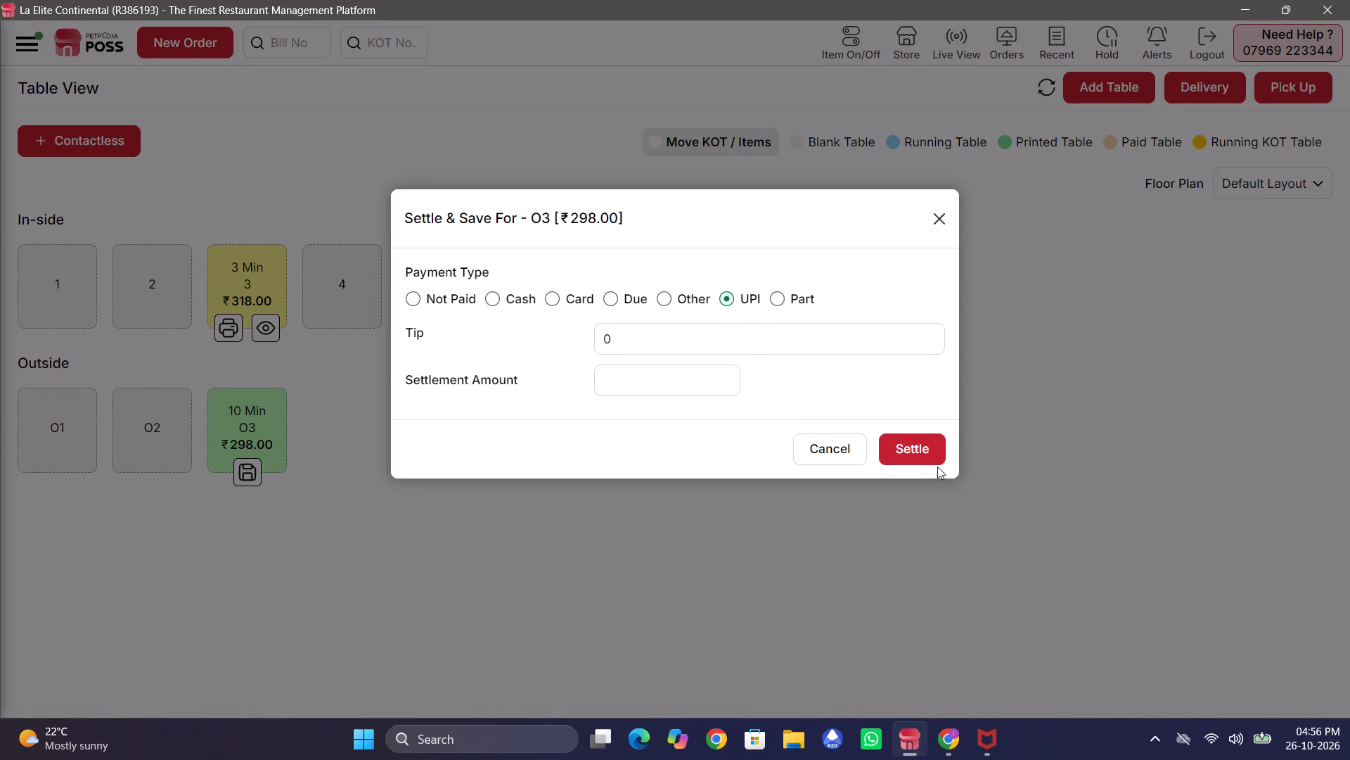
pyautogui.click(934, 462)
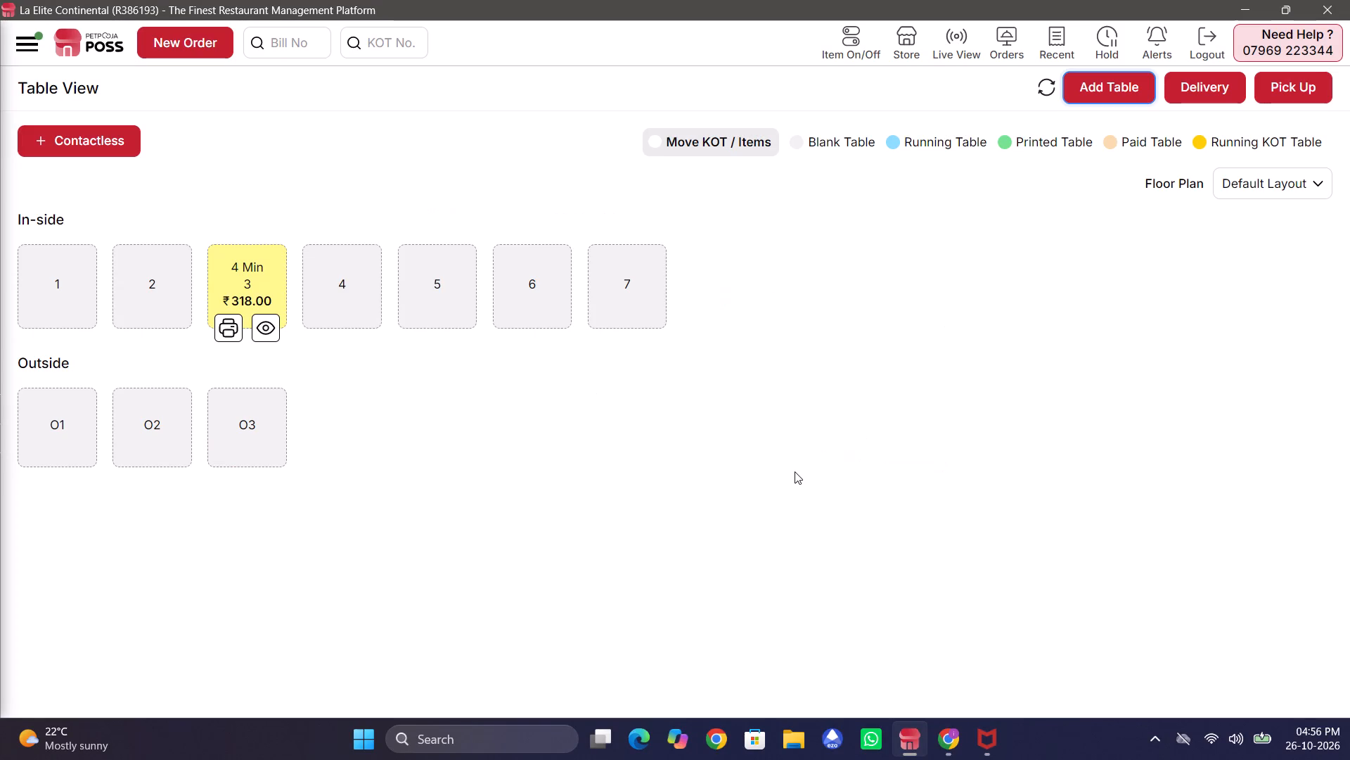
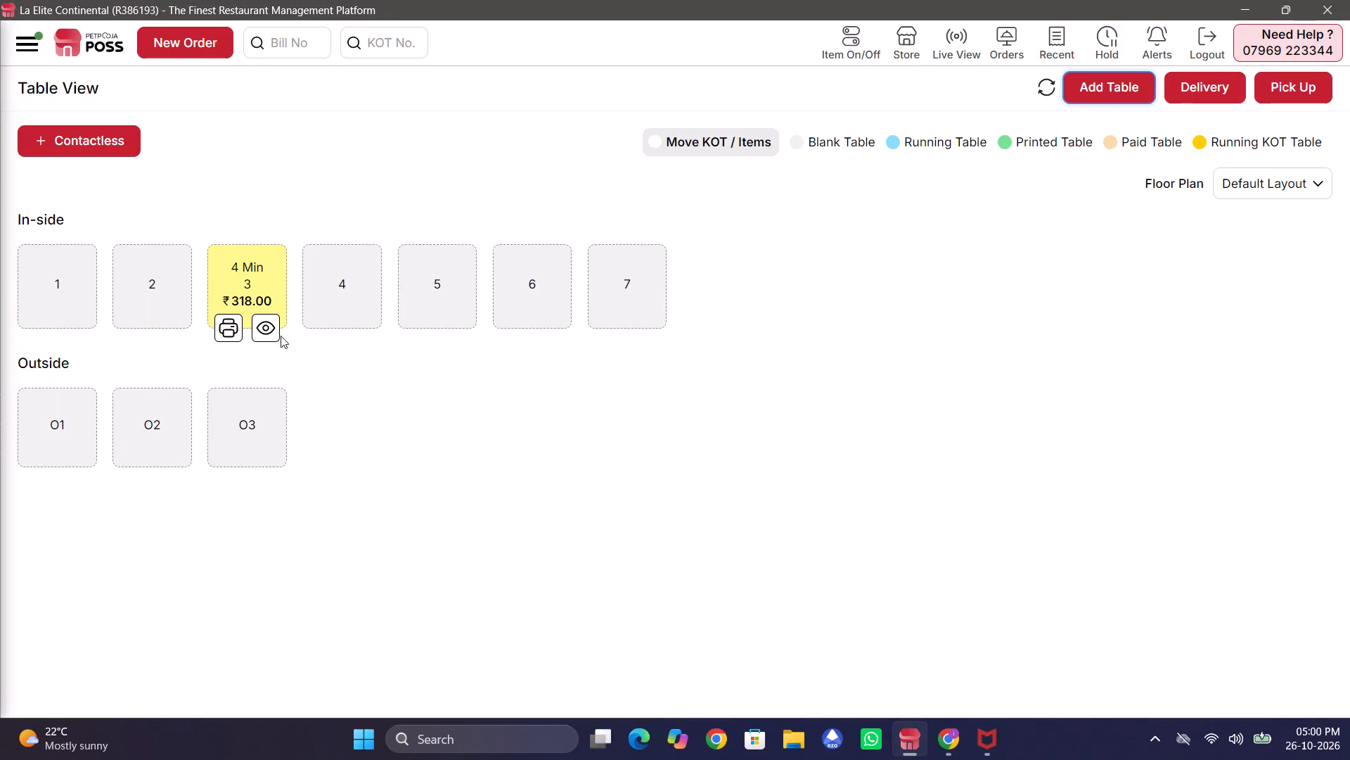
# Open inside table 3's running order, search the items for 50, and add one Cold Drink 50 from Beverages.
pyautogui.click(270, 331)
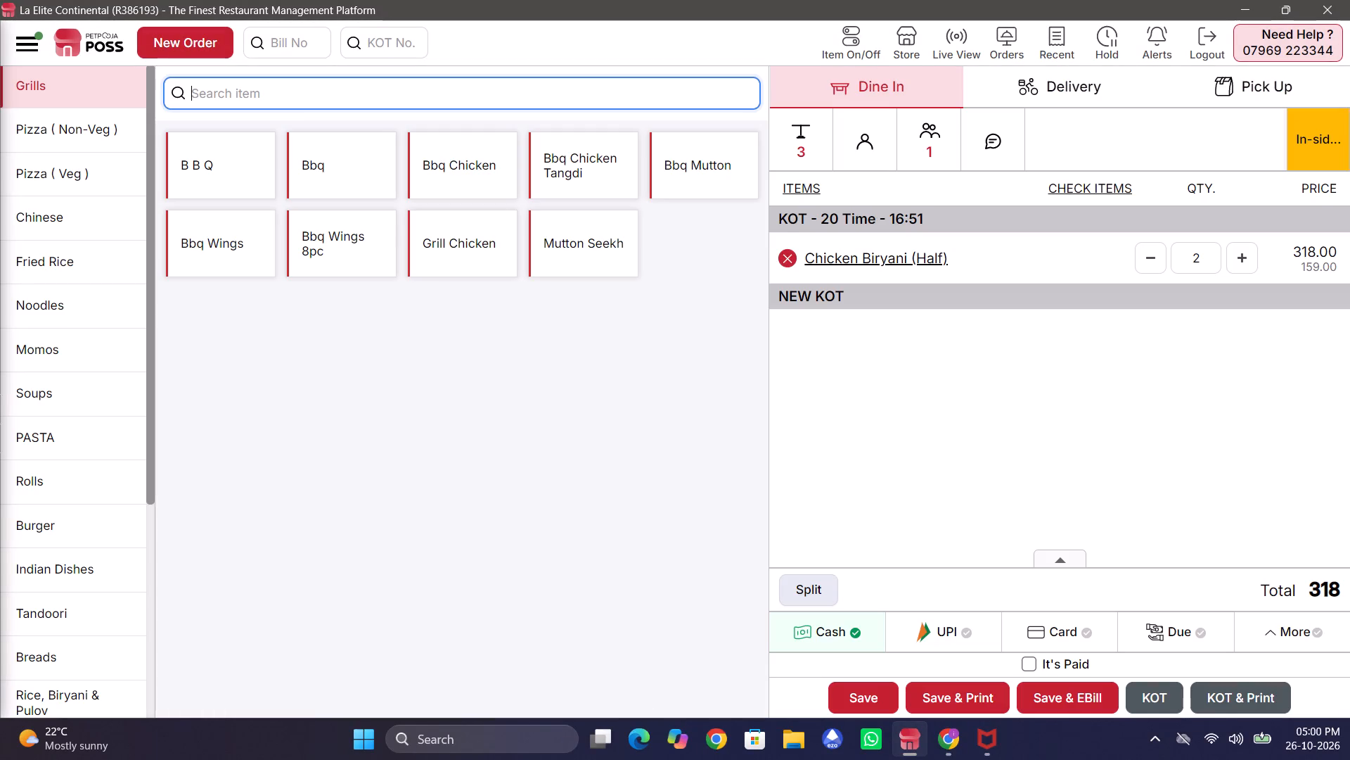
pyautogui.click(315, 87)
pyautogui.write('520')
pyautogui.press('Return')
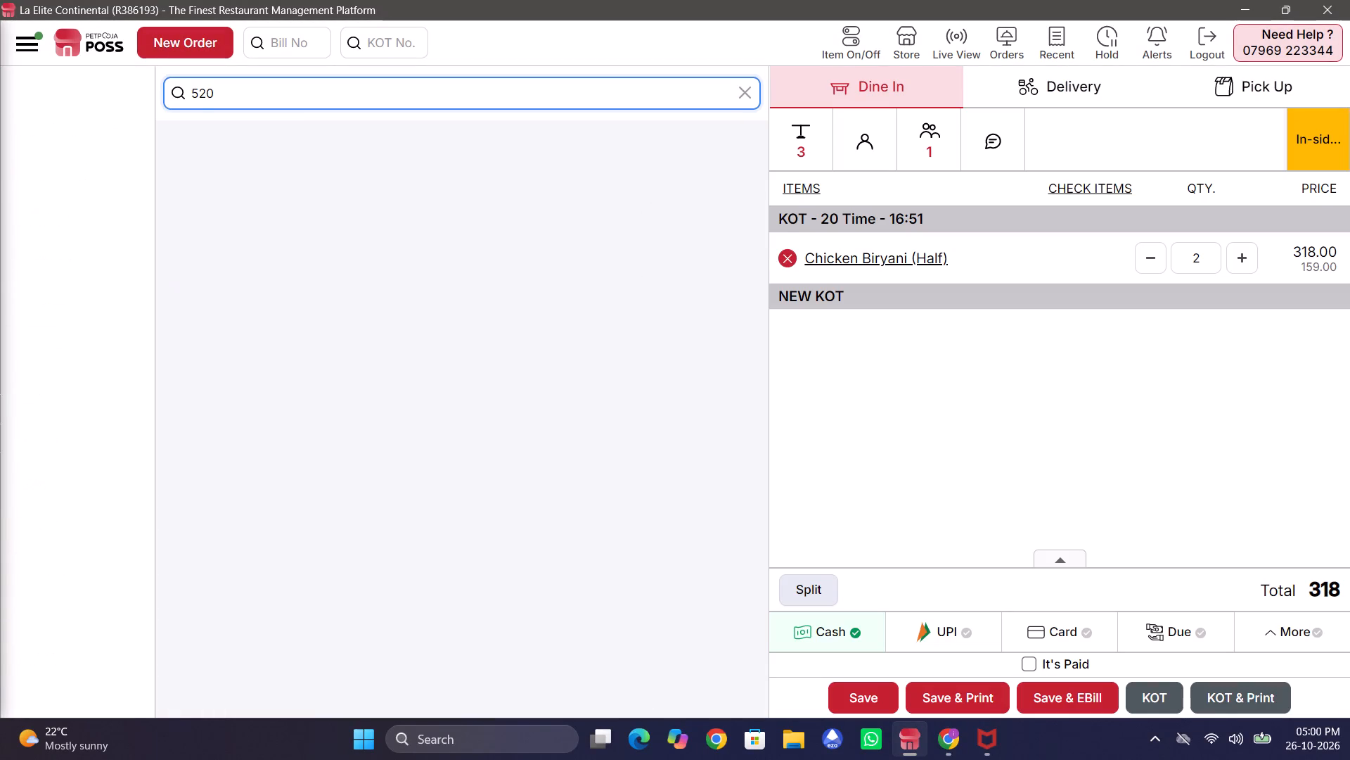
pyautogui.press('BackSpace')
pyautogui.press('BackSpace')
pyautogui.press('0')
pyautogui.press('Return')
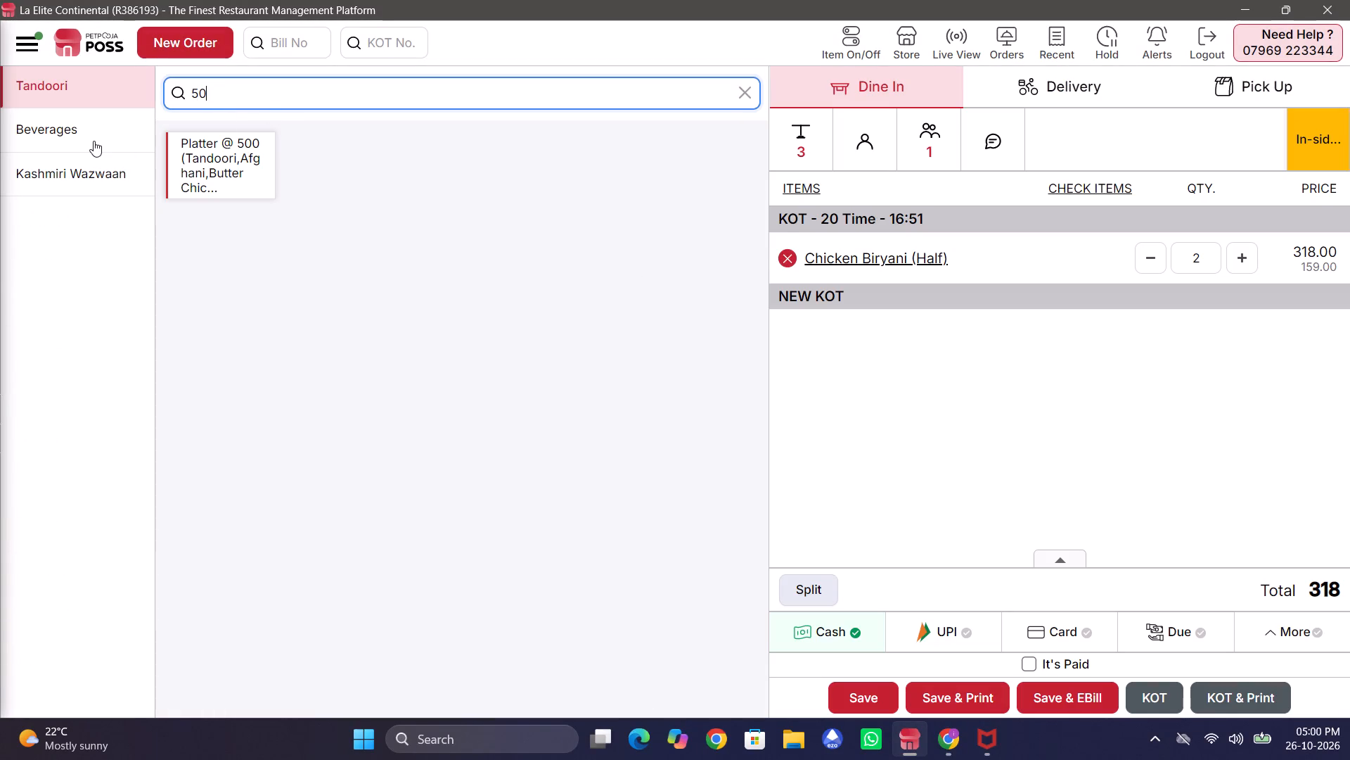
pyautogui.click(94, 141)
pyautogui.click(227, 181)
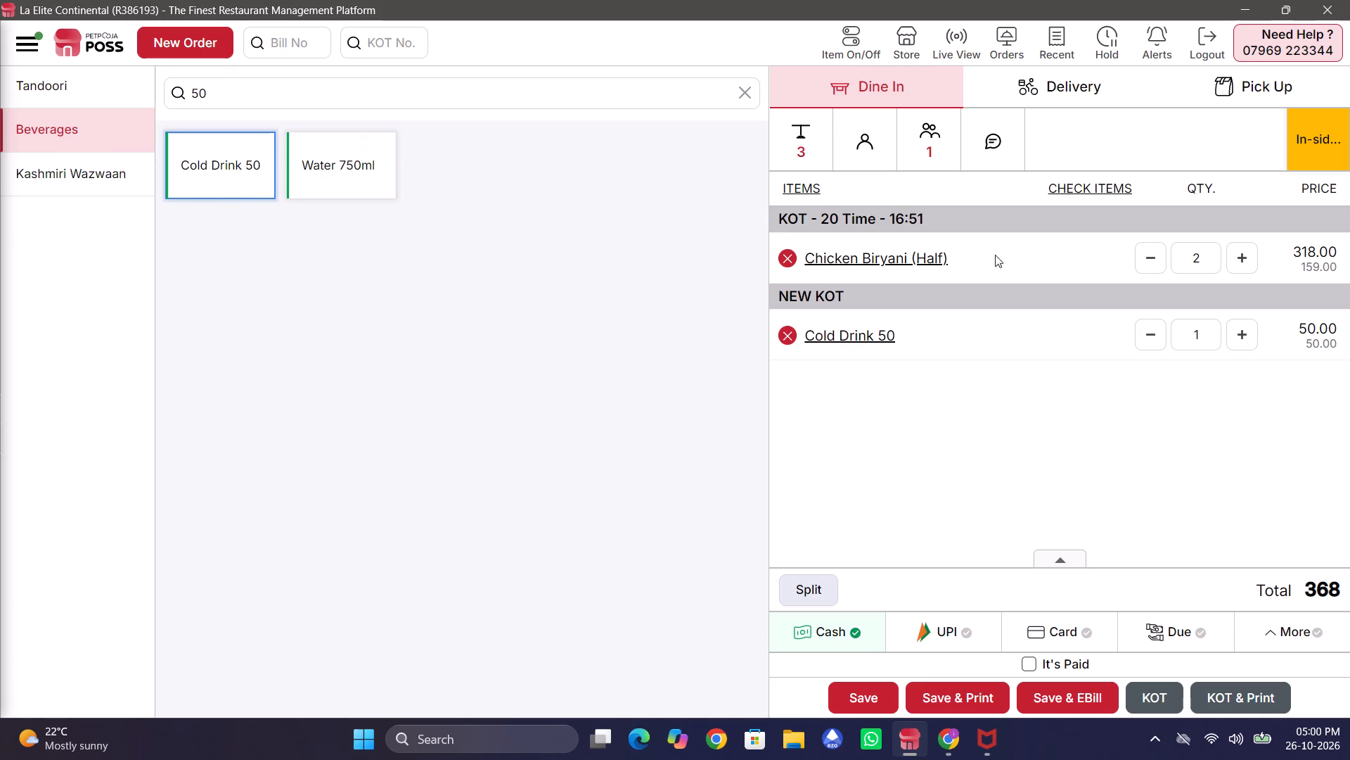
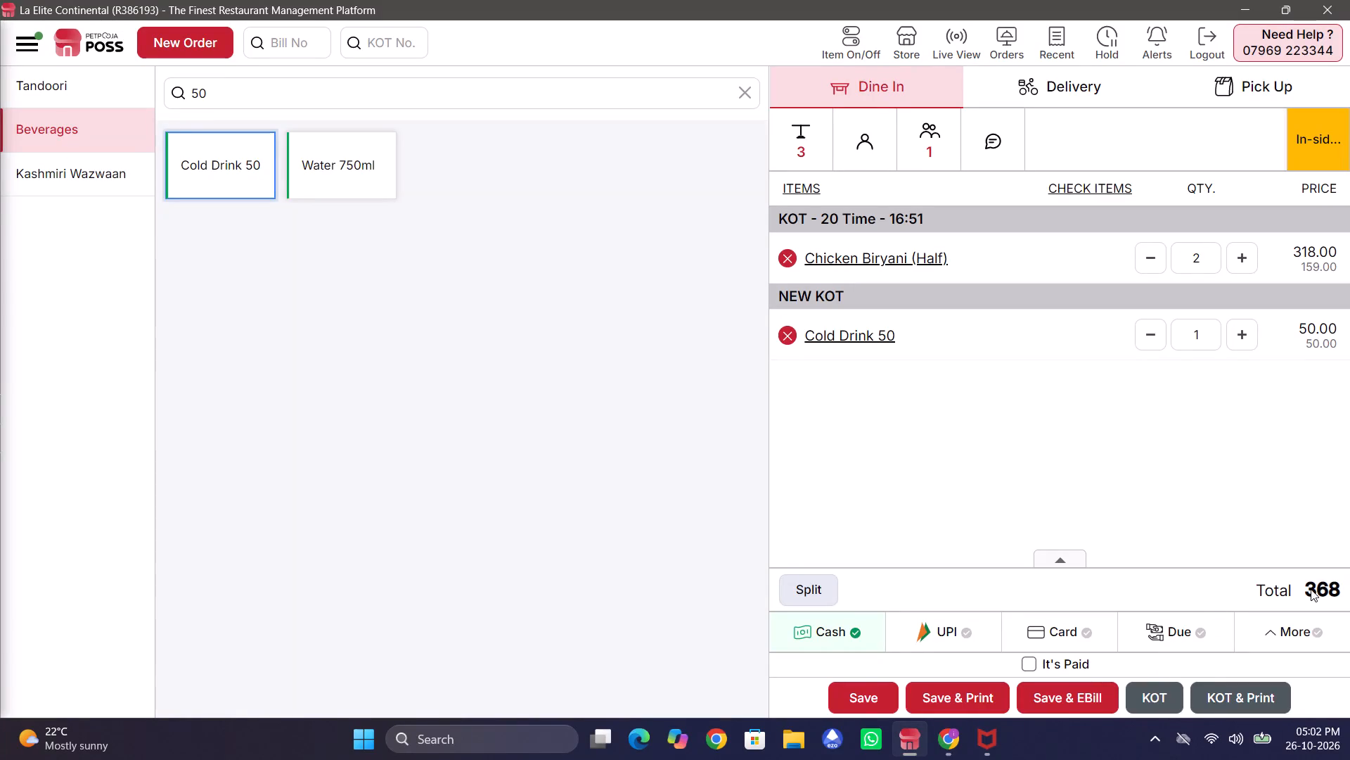
# Send the Cold Drink 50 addition for inside table 3 as a KOT without printing.
pyautogui.click(1151, 689)
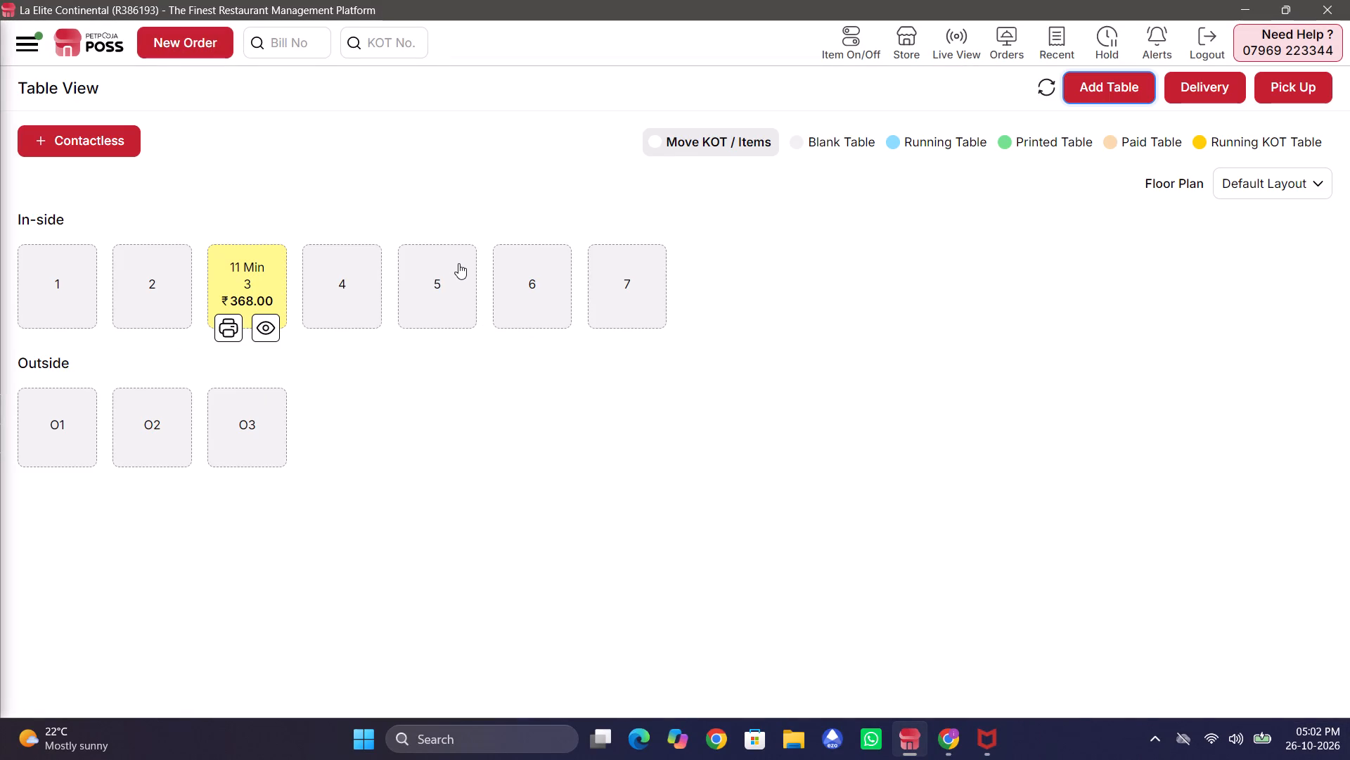
# Start an order for inside table 5 and add one Full Tandoori Chicken at ₹629 from Tandoori.
pyautogui.click(456, 265)
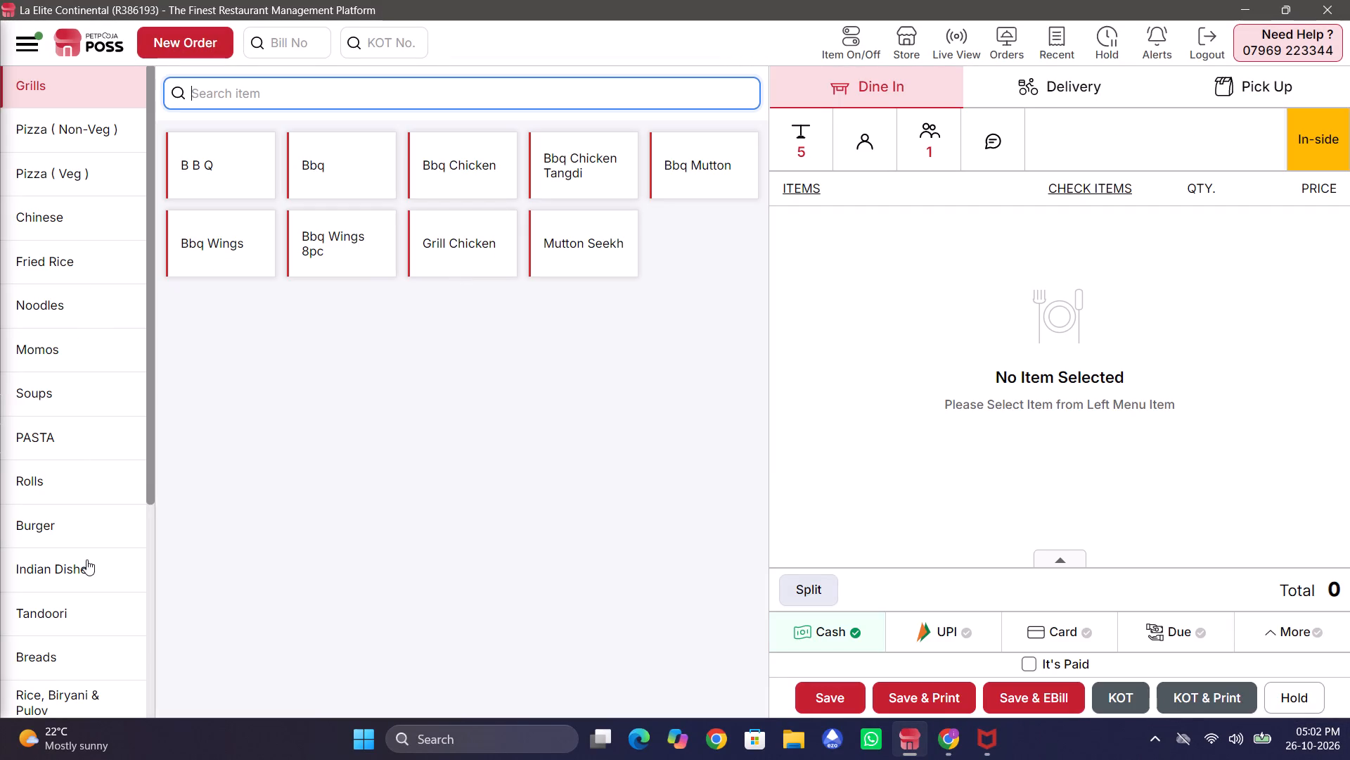
pyautogui.click(49, 622)
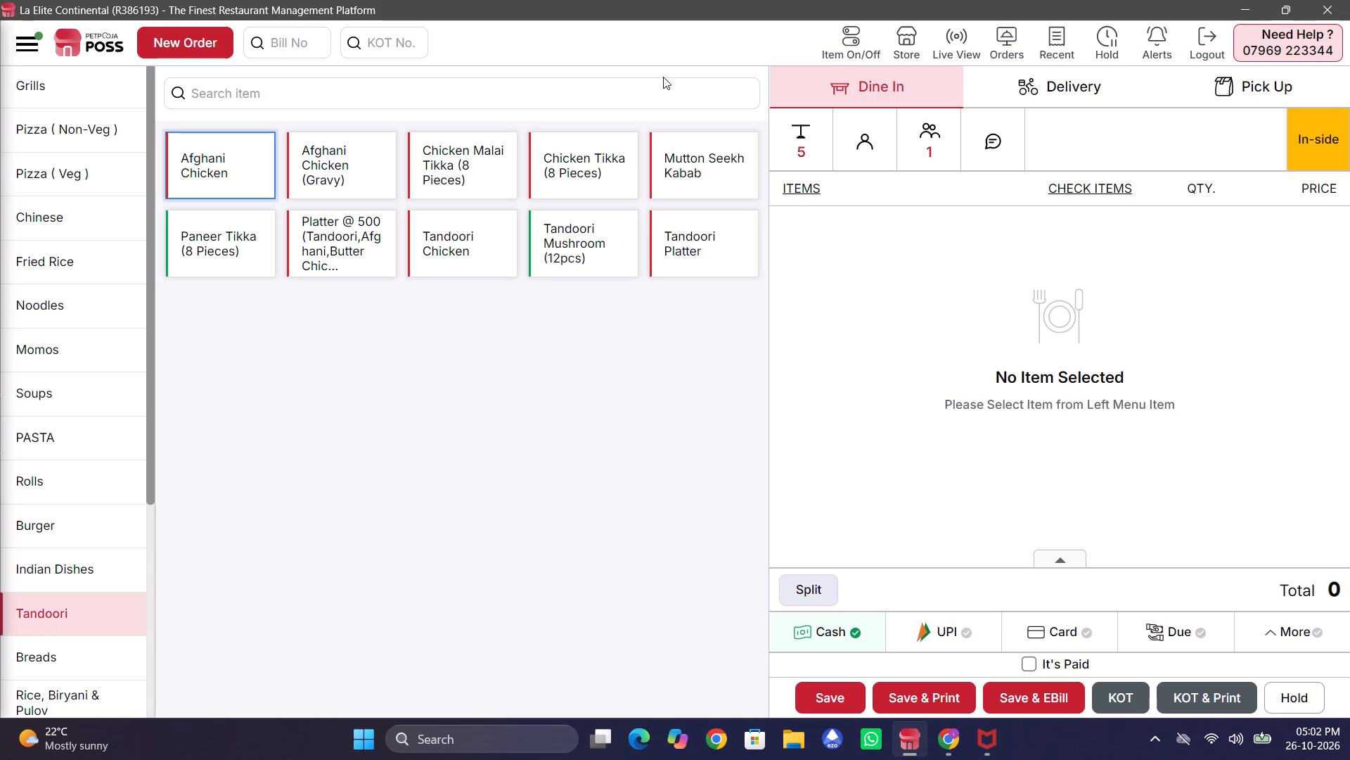
pyautogui.click(439, 224)
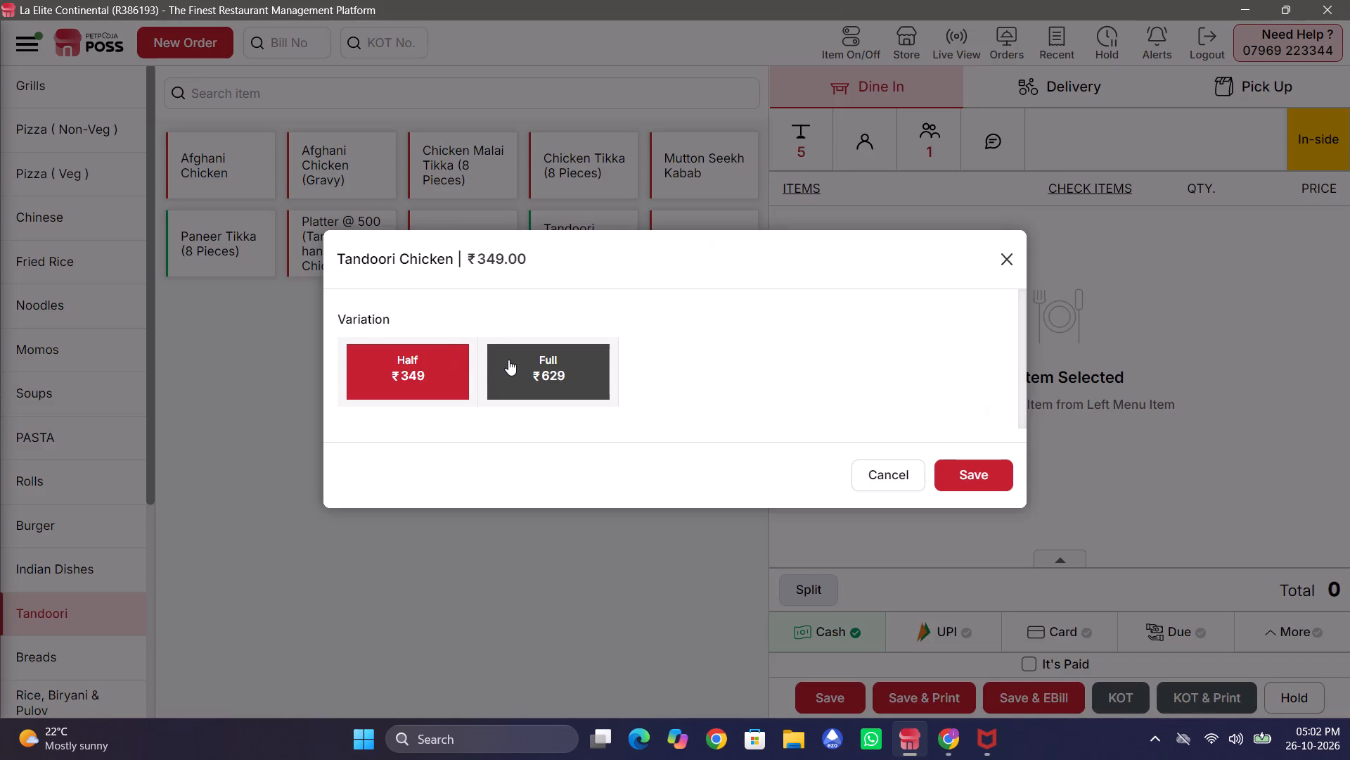
pyautogui.click(508, 360)
pyautogui.click(993, 481)
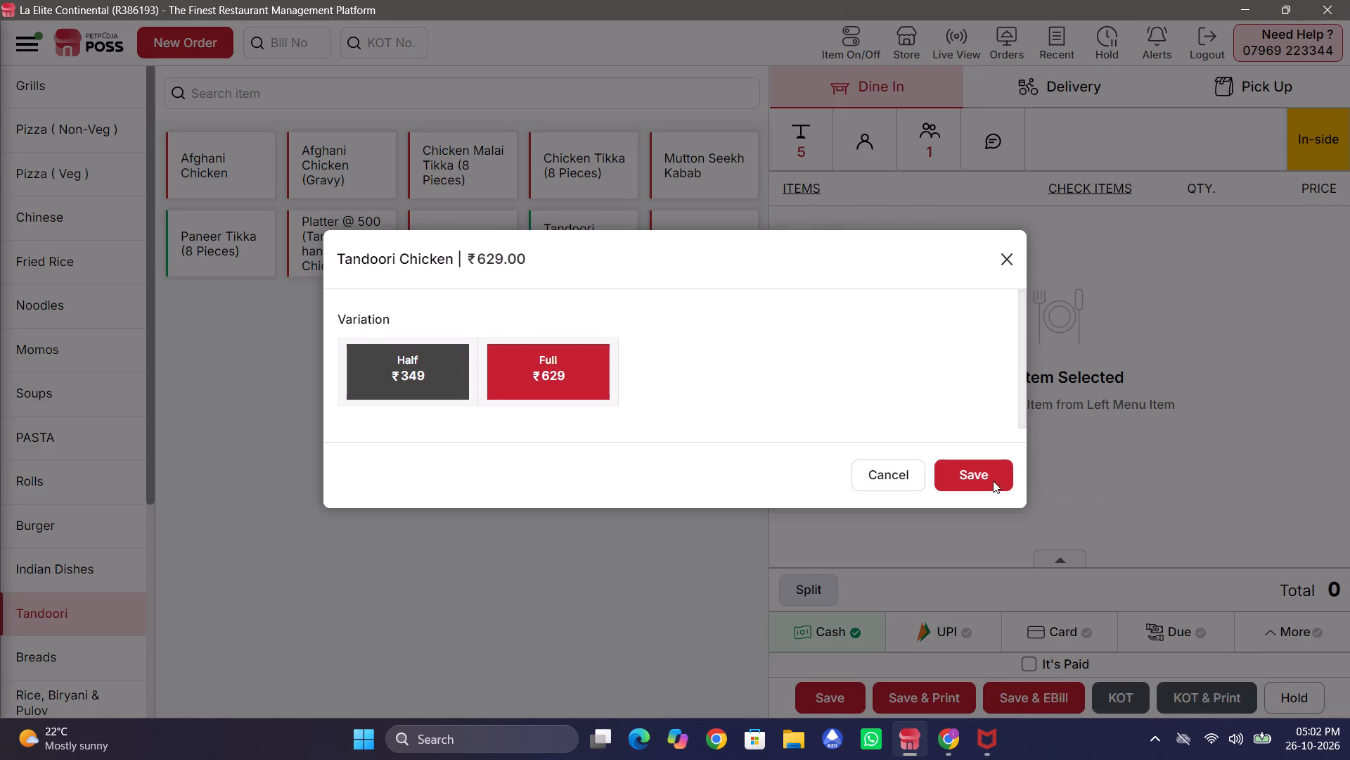
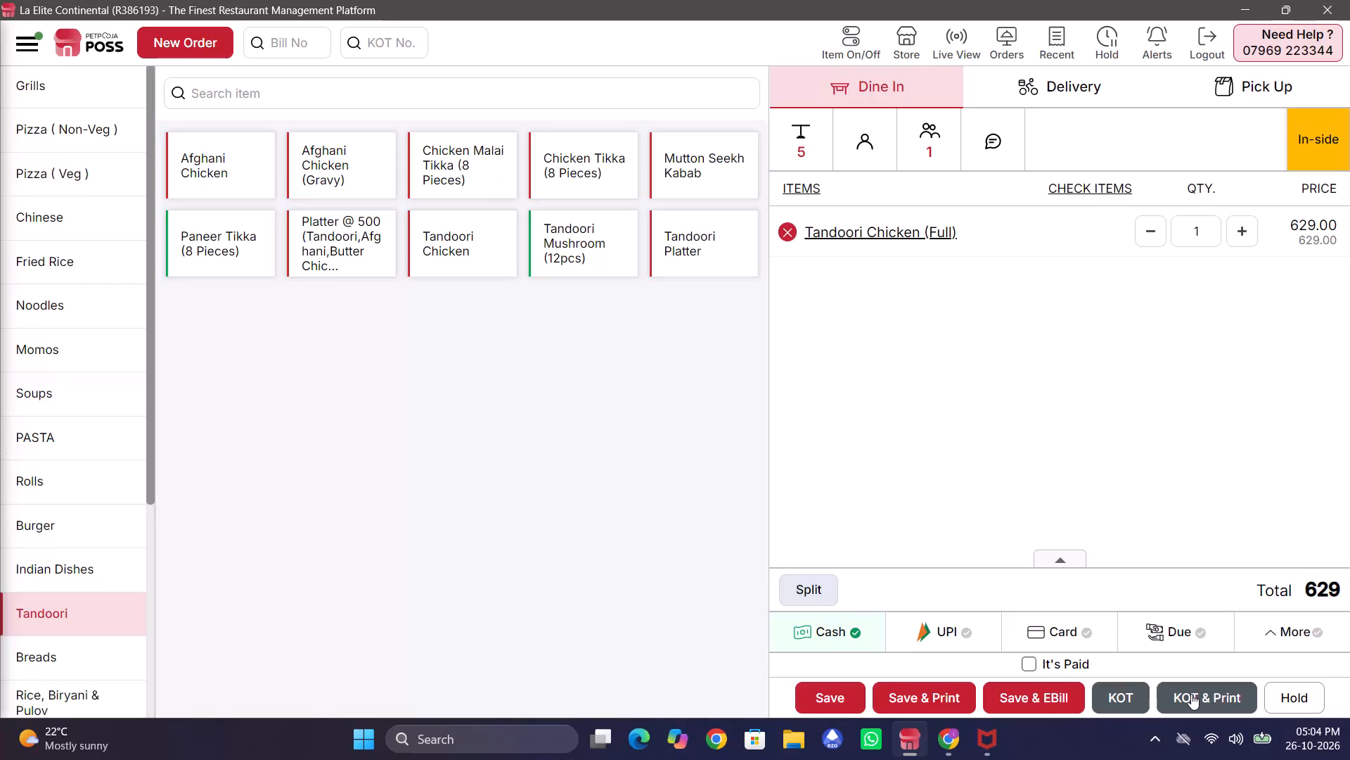
# Send the Full Tandoori Chicken order for inside table 5 to the kitchen as a printed KOT.
pyautogui.click(1191, 694)
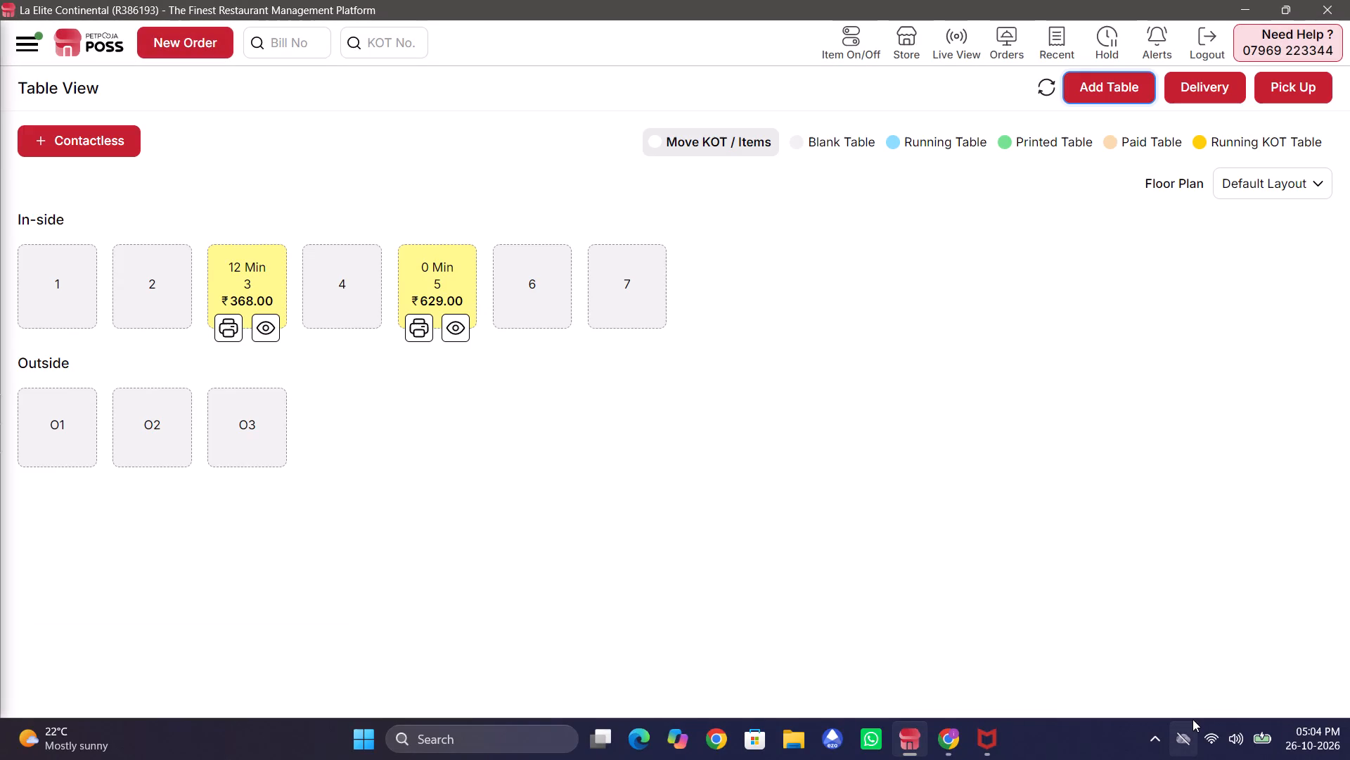
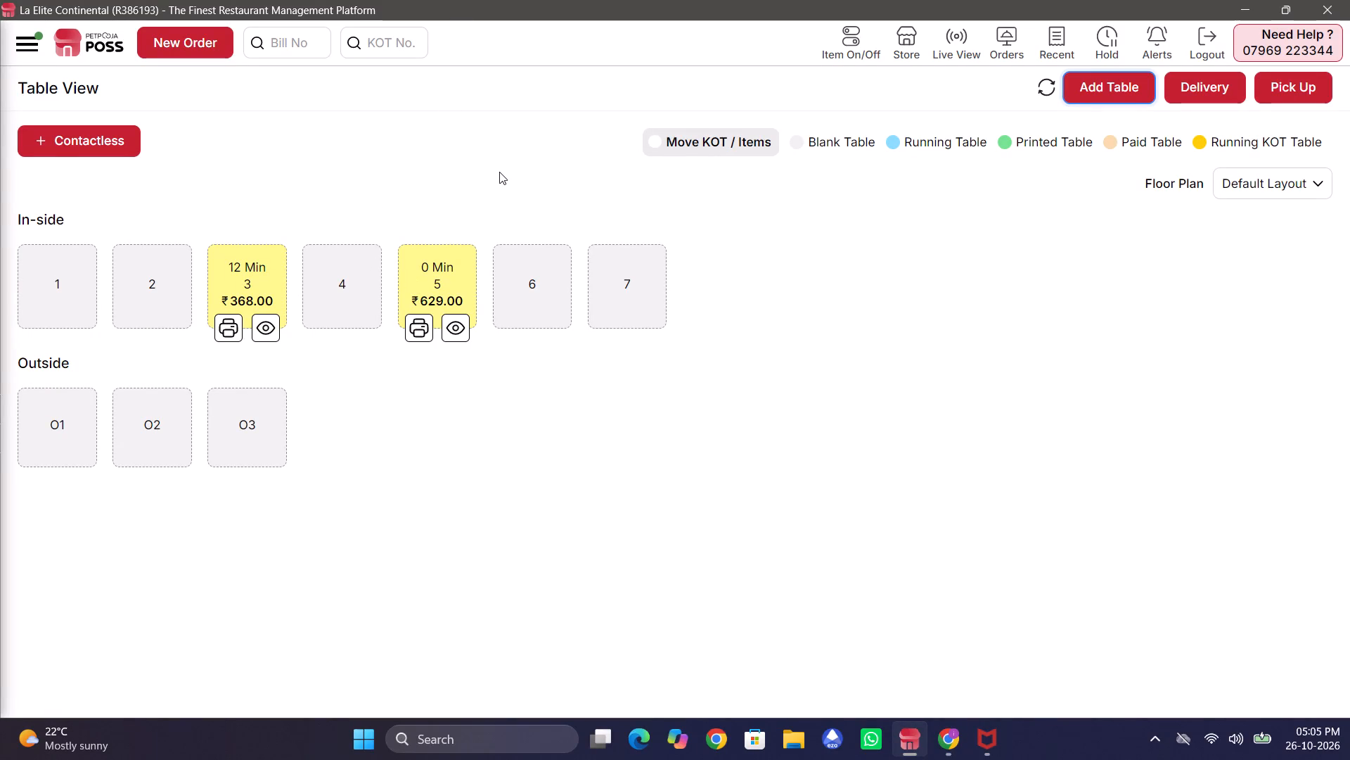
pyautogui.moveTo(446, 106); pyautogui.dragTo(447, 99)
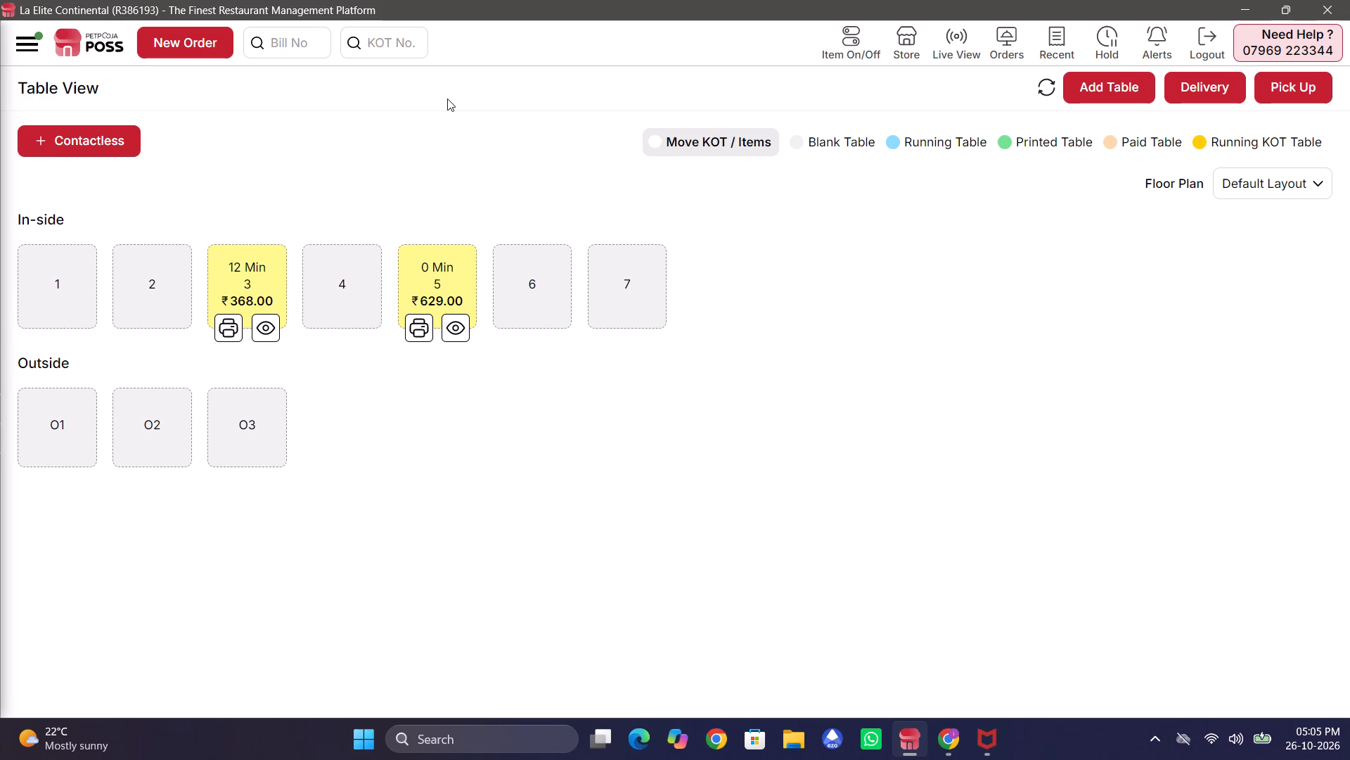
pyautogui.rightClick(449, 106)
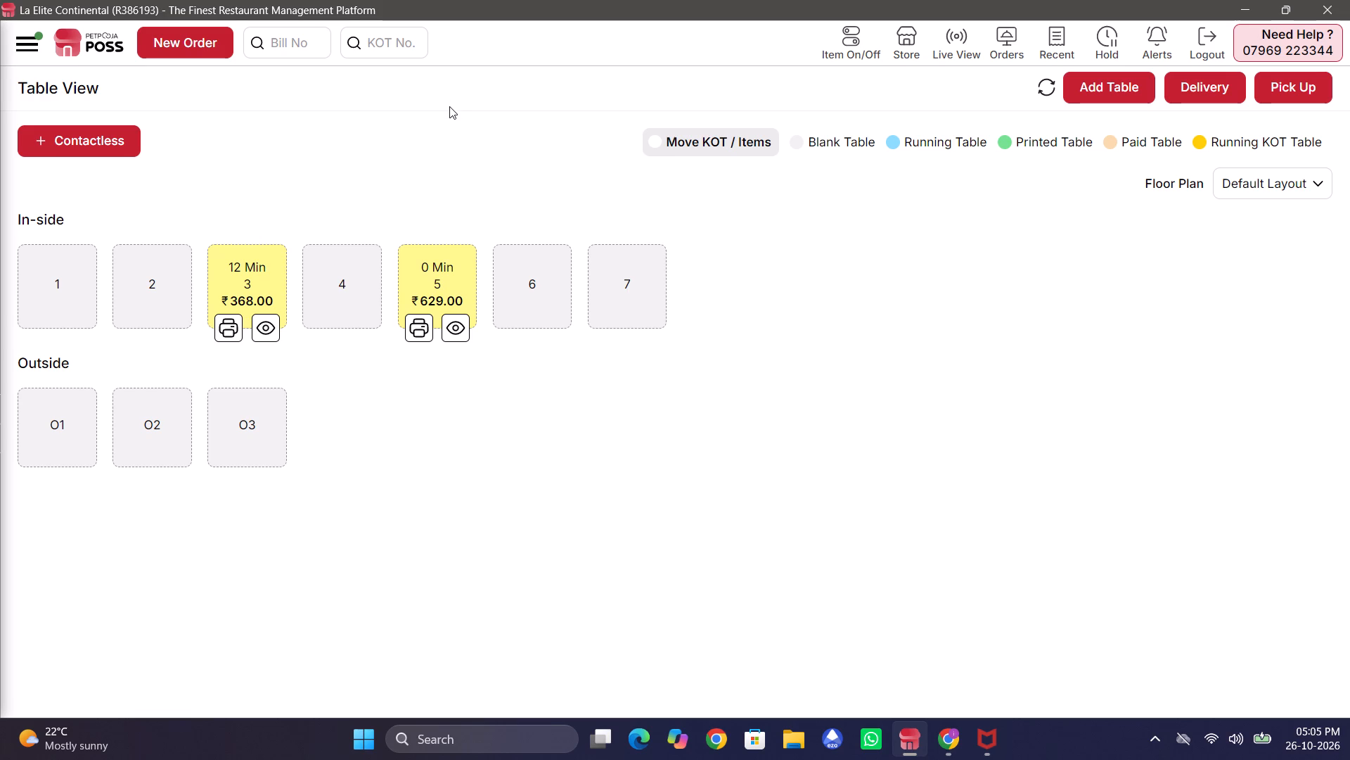
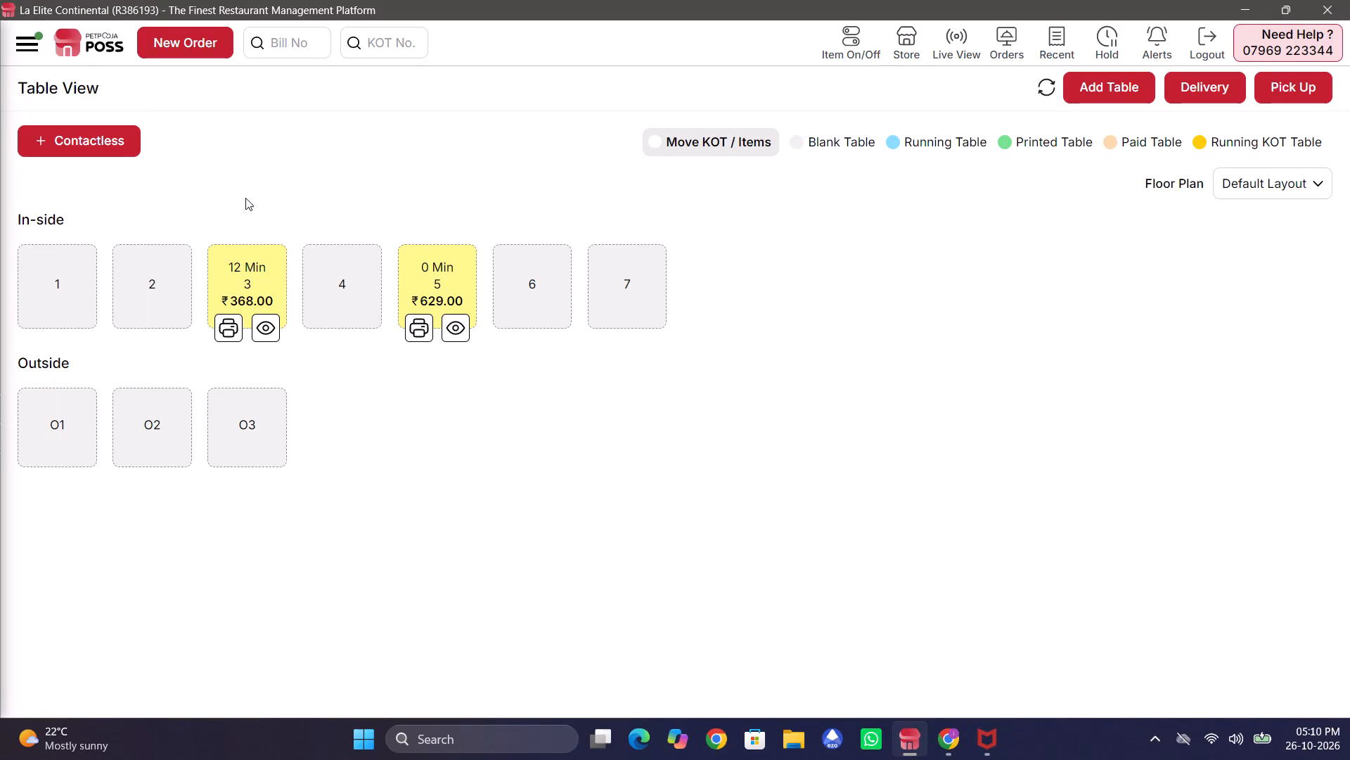
# Review the running order on inside table 5 and return to the table view.
pyautogui.click(458, 331)
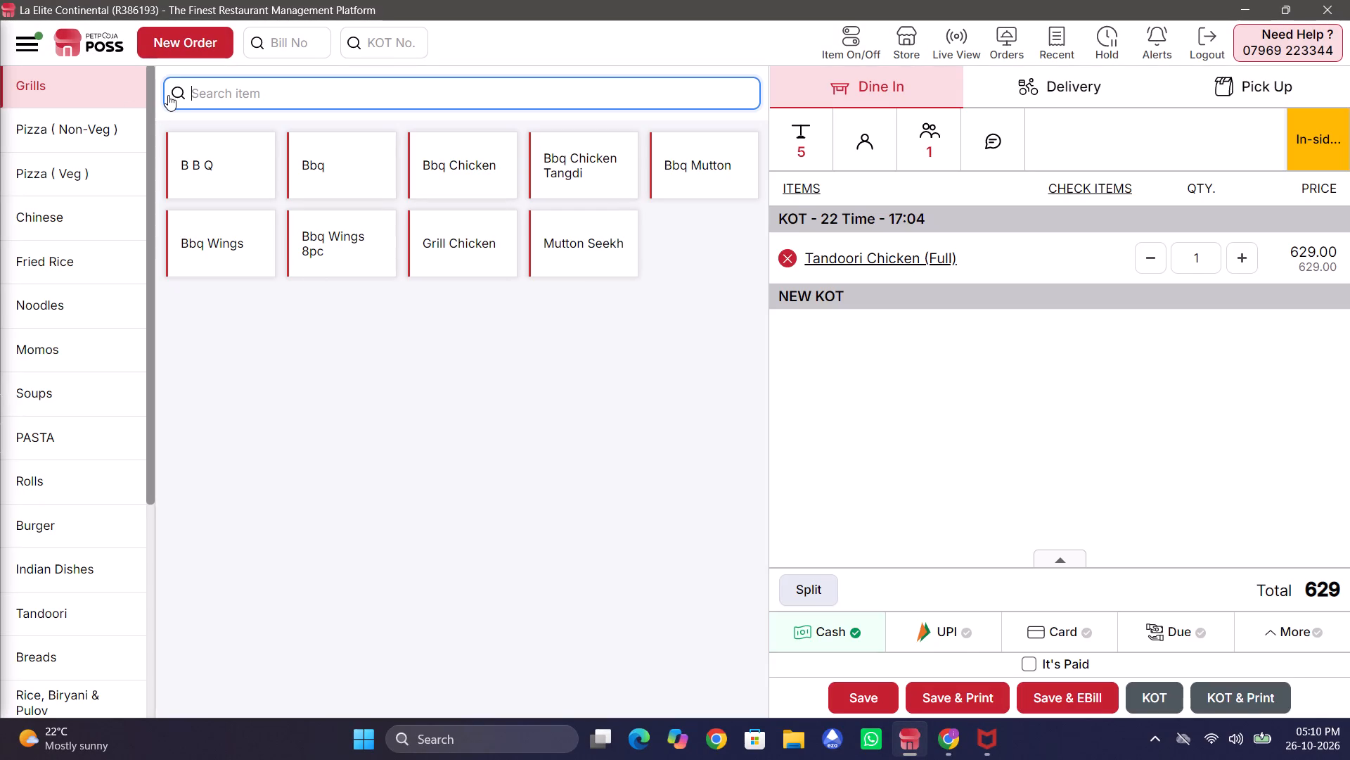
pyautogui.click(151, 30)
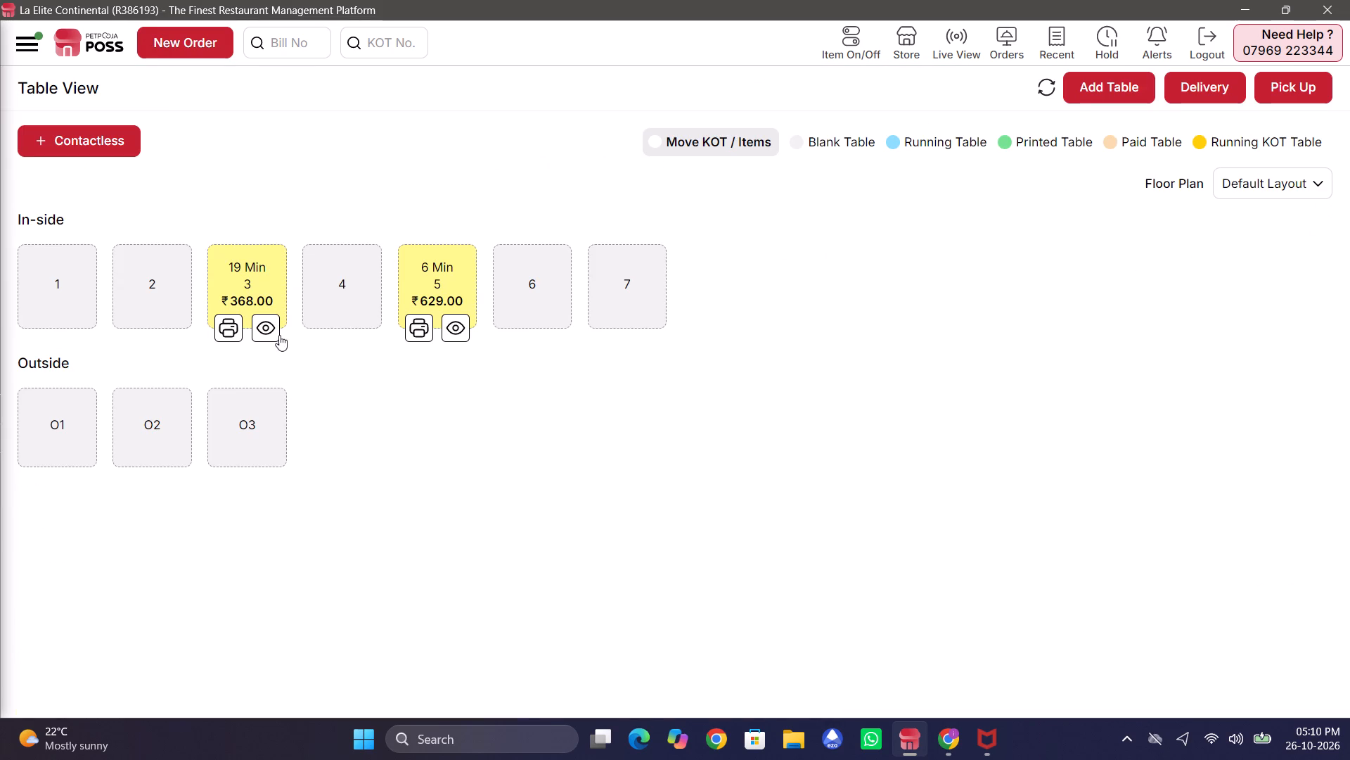
# Open the running order of inside table 3, save it and print its bill.
pyautogui.click(279, 335)
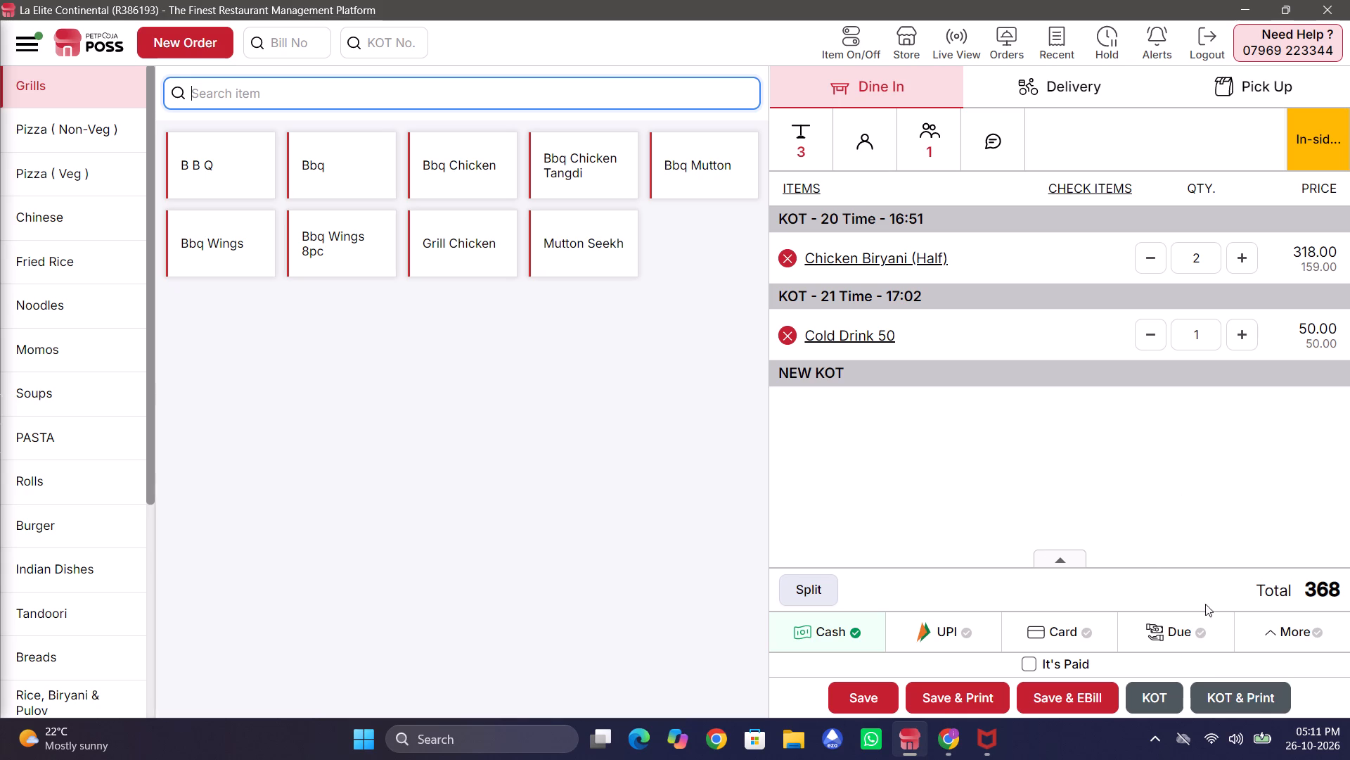
pyautogui.click(952, 697)
pyautogui.moveTo(952, 697); pyautogui.dragTo(484, 359)
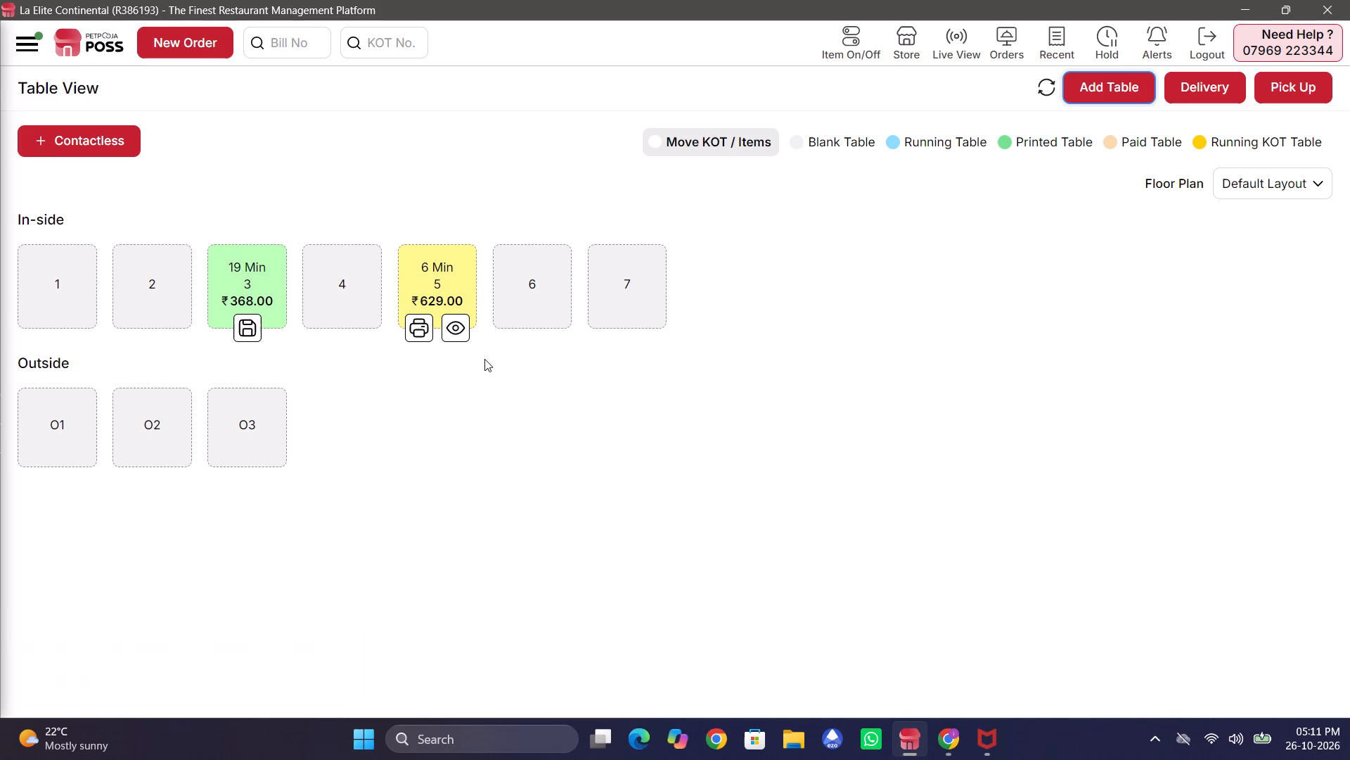
# Settle the printed bill of inside table 3 with UPI as the payment type.
pyautogui.click(237, 339)
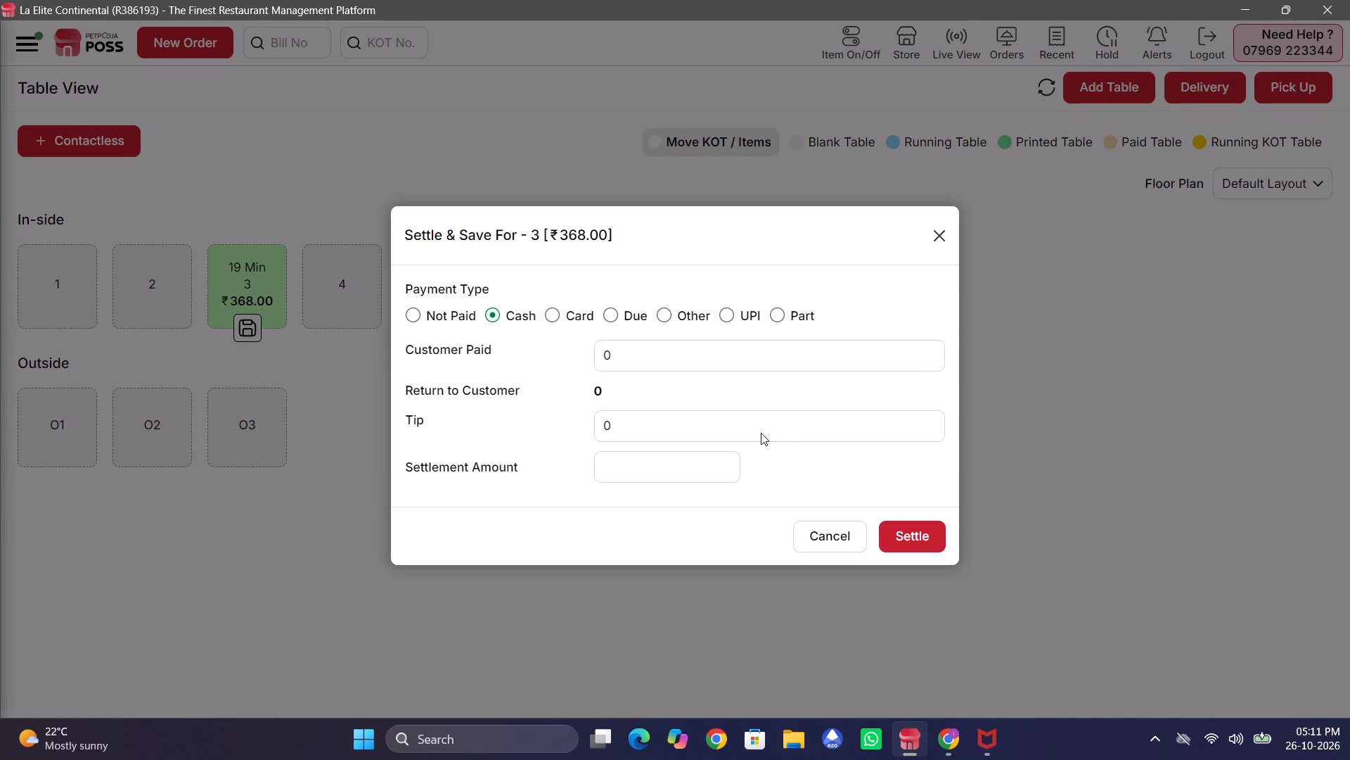
pyautogui.click(721, 291)
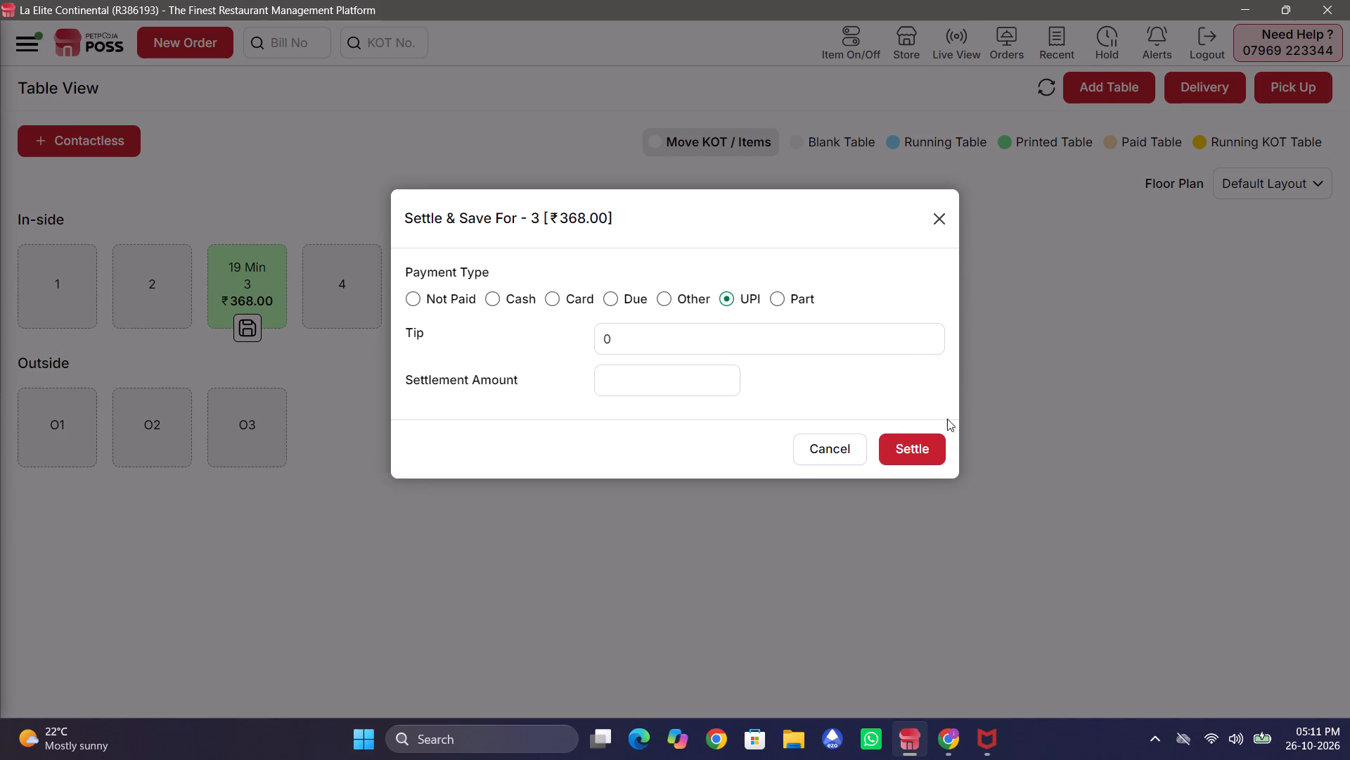
pyautogui.click(925, 450)
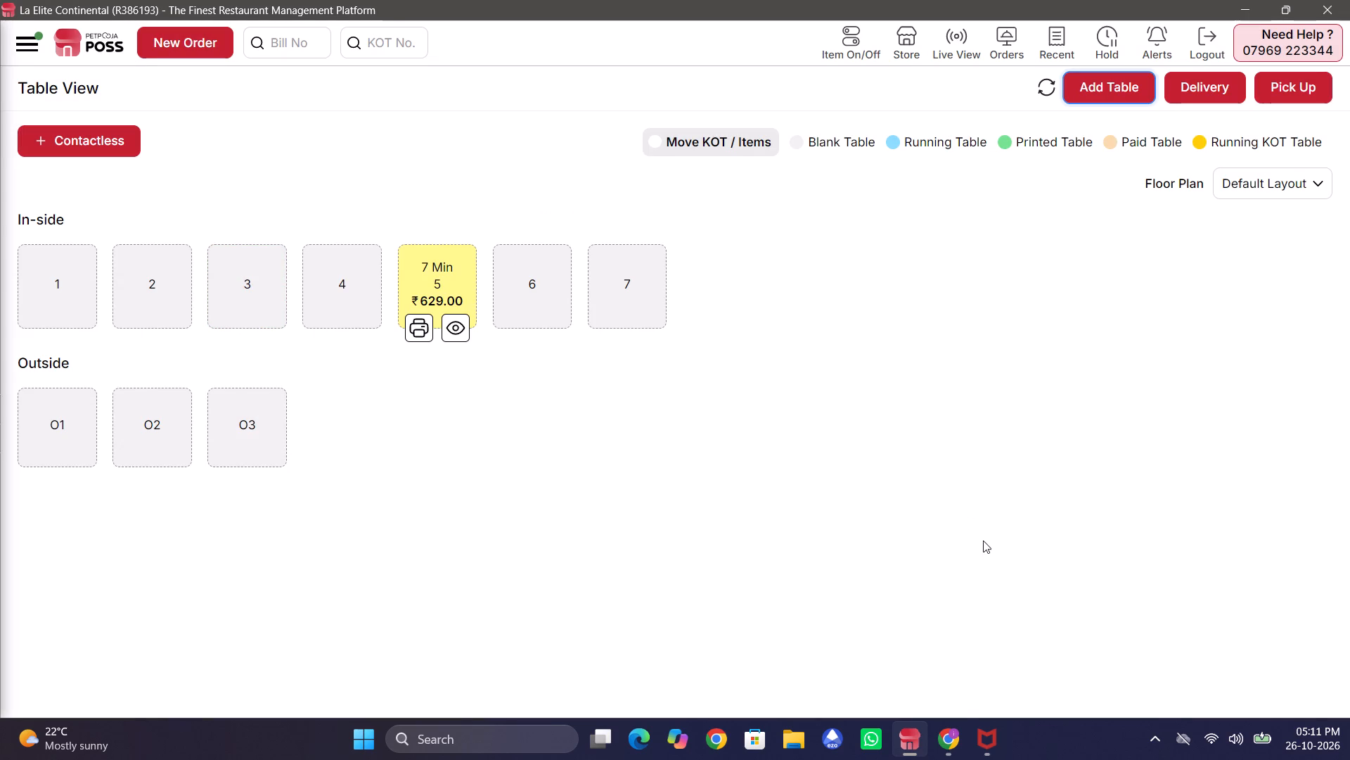
# Switch to the Chrome window playing YouTube and close it, and close the McAfee Security Scan window as well.
pyautogui.click(953, 736)
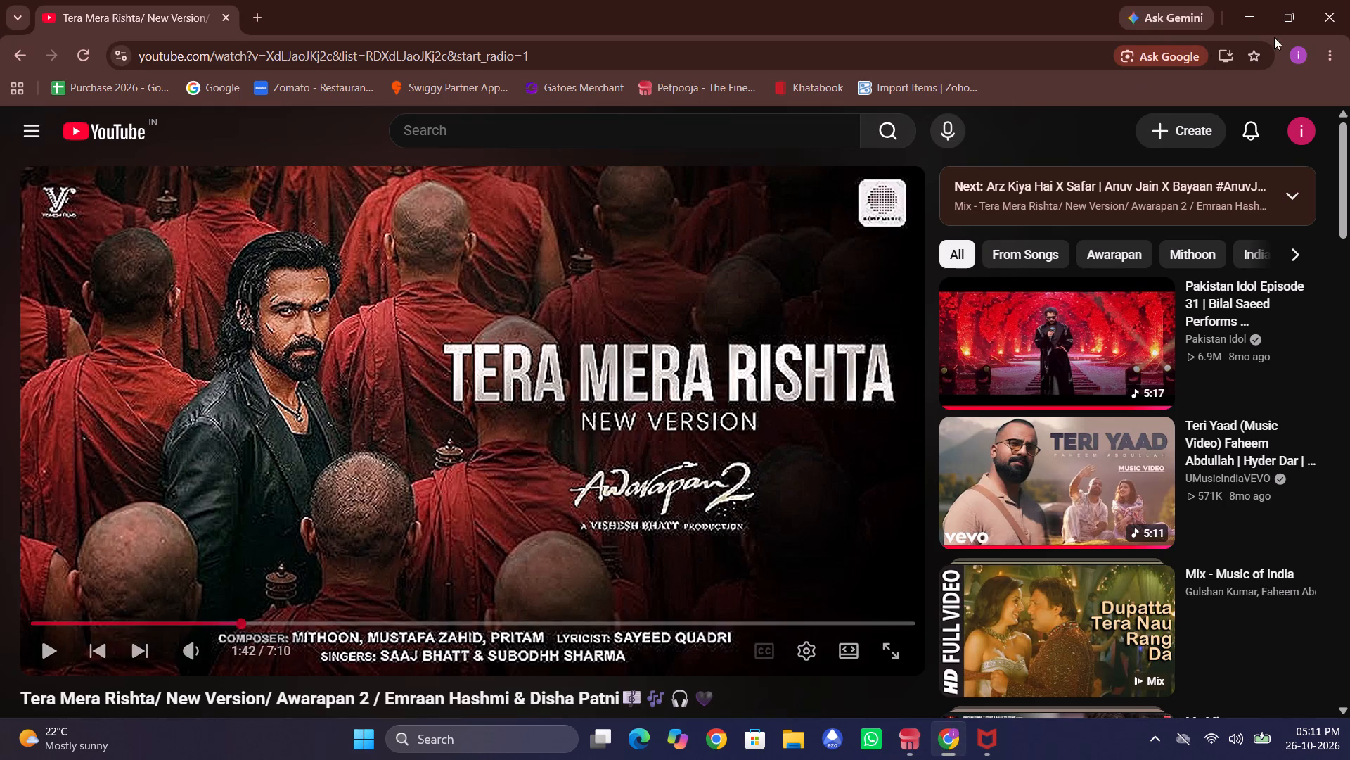
pyautogui.click(1349, 0)
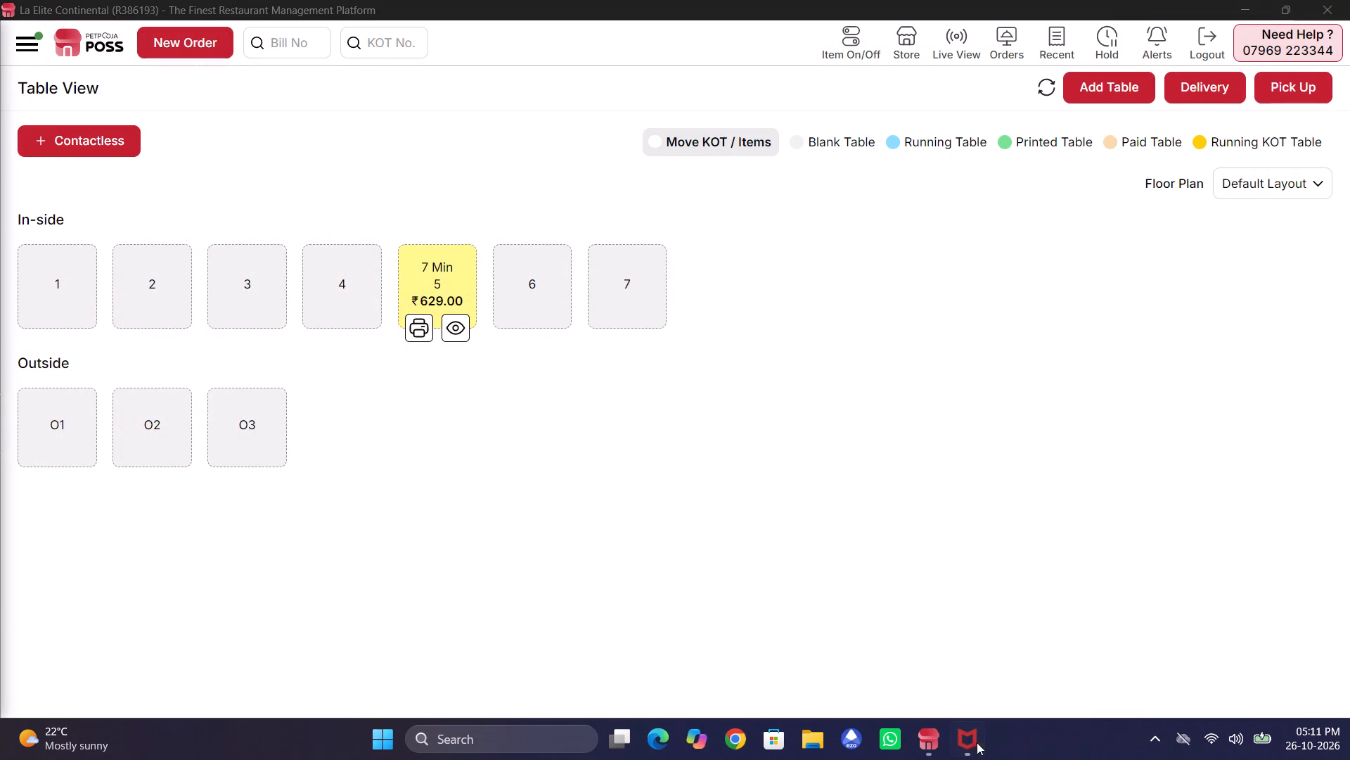
pyautogui.click(967, 742)
pyautogui.click(978, 130)
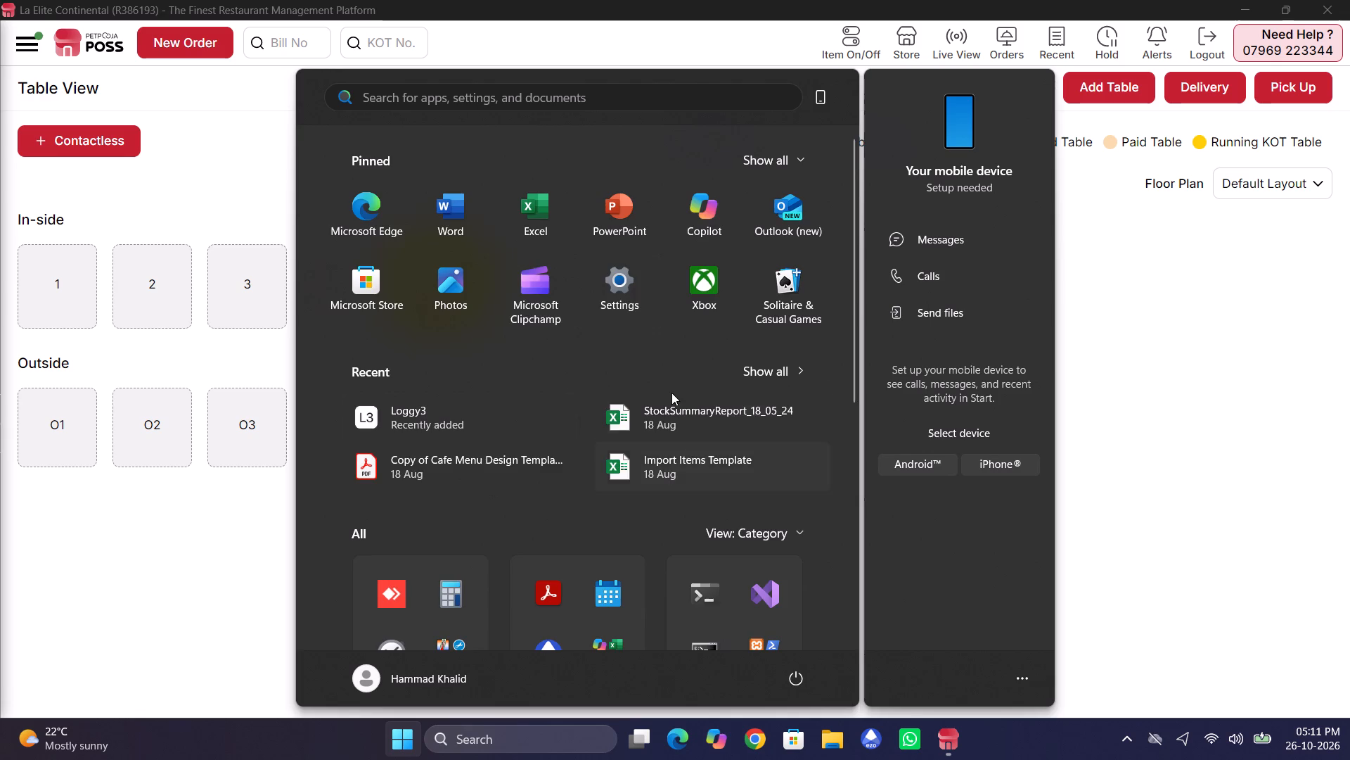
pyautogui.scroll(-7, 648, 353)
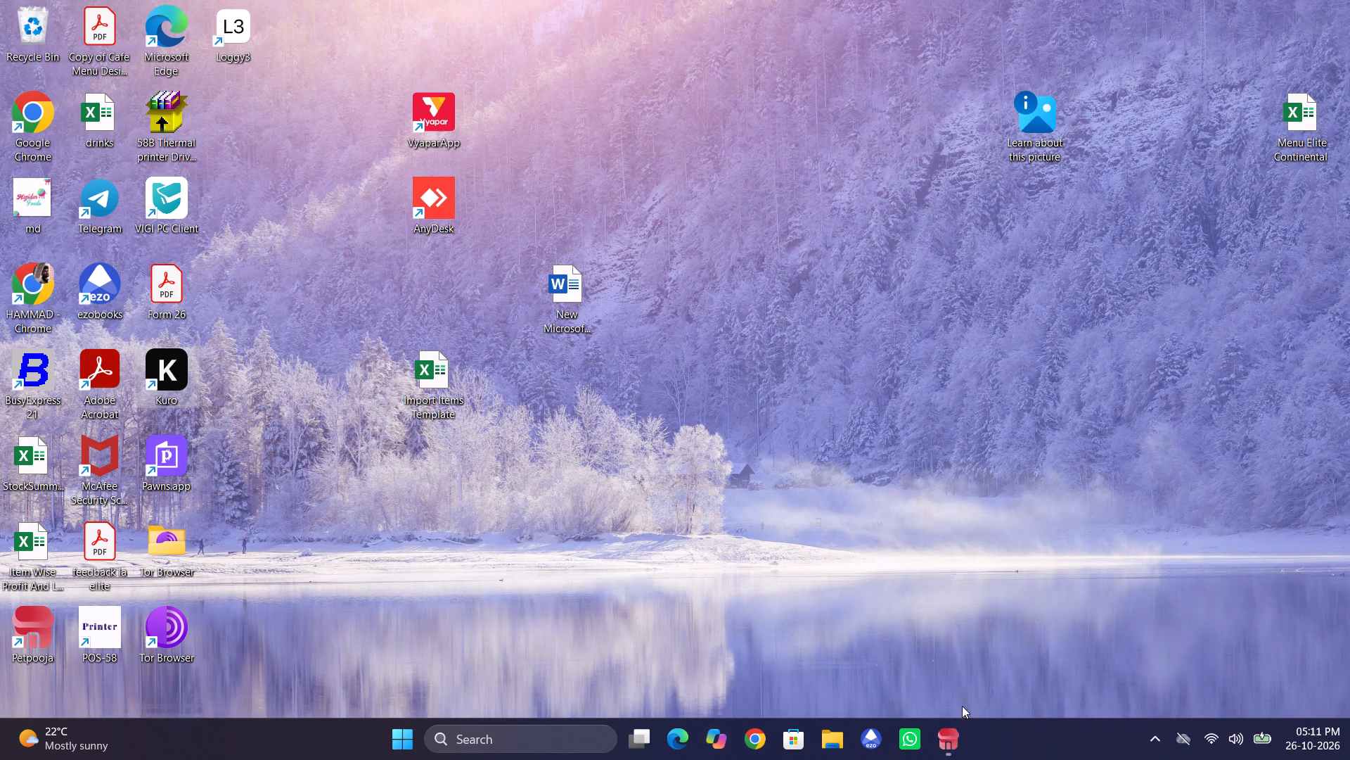
# Open the Windows print queue for all active printers and cancel all jobs on POS-58(copy of 2).
pyautogui.click(1162, 749)
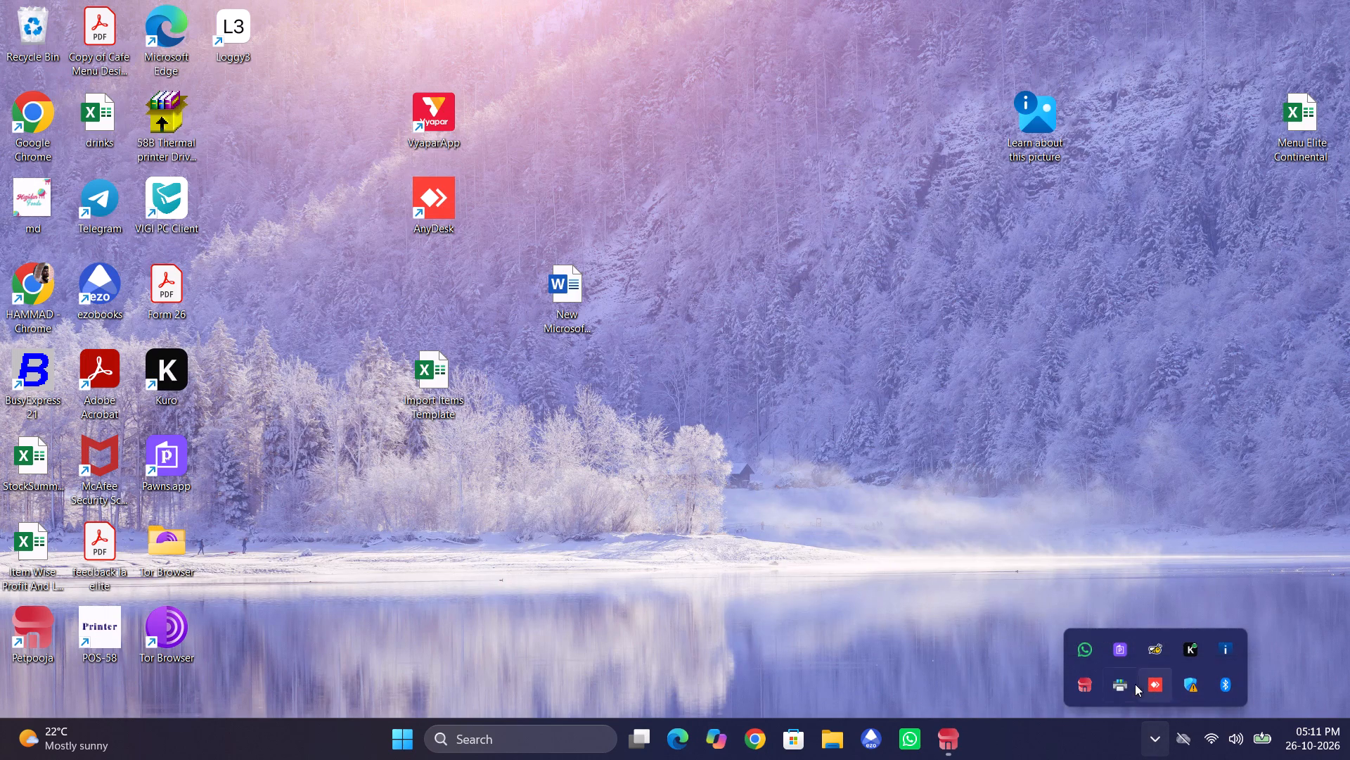
pyautogui.click(1116, 687)
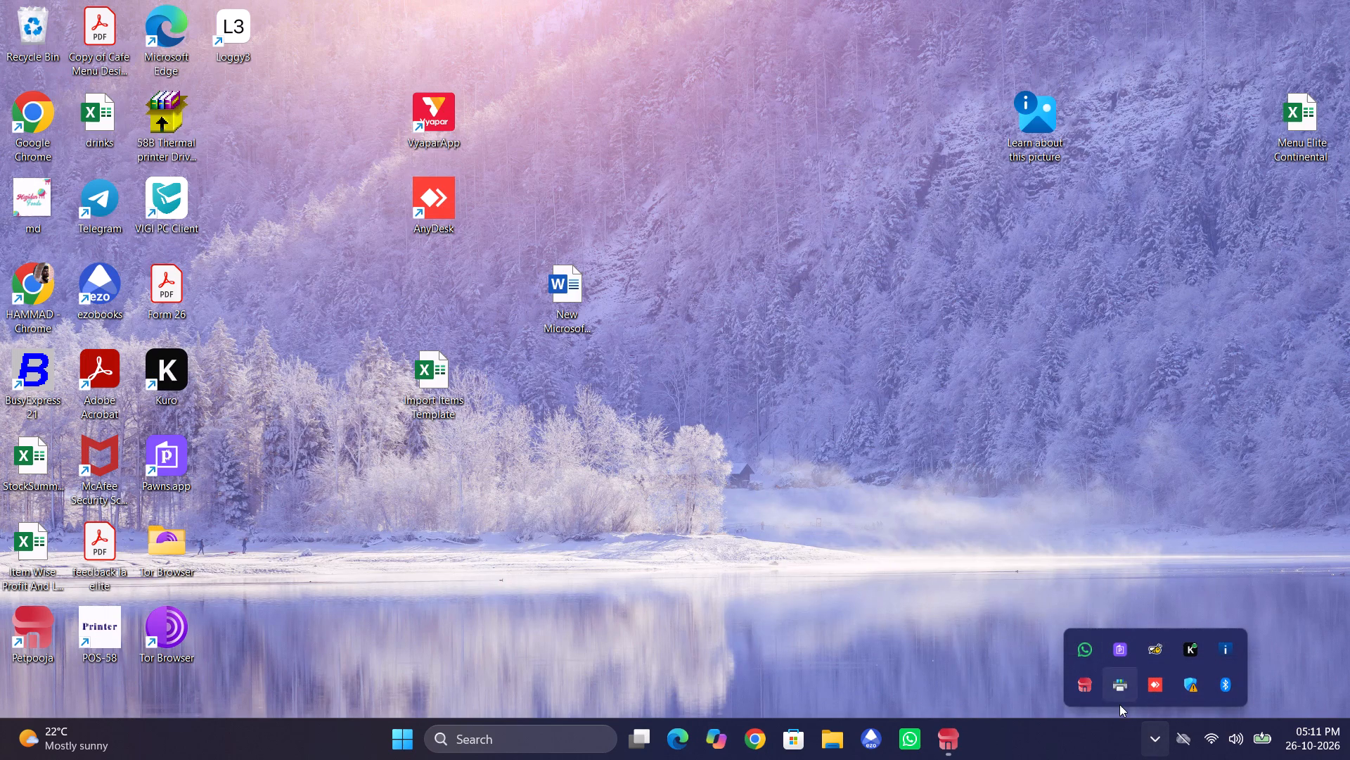
pyautogui.rightClick(1119, 704)
pyautogui.rightClick(1114, 679)
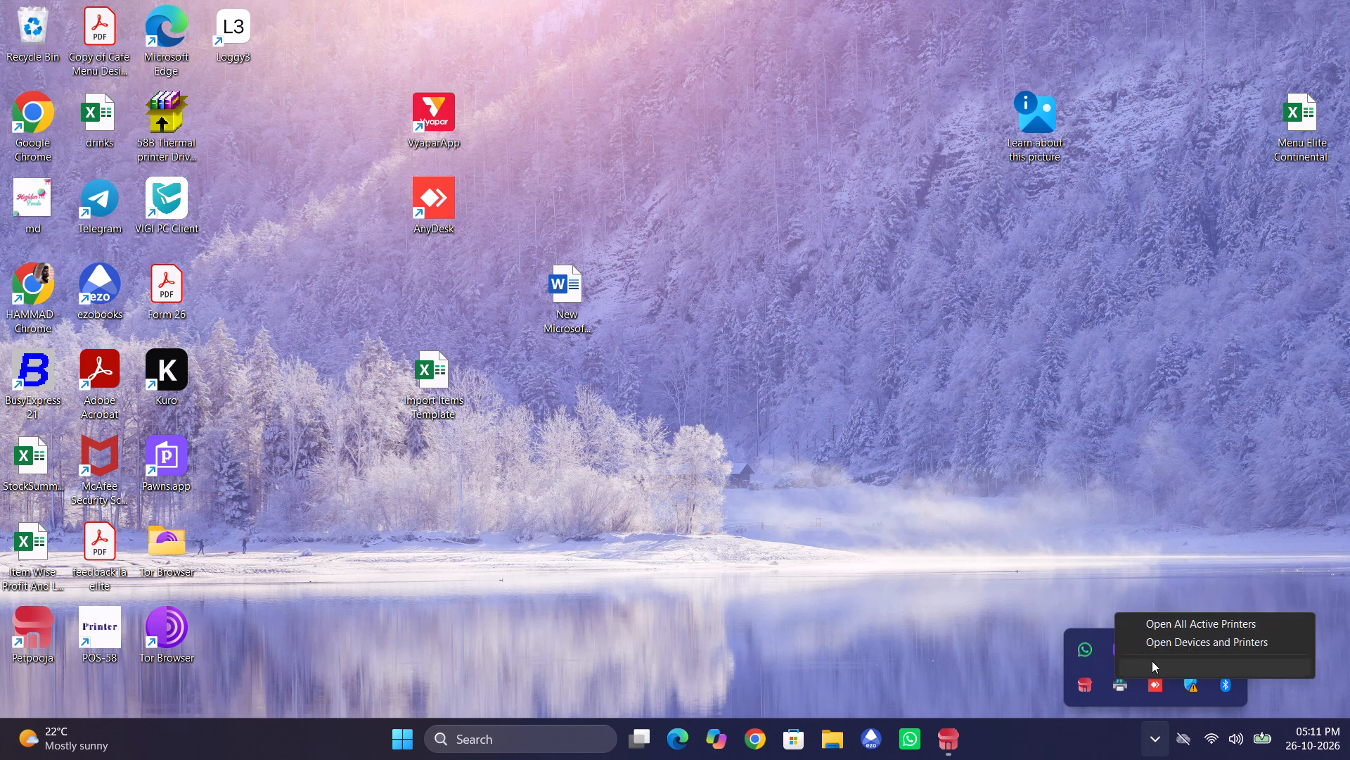
pyautogui.click(1152, 661)
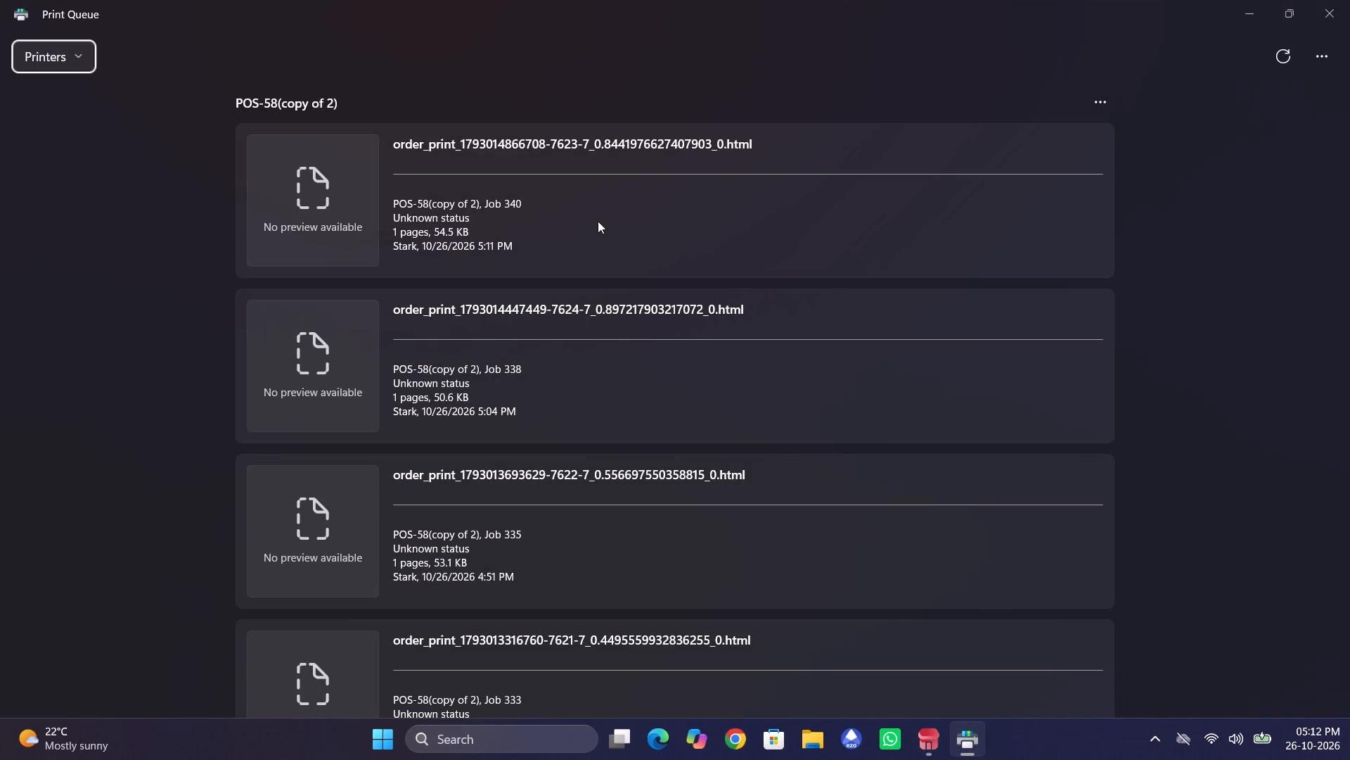
pyautogui.click(1100, 102)
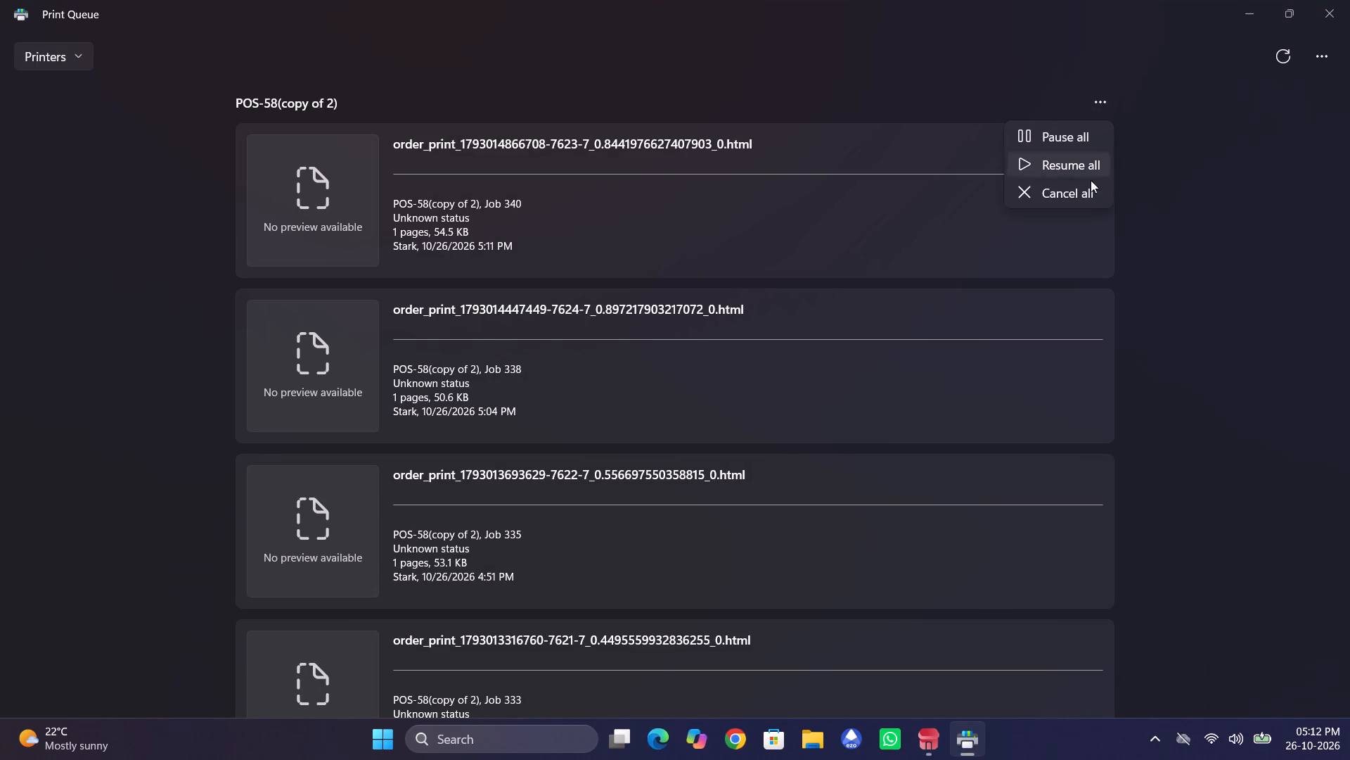
pyautogui.click(1088, 194)
pyautogui.click(600, 386)
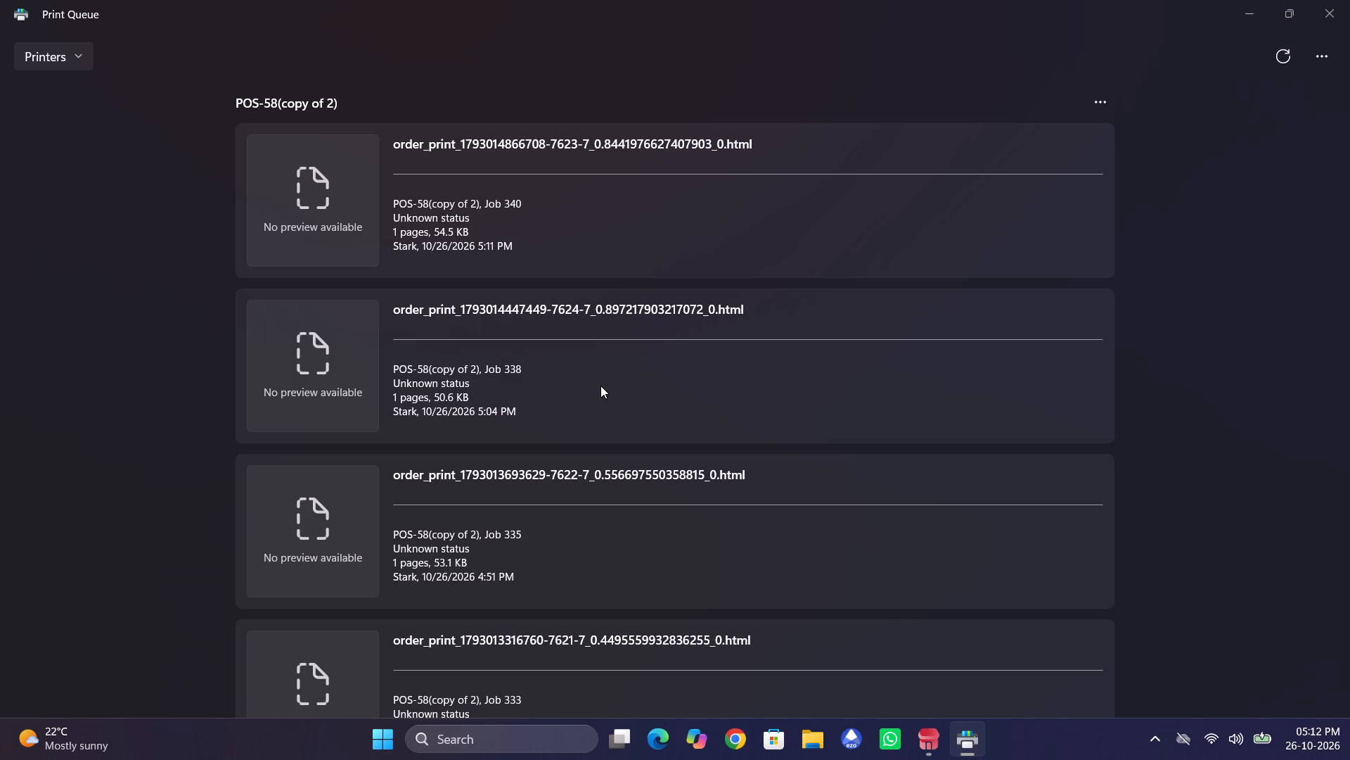
pyautogui.click(600, 389)
pyautogui.click(601, 400)
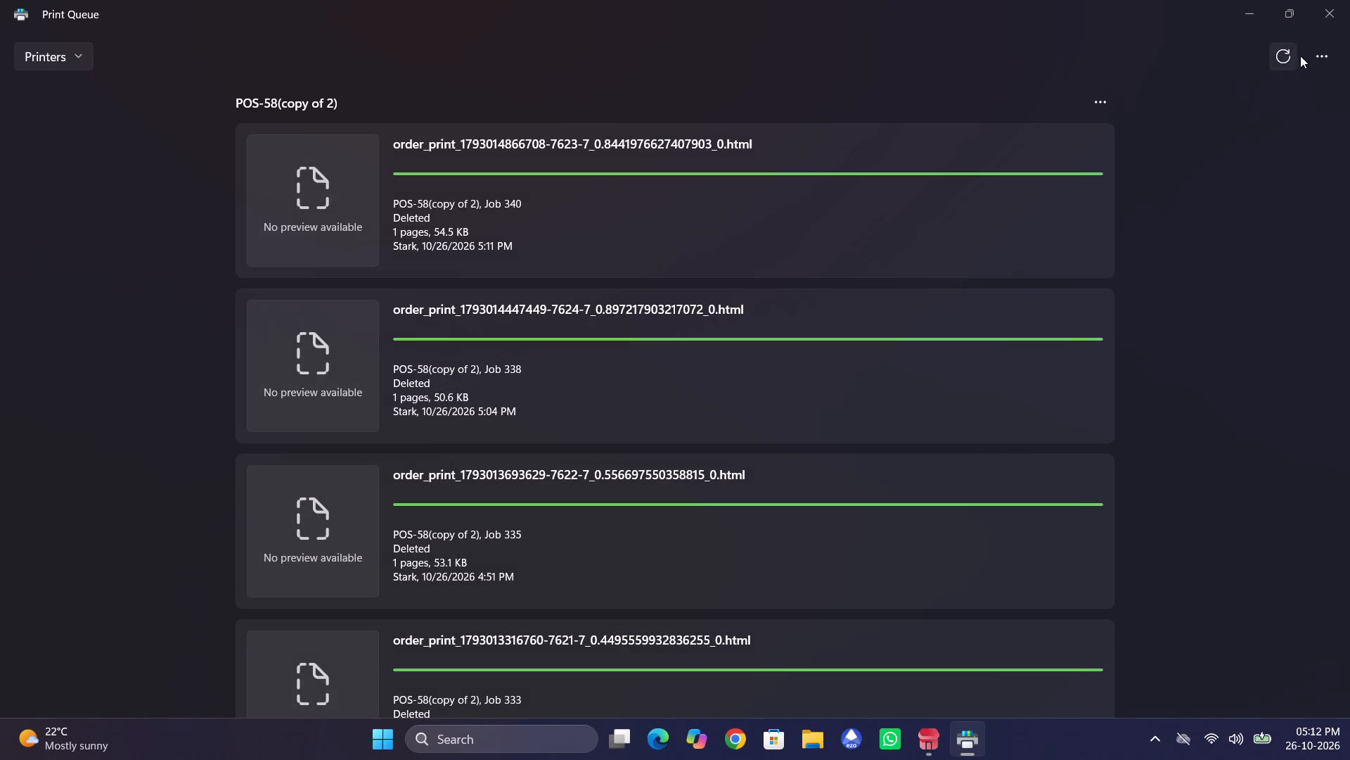
pyautogui.click(1304, 53)
pyautogui.click(1287, 55)
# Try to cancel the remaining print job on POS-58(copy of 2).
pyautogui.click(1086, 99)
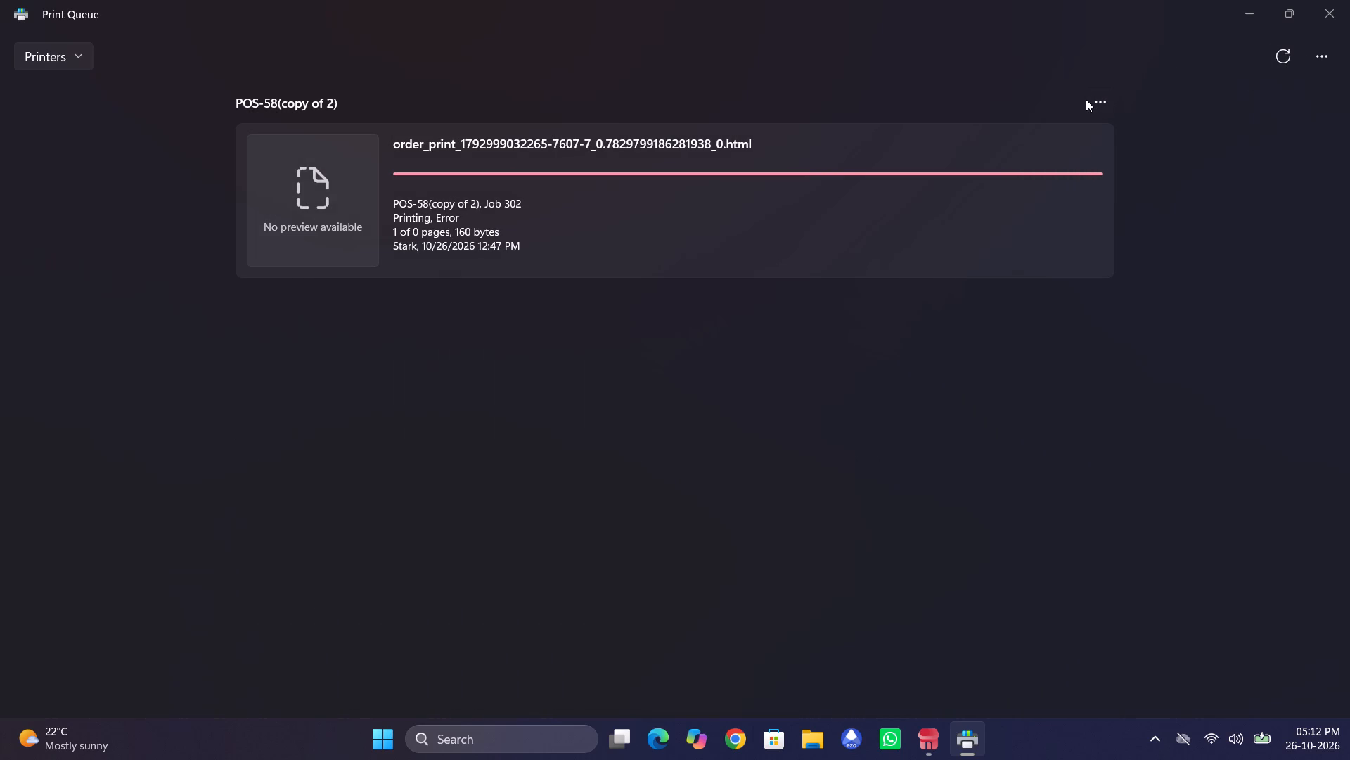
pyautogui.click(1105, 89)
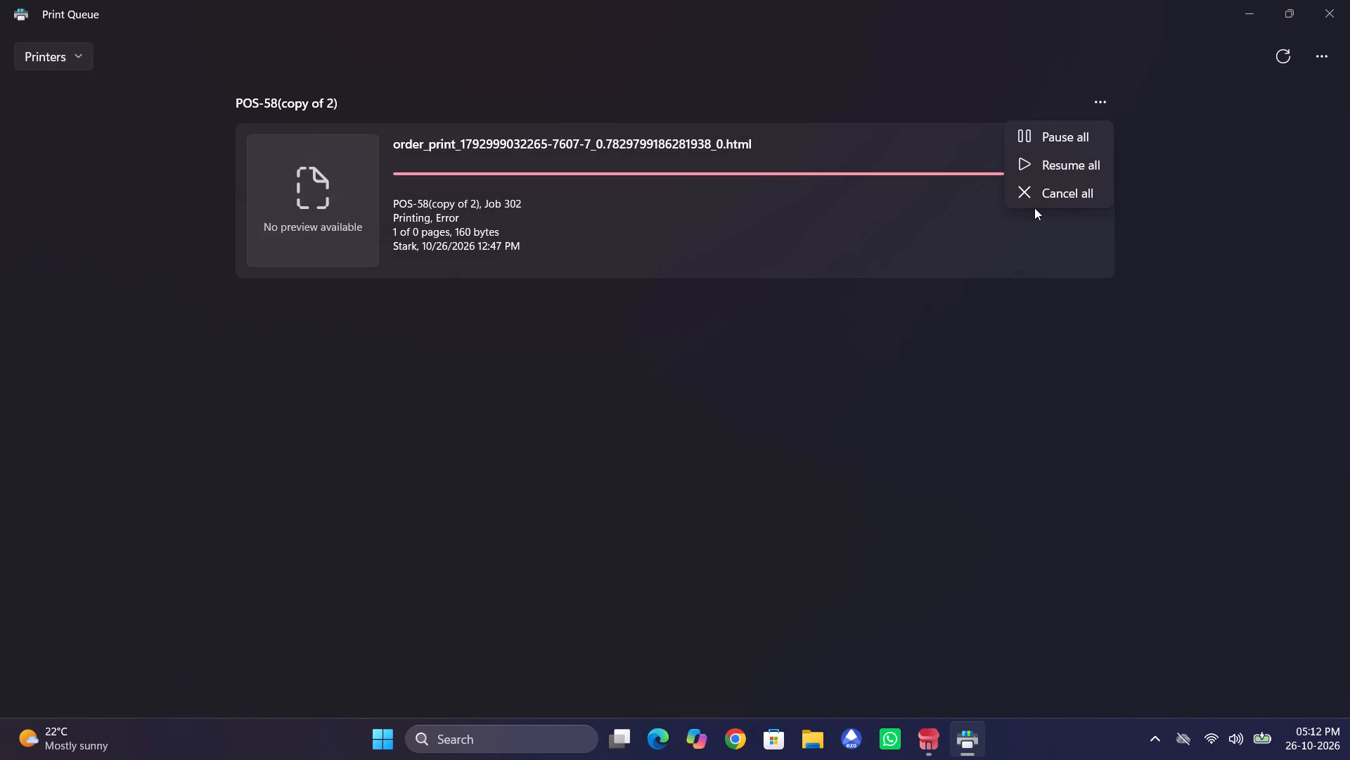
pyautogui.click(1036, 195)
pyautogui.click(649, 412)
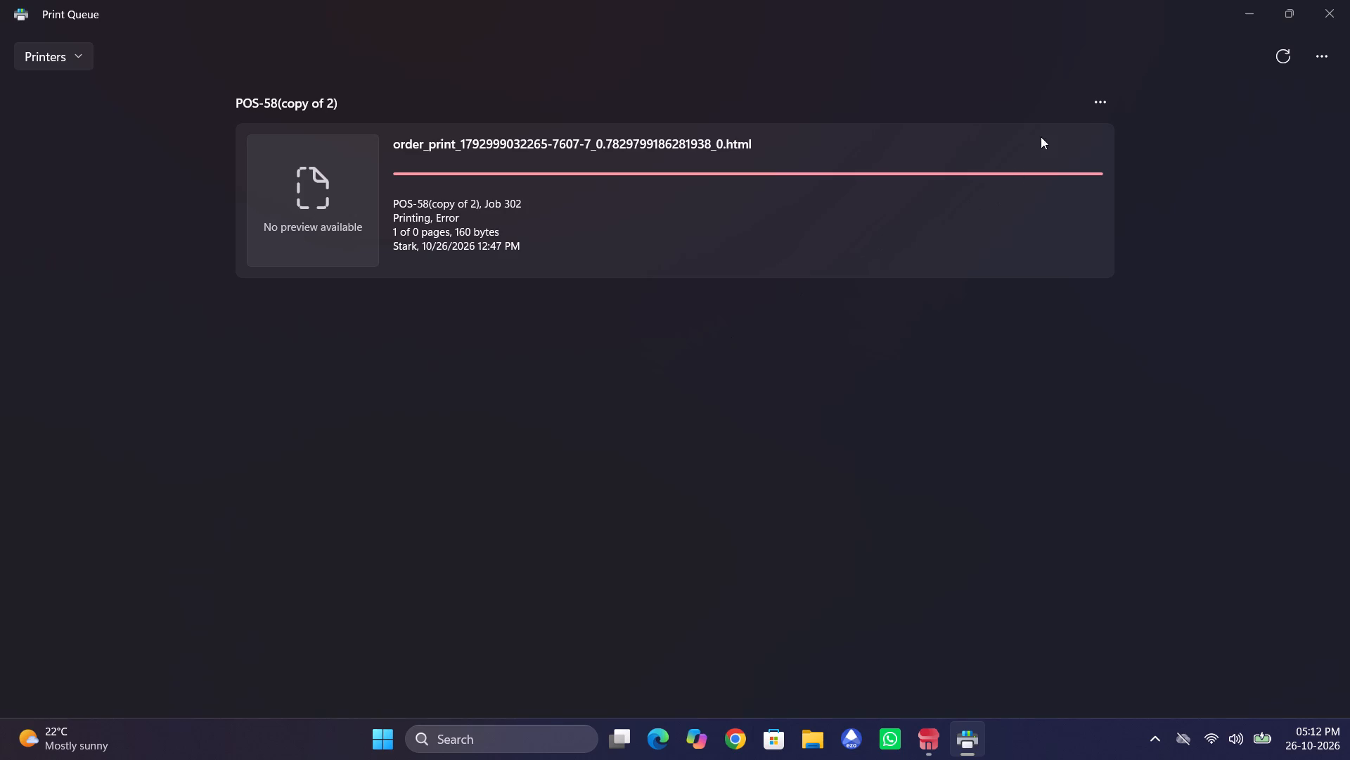
# Pause all remaining jobs on the POS-58(copy of 2) printer.
pyautogui.click(1098, 99)
pyautogui.click(1063, 143)
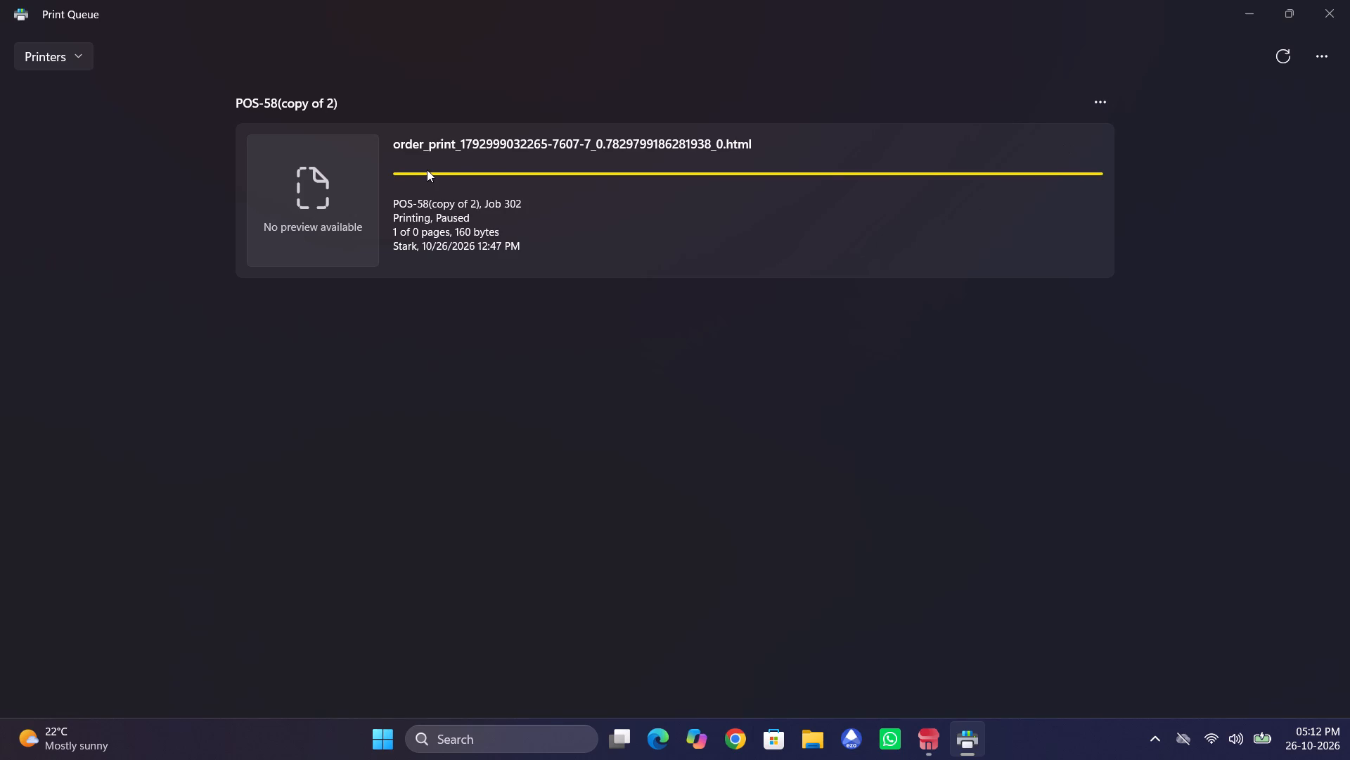
# Close the print queue and switch back to the Petpooja table view.
pyautogui.click(41, 58)
pyautogui.click(223, 49)
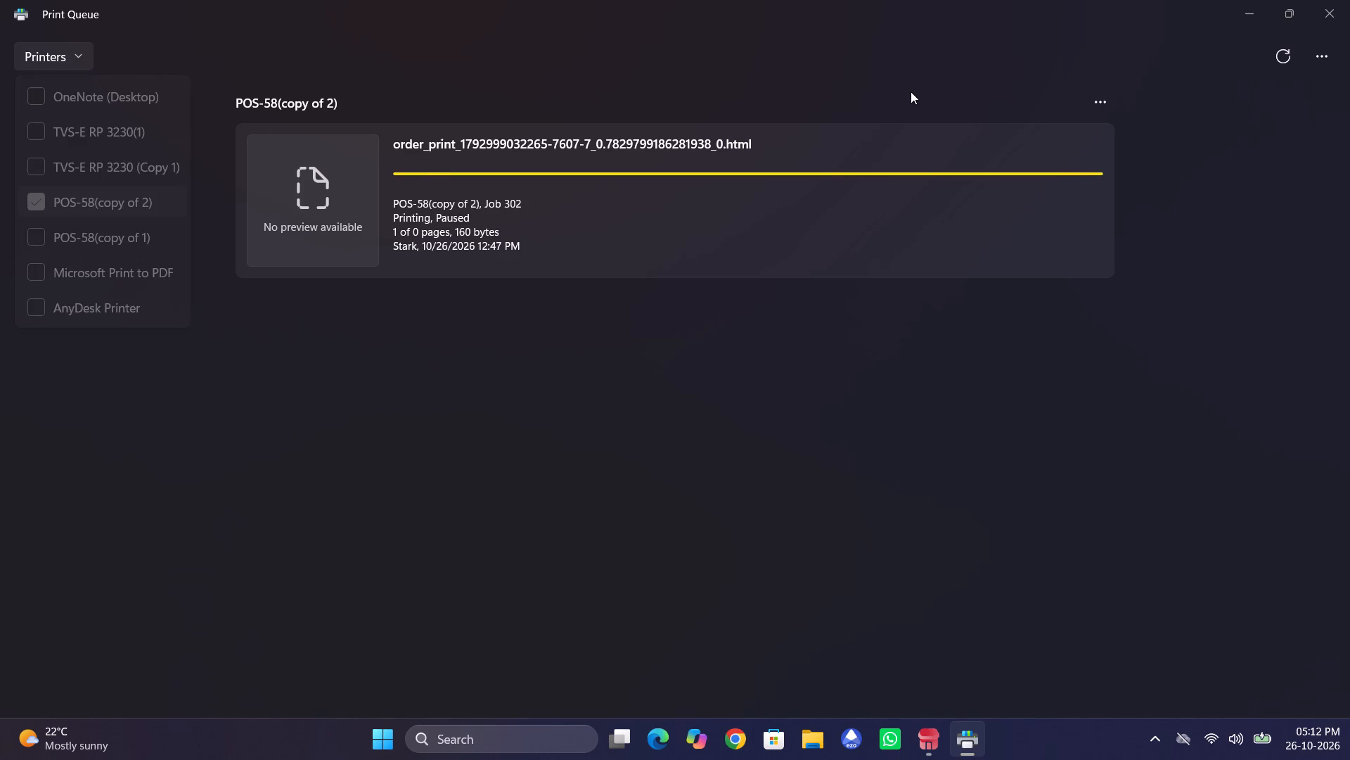
pyautogui.click(1306, 44)
pyautogui.click(1337, 0)
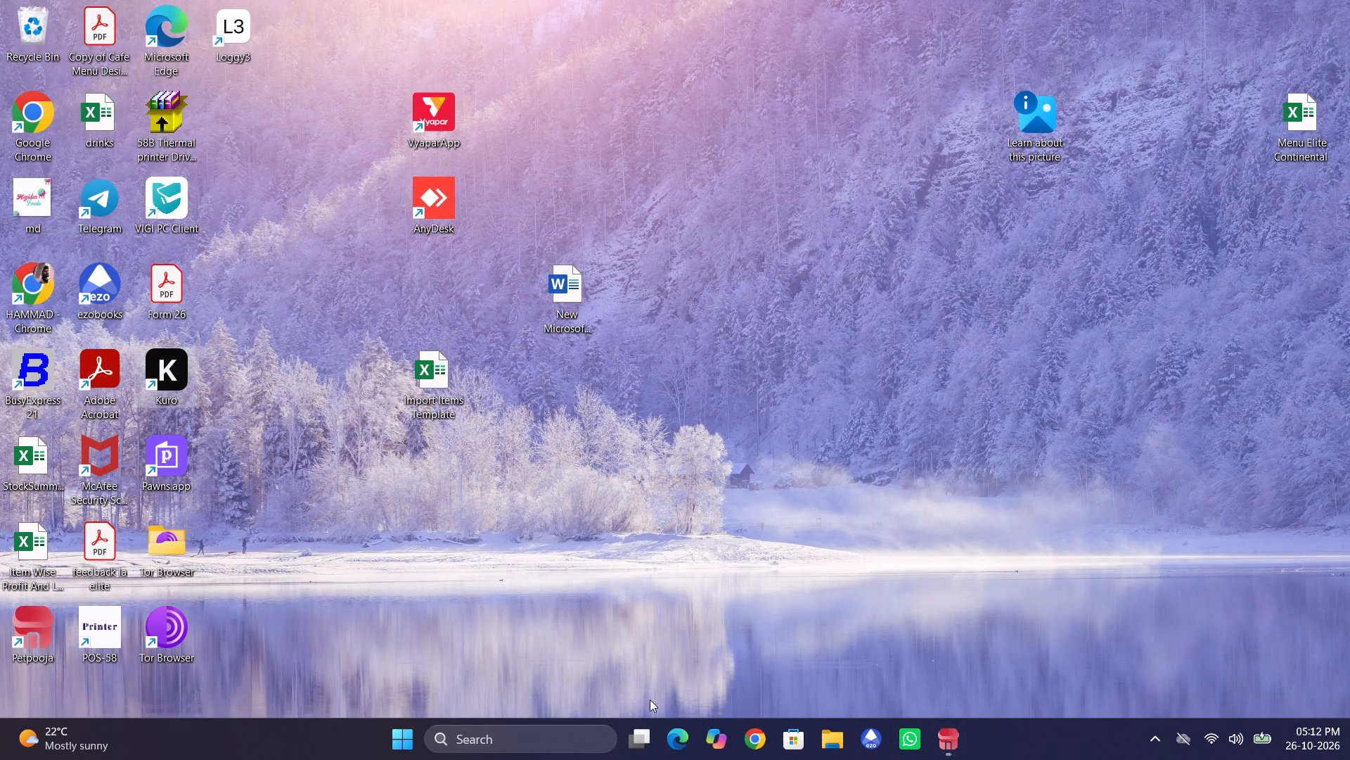
pyautogui.click(960, 749)
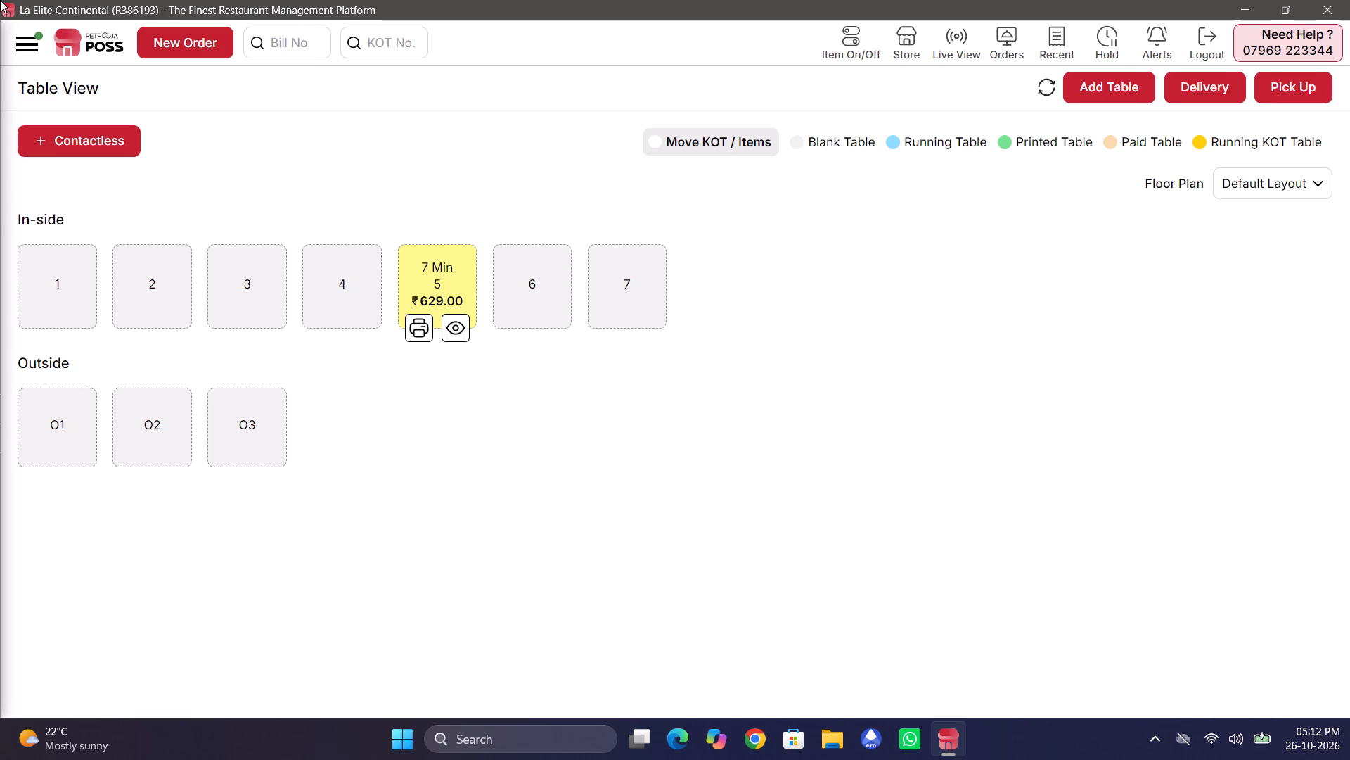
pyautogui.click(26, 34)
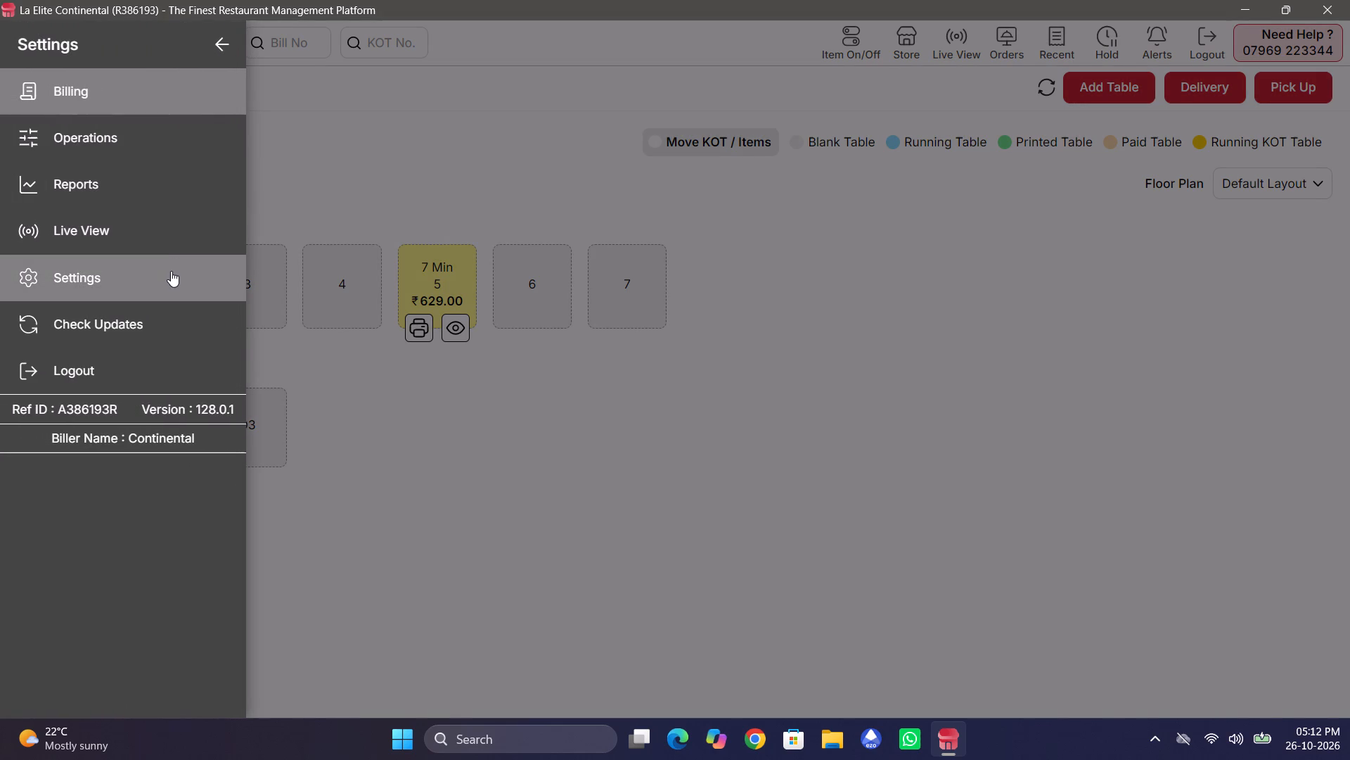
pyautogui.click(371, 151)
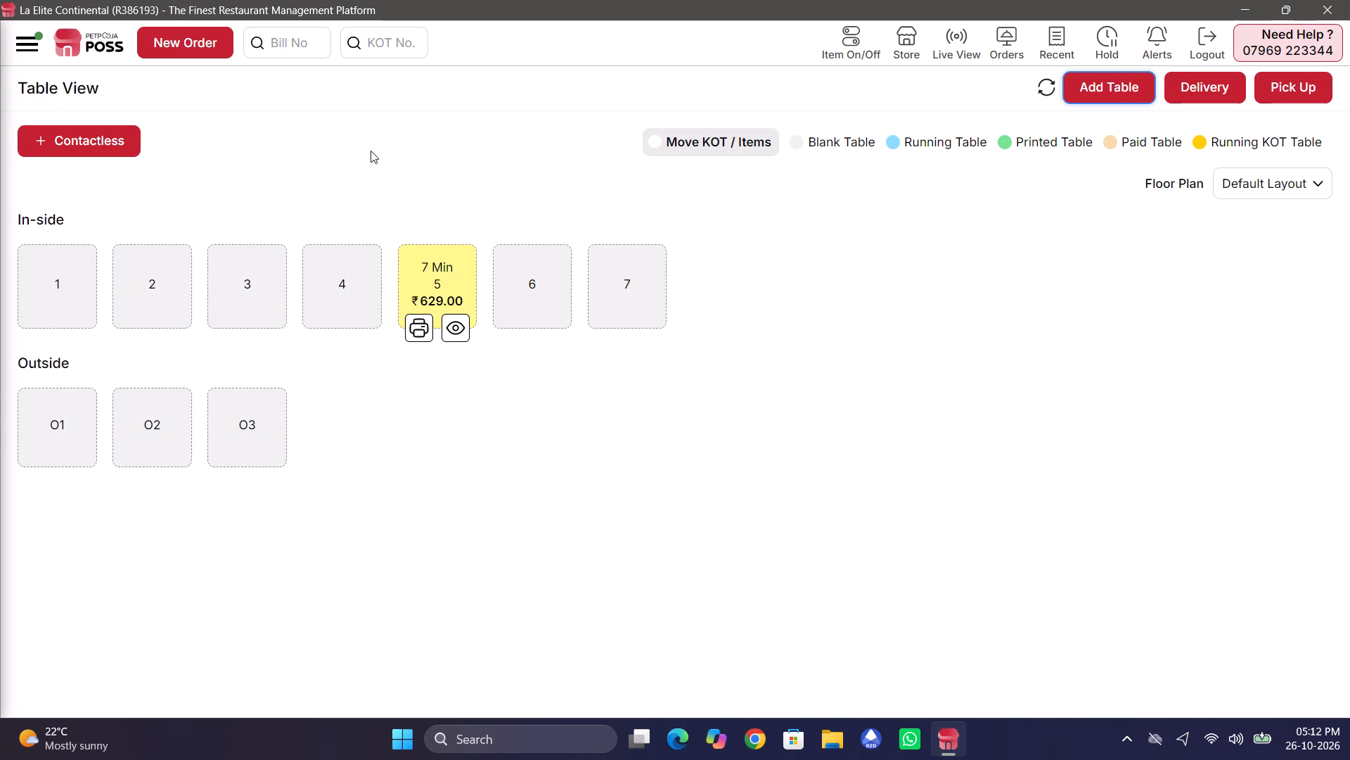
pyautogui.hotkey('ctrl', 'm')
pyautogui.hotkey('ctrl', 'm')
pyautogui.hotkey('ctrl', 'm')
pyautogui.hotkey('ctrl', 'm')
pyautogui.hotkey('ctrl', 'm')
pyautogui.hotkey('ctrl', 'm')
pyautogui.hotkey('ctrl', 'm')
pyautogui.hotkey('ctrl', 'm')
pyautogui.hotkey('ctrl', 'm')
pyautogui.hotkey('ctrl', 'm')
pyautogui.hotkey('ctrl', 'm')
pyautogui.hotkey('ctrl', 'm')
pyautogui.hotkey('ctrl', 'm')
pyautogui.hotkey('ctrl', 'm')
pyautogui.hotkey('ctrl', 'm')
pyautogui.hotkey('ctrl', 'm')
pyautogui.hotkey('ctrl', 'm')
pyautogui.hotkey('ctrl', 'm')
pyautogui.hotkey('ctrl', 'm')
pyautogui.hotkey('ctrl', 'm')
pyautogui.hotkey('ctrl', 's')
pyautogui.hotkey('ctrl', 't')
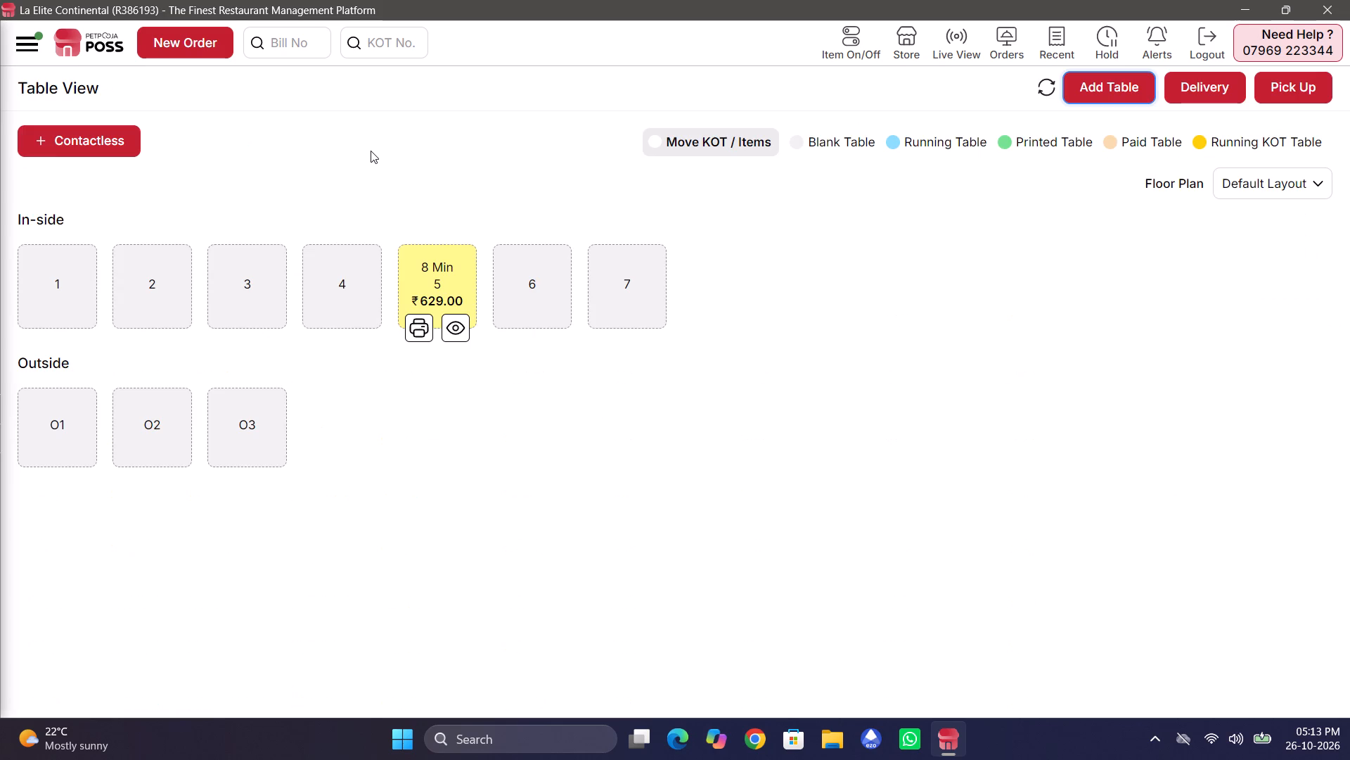
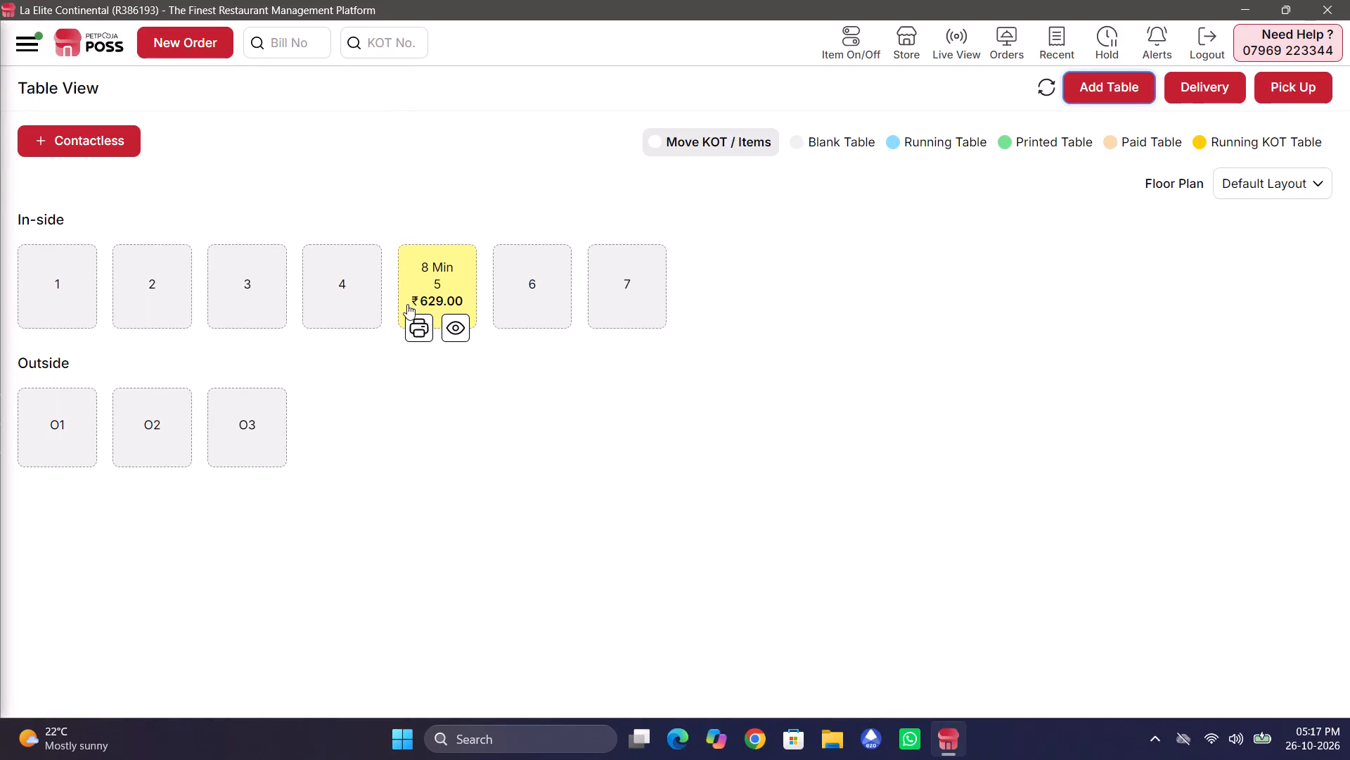
# Open table 5's order, view its existing KOT items, and return to the table view.
pyautogui.click(456, 313)
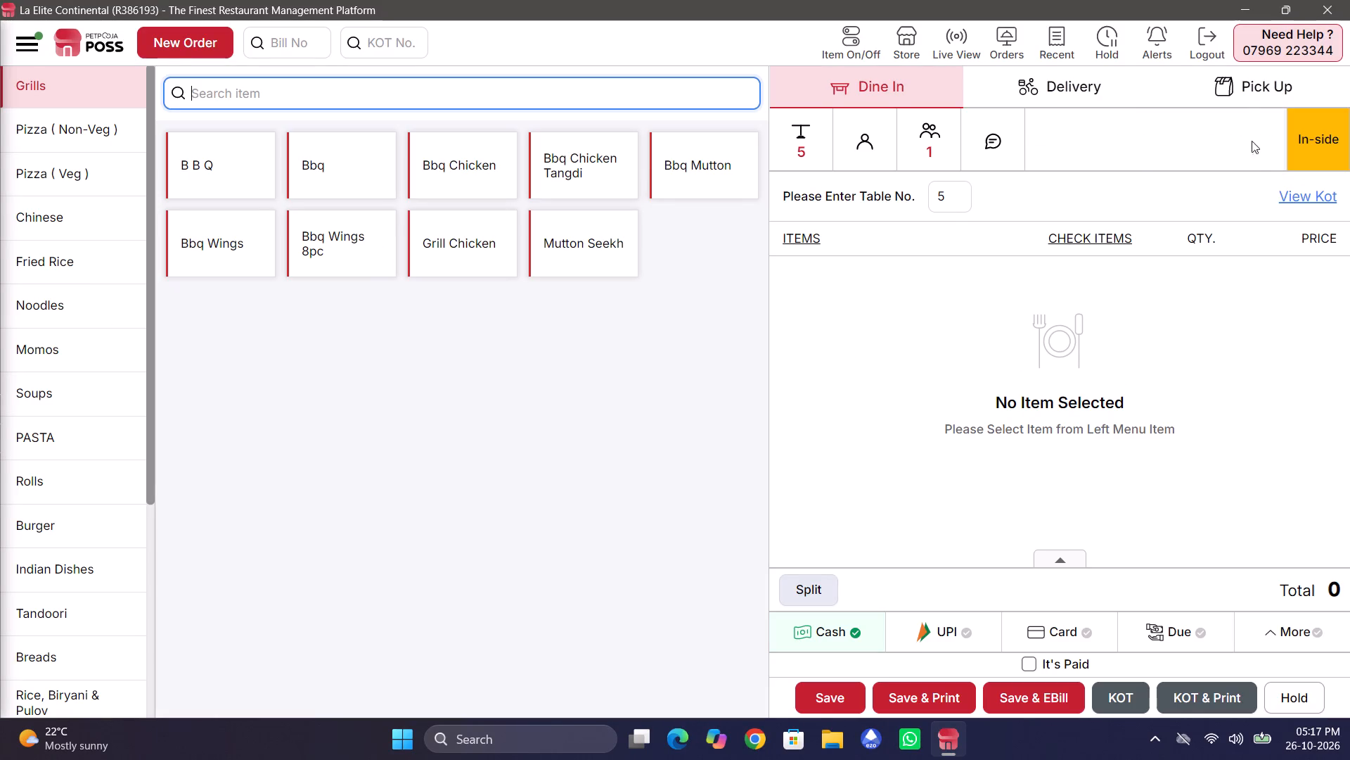
pyautogui.click(1293, 195)
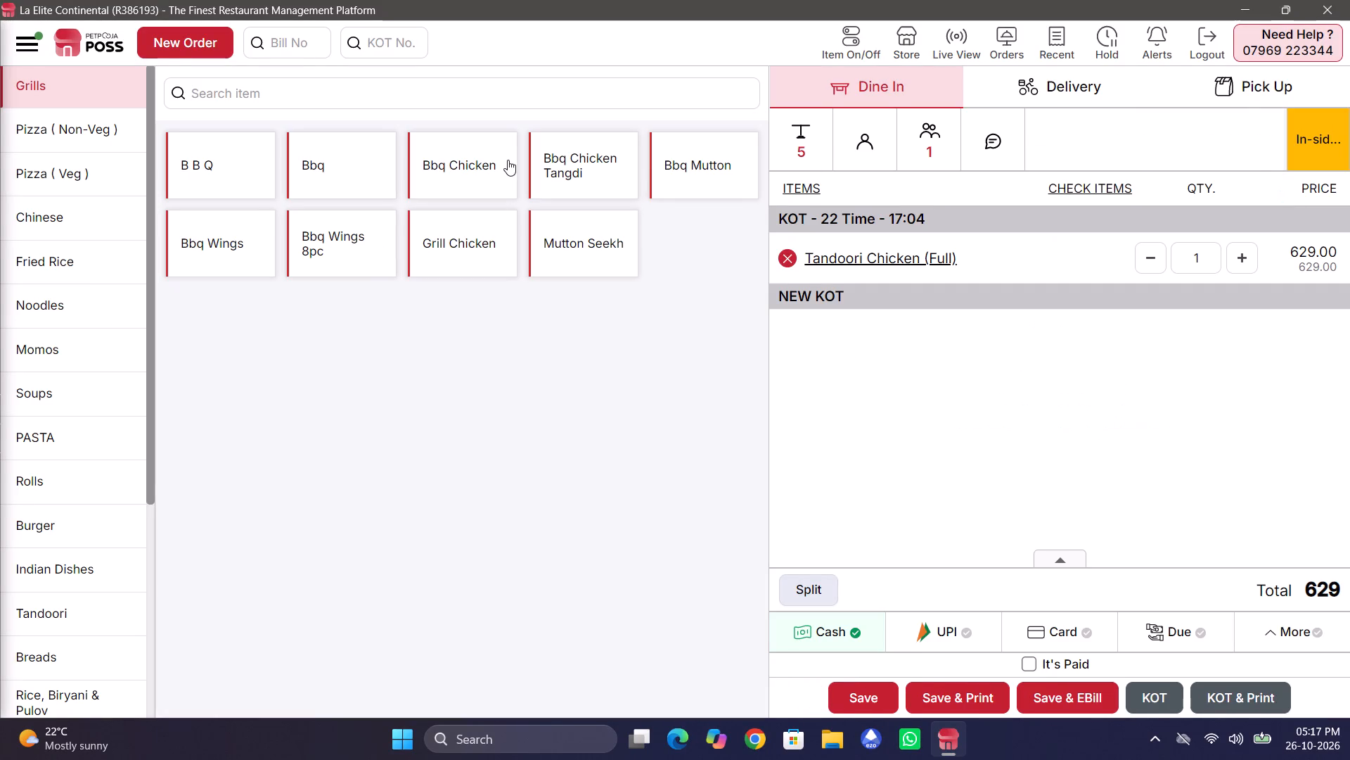
pyautogui.click(179, 51)
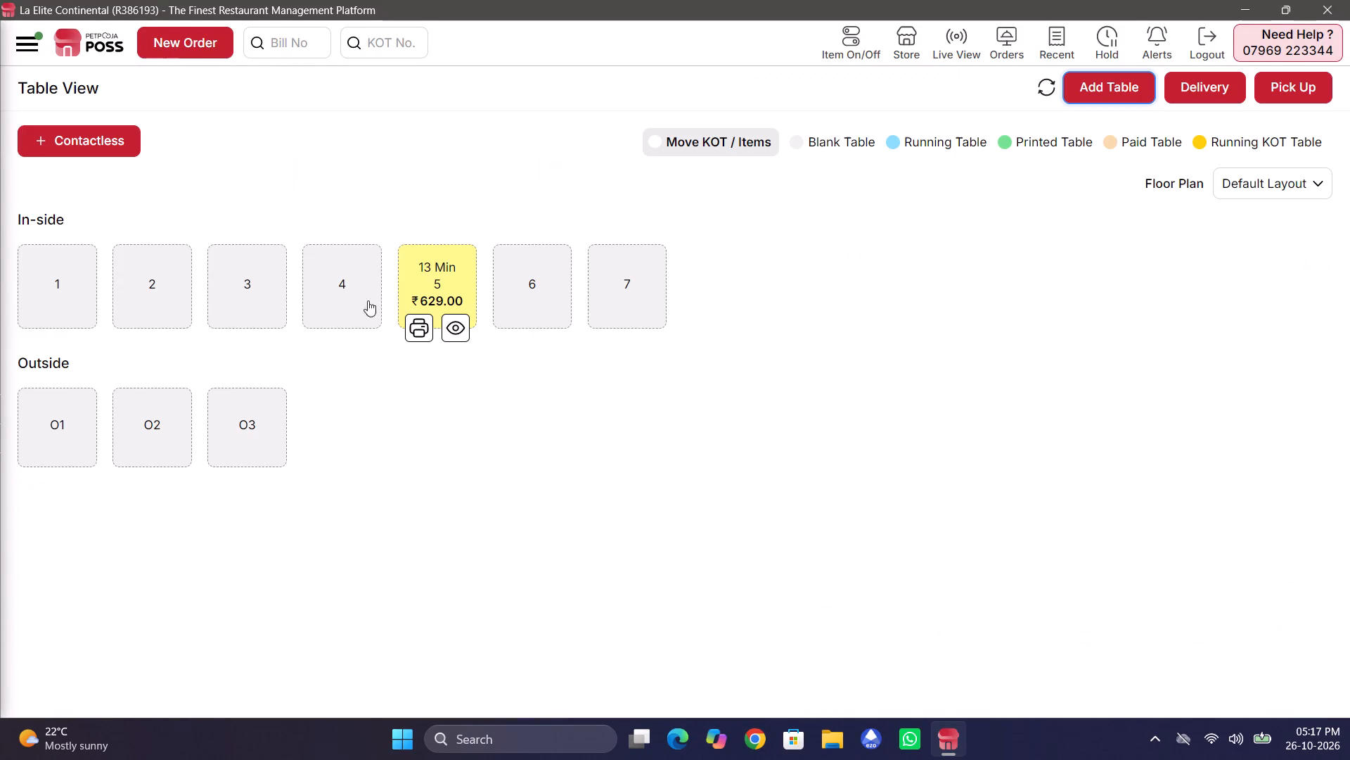